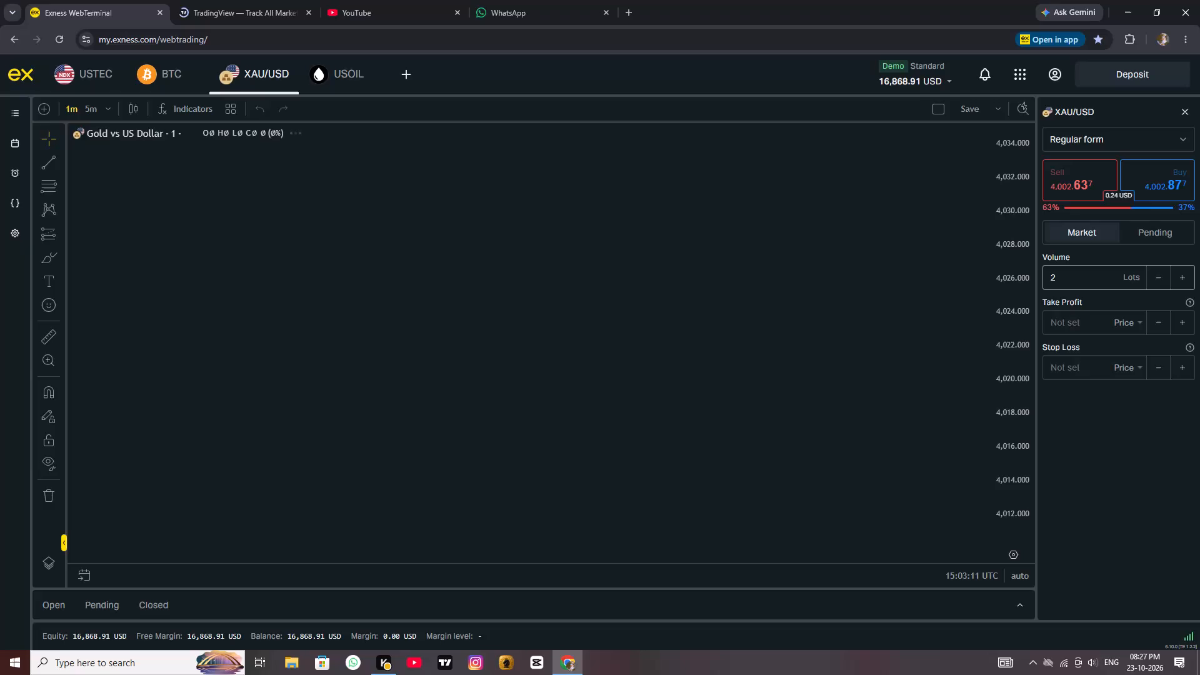
# Extend the rising trendline on the one-minute XAU/USD chart by moving its upper end to about 4,028 near 14:38.
pyautogui.scroll(-3, 454, 324)
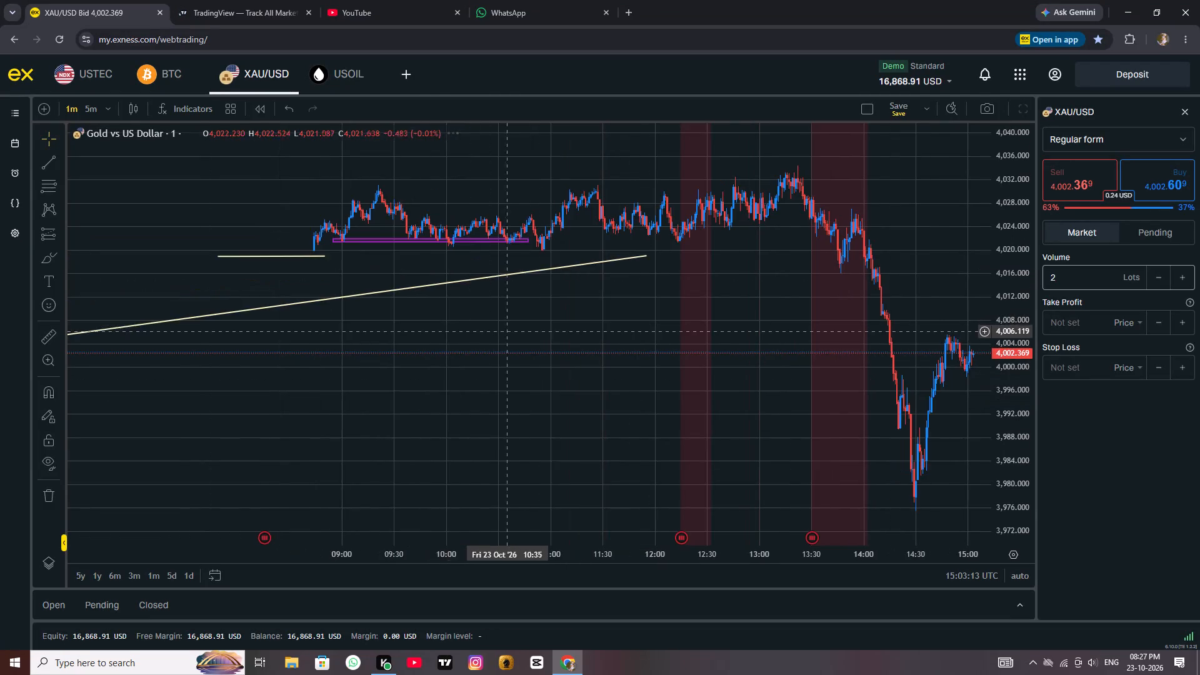
pyautogui.scroll(-5, 584, 334)
pyautogui.moveTo(767, 351); pyautogui.dragTo(334, 373)
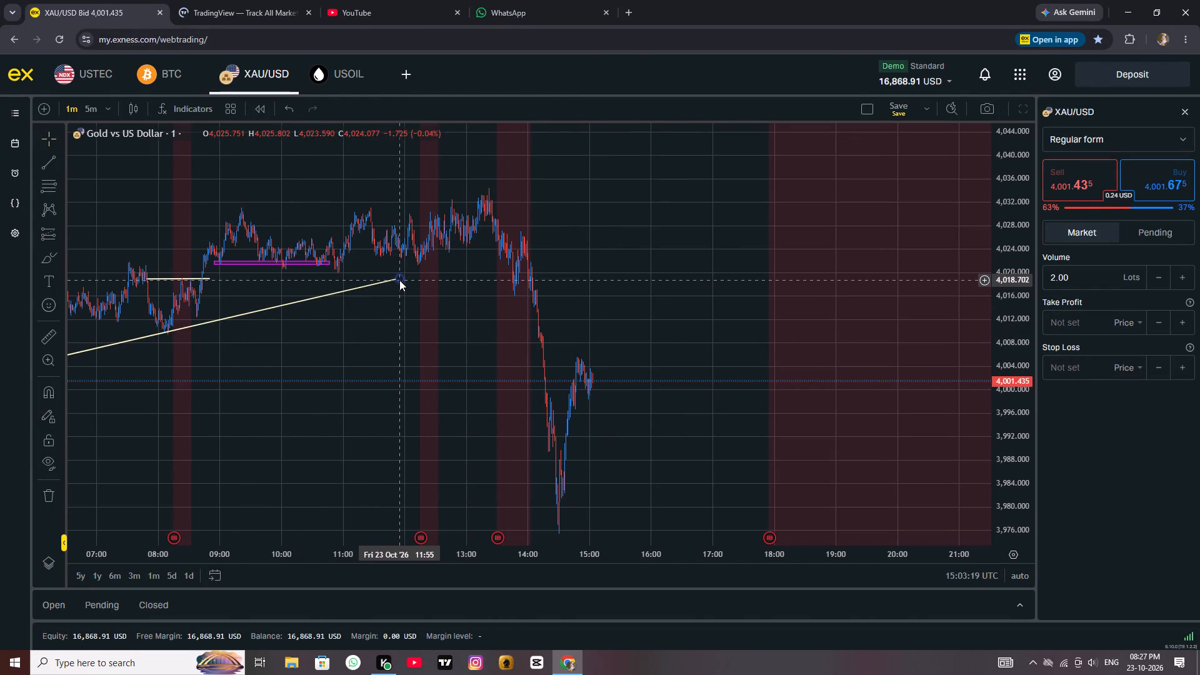
pyautogui.moveTo(399, 280); pyautogui.dragTo(559, 223)
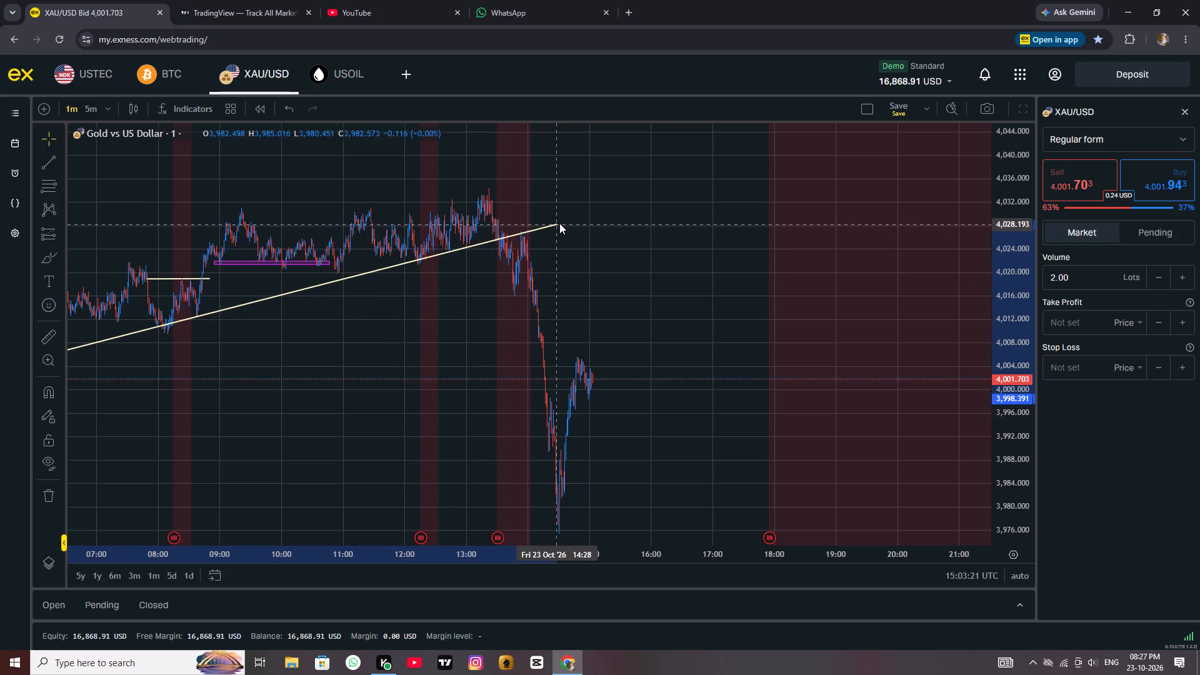
pyautogui.moveTo(559, 223); pyautogui.dragTo(567, 225)
pyautogui.click(567, 225)
pyautogui.click(594, 227)
# Examine how the XAU/USD price history since about 03:00 lines up with the extended trendline.
pyautogui.scroll(5, 612, 244)
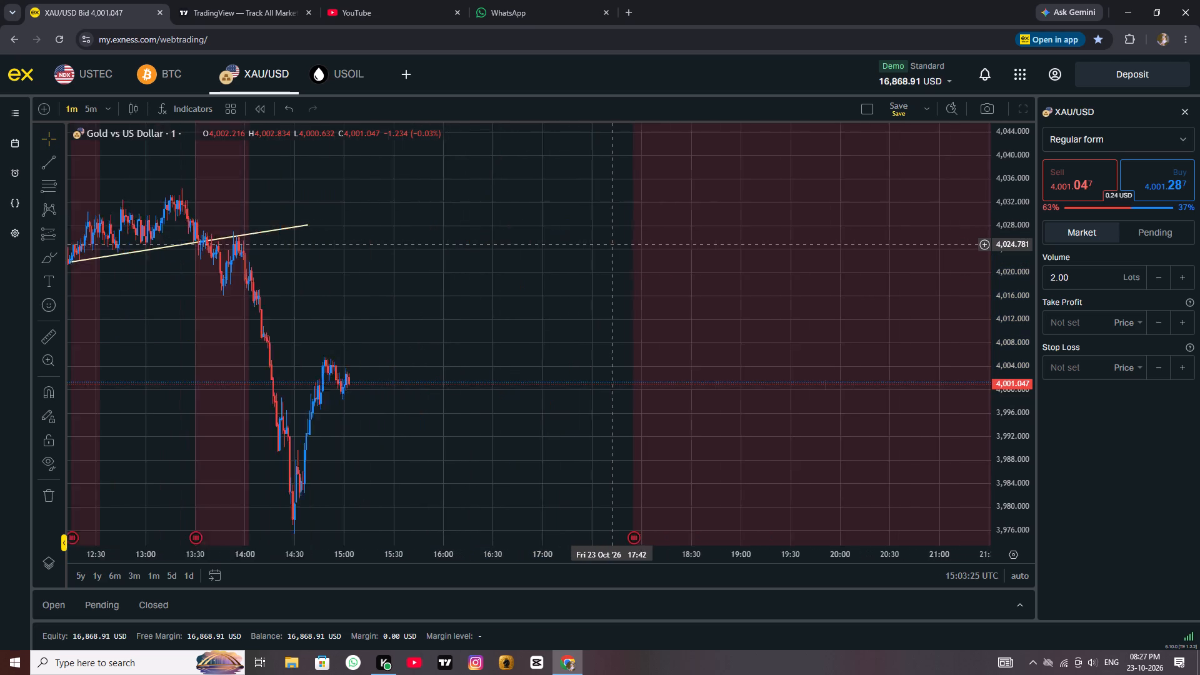
pyautogui.scroll(2, 612, 244)
pyautogui.moveTo(274, 252); pyautogui.dragTo(793, 212)
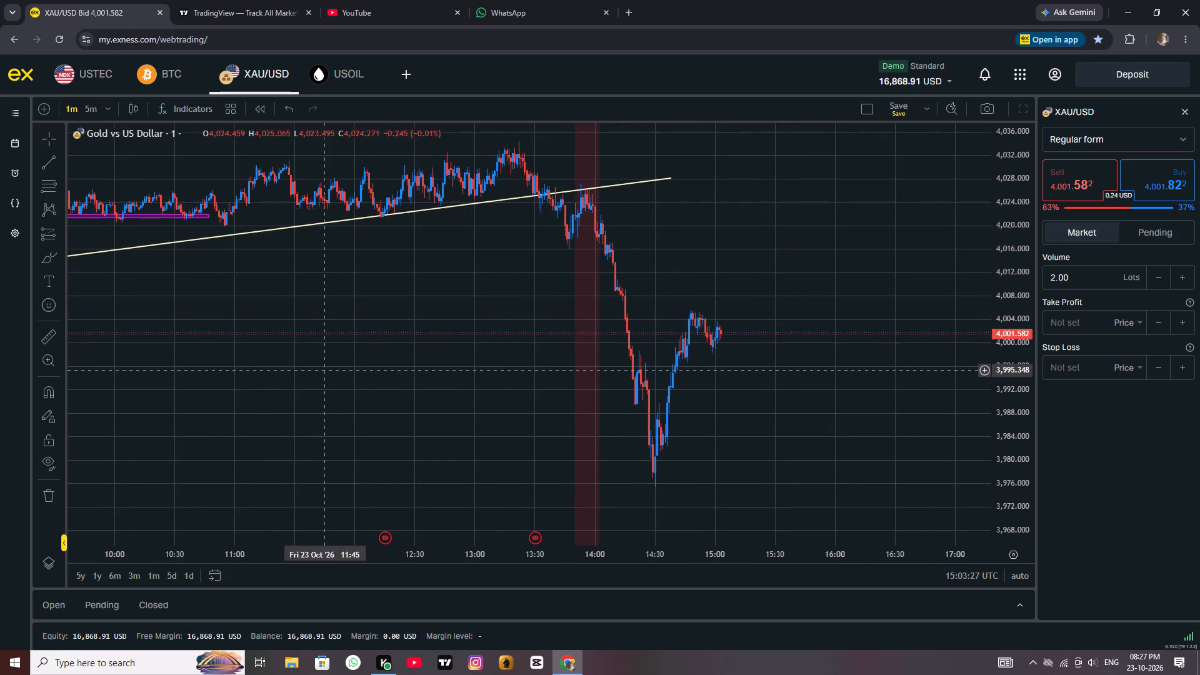
pyautogui.scroll(-10, 324, 370)
pyautogui.scroll(-4, 619, 402)
pyautogui.moveTo(746, 406); pyautogui.dragTo(433, 481)
pyautogui.scroll(3, 534, 412)
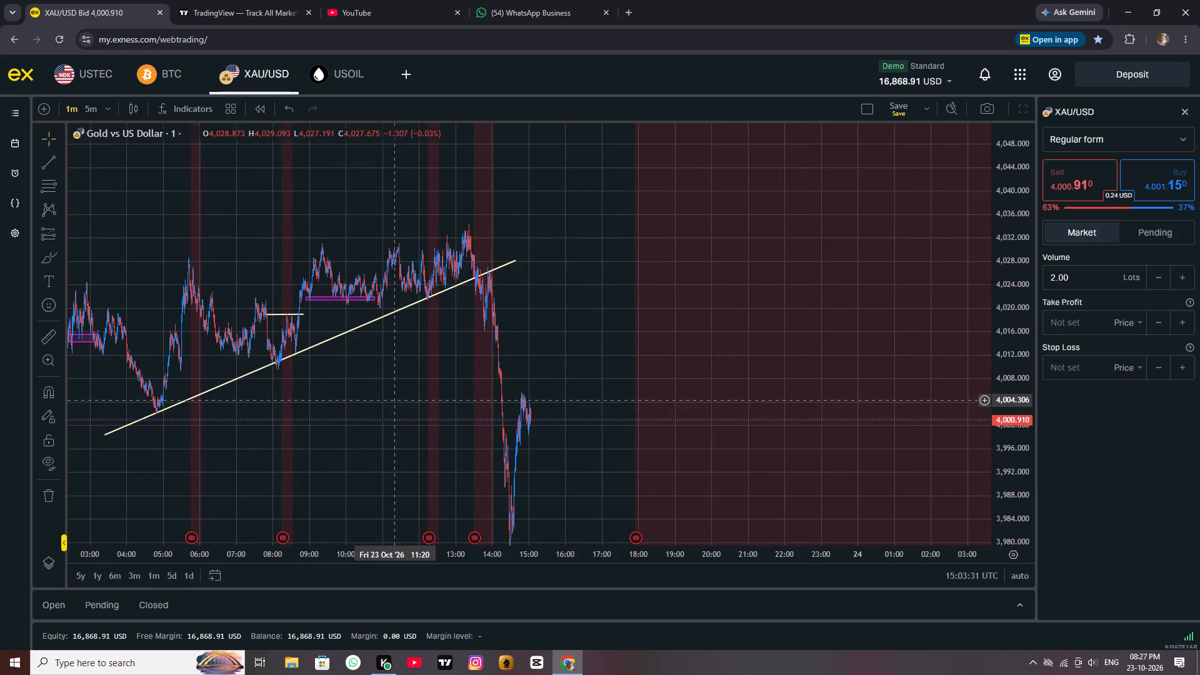
pyautogui.moveTo(394, 400); pyautogui.dragTo(380, 348)
pyautogui.scroll(3, 380, 345)
pyautogui.scroll(-3, 380, 345)
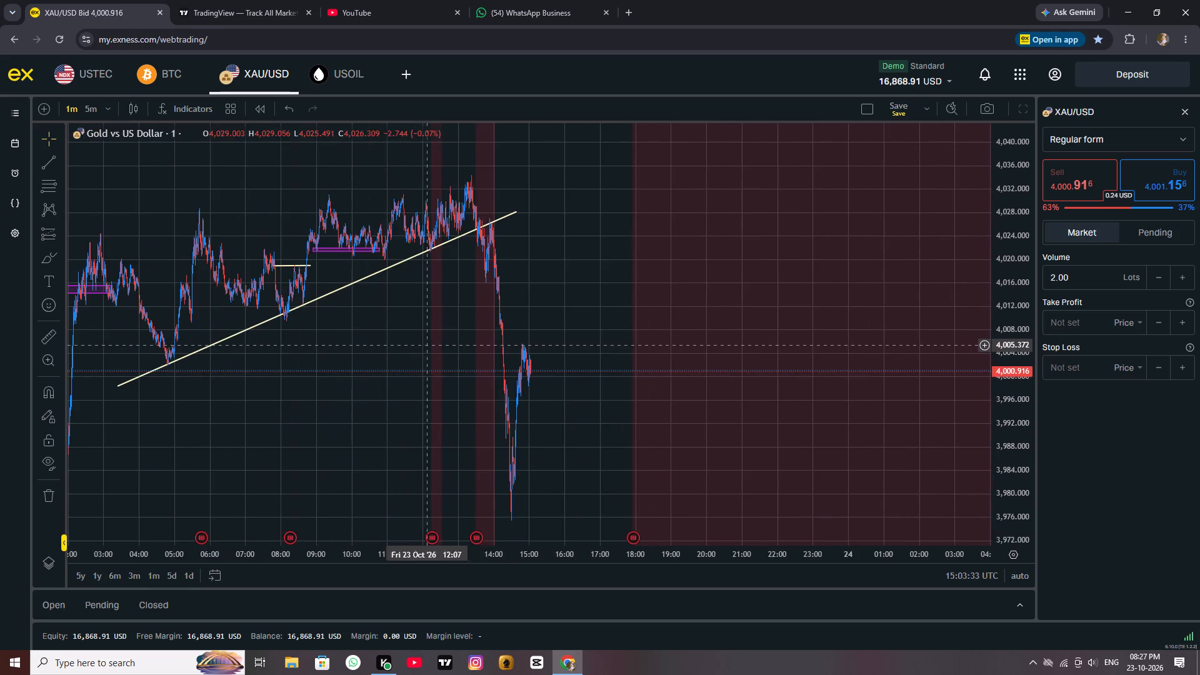
pyautogui.scroll(4, 523, 337)
pyautogui.scroll(-4, 443, 340)
pyautogui.moveTo(384, 342); pyautogui.dragTo(411, 324)
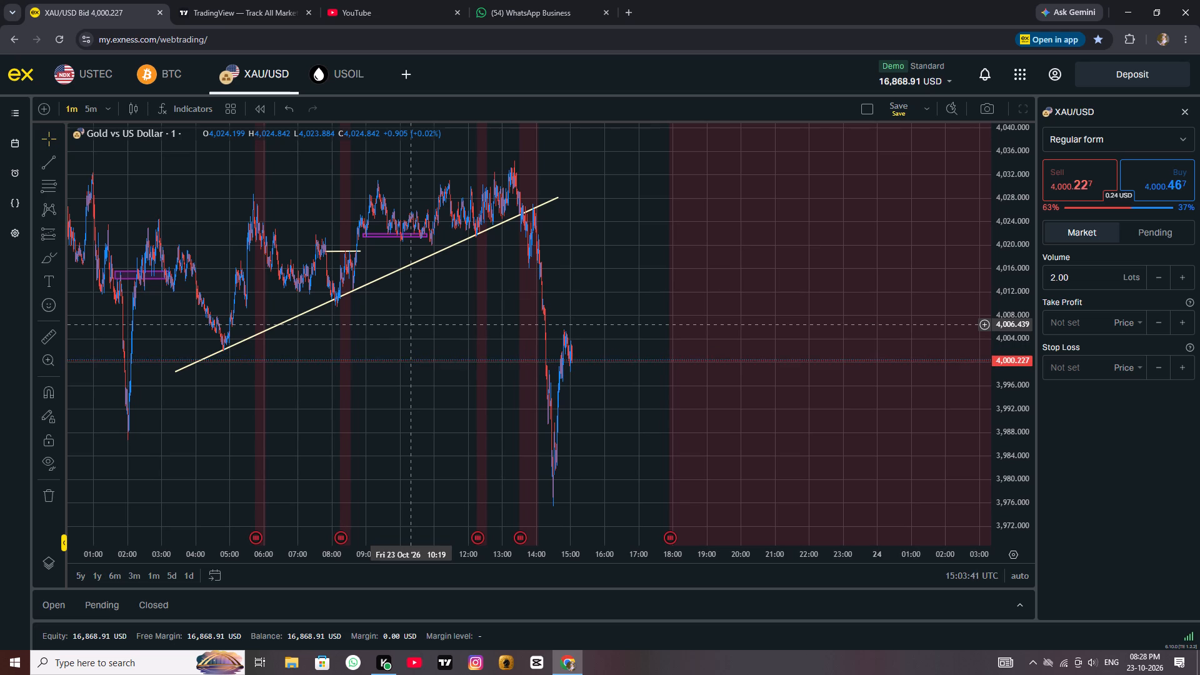
pyautogui.scroll(4, 411, 324)
pyautogui.moveTo(197, 327); pyautogui.dragTo(239, 349)
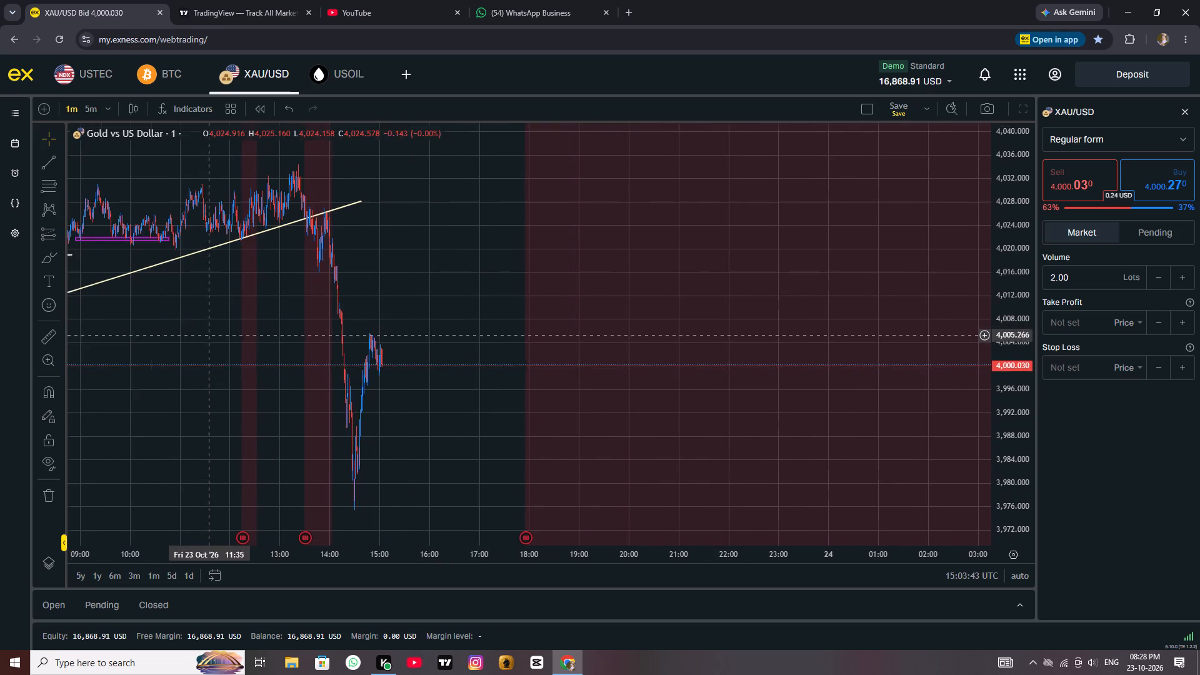
pyautogui.moveTo(239, 349); pyautogui.dragTo(531, 397)
pyautogui.click(531, 397)
# Examine the XAU/USD candles around the trendline between about 12:15 and 14:15 in closer detail.
pyautogui.scroll(3, 1020, 387)
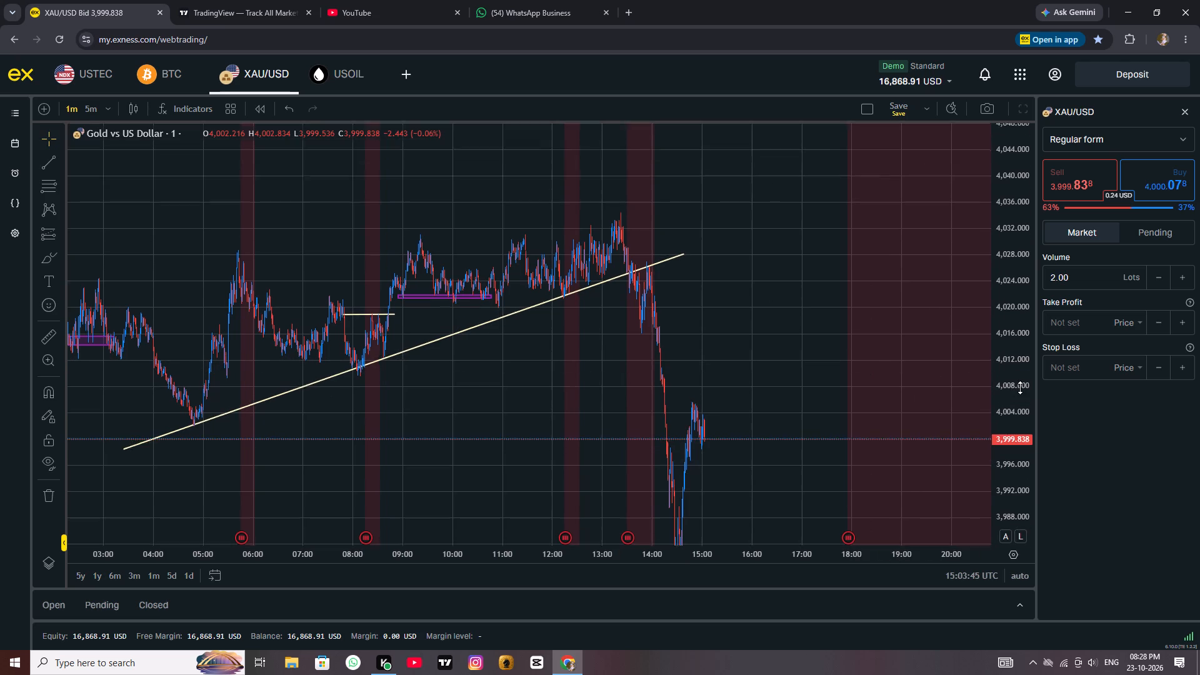
pyautogui.scroll(18, 1020, 387)
pyautogui.scroll(4, 652, 318)
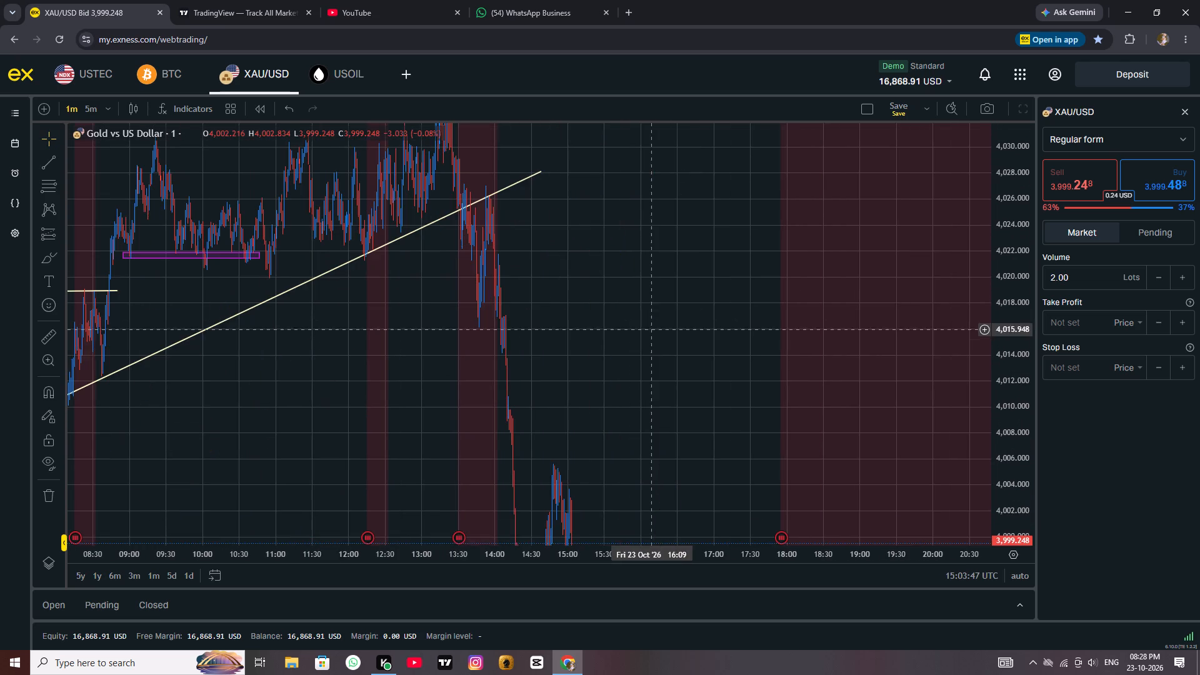
pyautogui.moveTo(356, 330); pyautogui.dragTo(387, 451)
pyautogui.scroll(8, 556, 367)
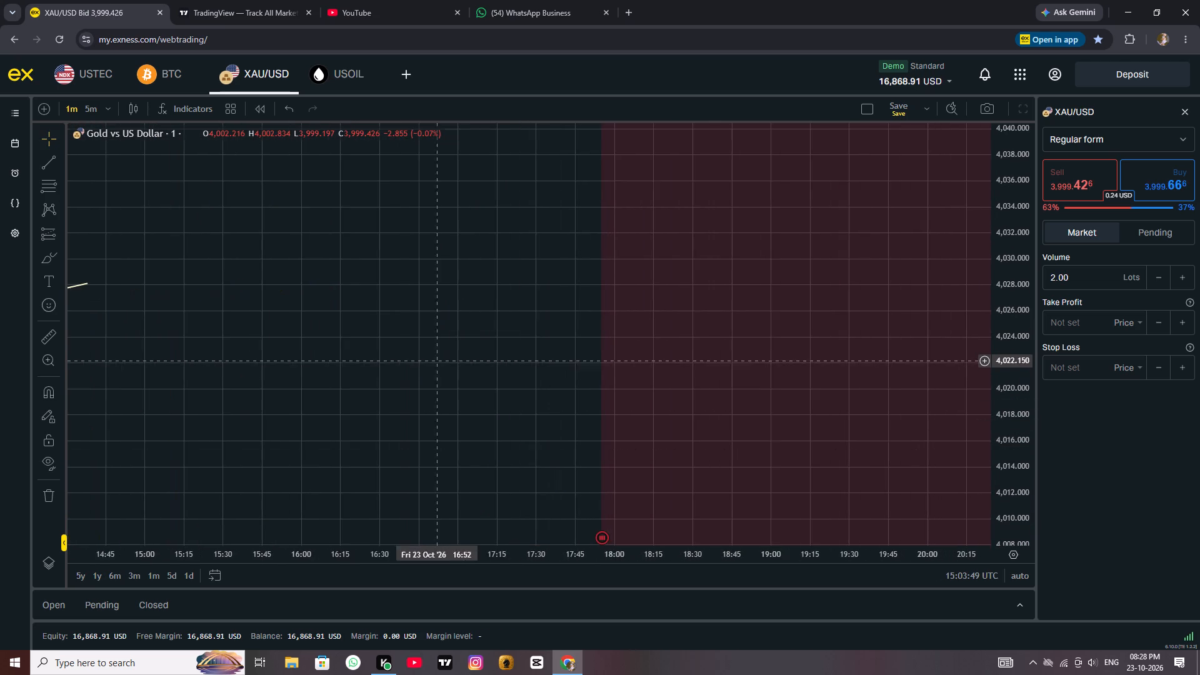
pyautogui.moveTo(412, 357); pyautogui.dragTo(883, 254)
pyautogui.scroll(2, 731, 292)
pyautogui.moveTo(603, 303); pyautogui.dragTo(661, 287)
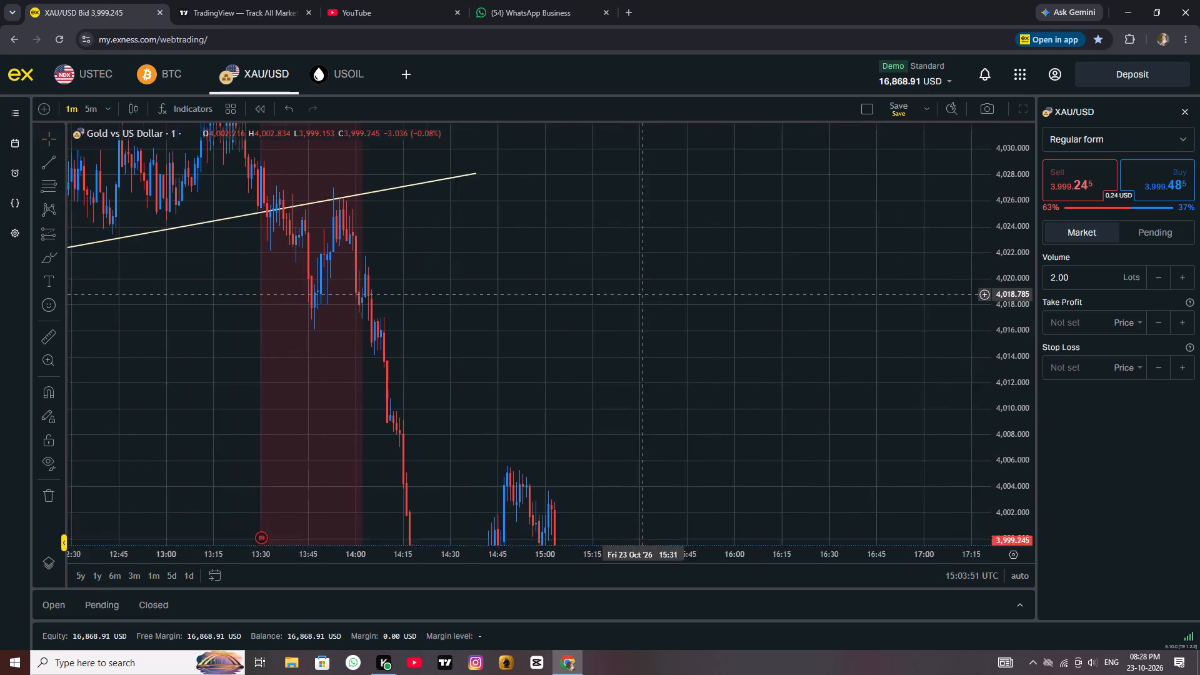
pyautogui.moveTo(661, 287); pyautogui.dragTo(727, 331)
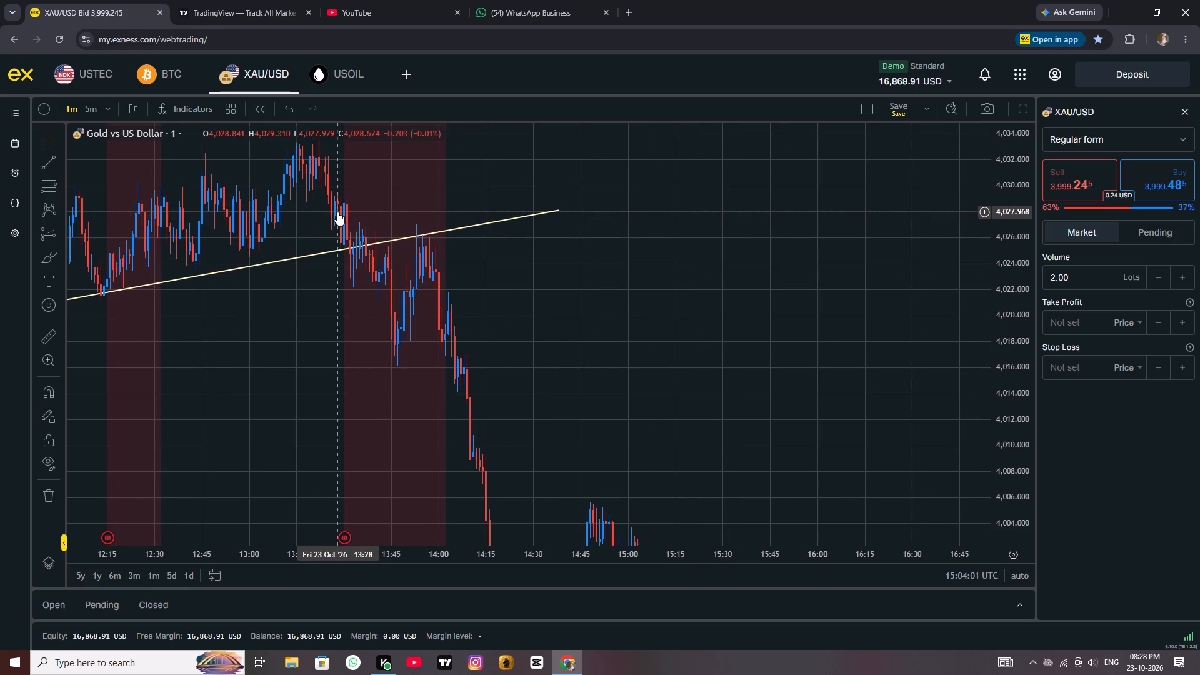
# Study the XAU/USD price action from 14:00 onward, comparing the latest candles with the trendline area.
pyautogui.moveTo(528, 327); pyautogui.dragTo(491, 200)
pyautogui.moveTo(649, 361); pyautogui.dragTo(614, 271)
pyautogui.moveTo(606, 245); pyautogui.dragTo(592, 163)
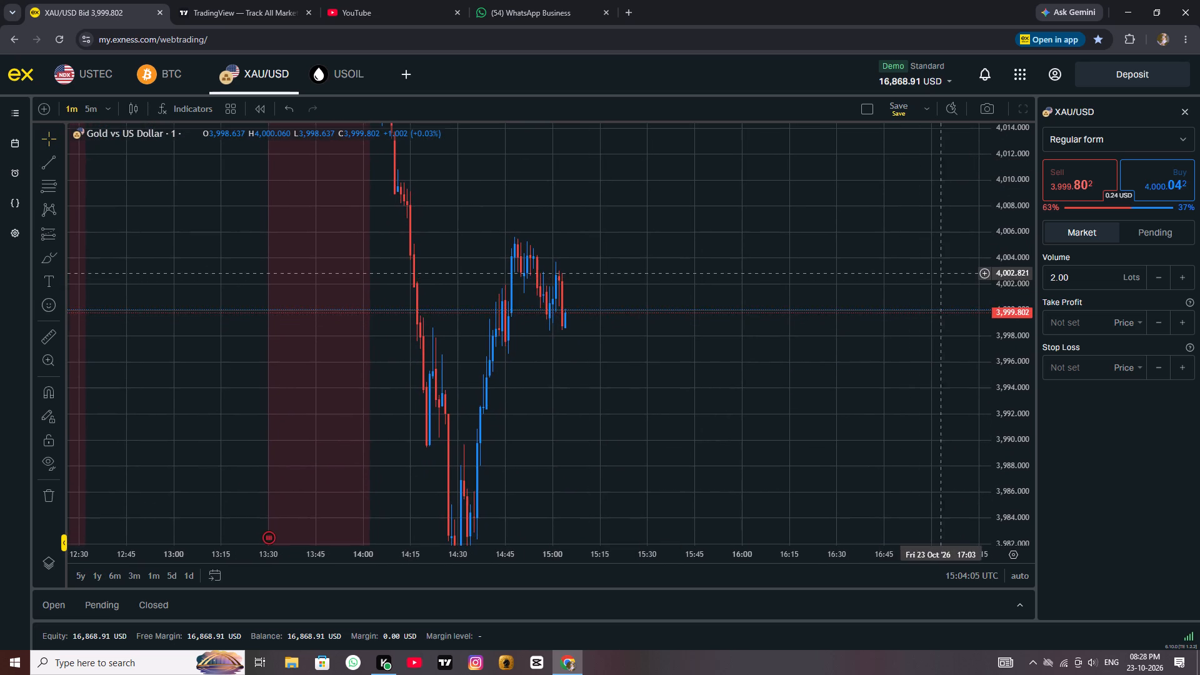
pyautogui.scroll(-16, 1007, 272)
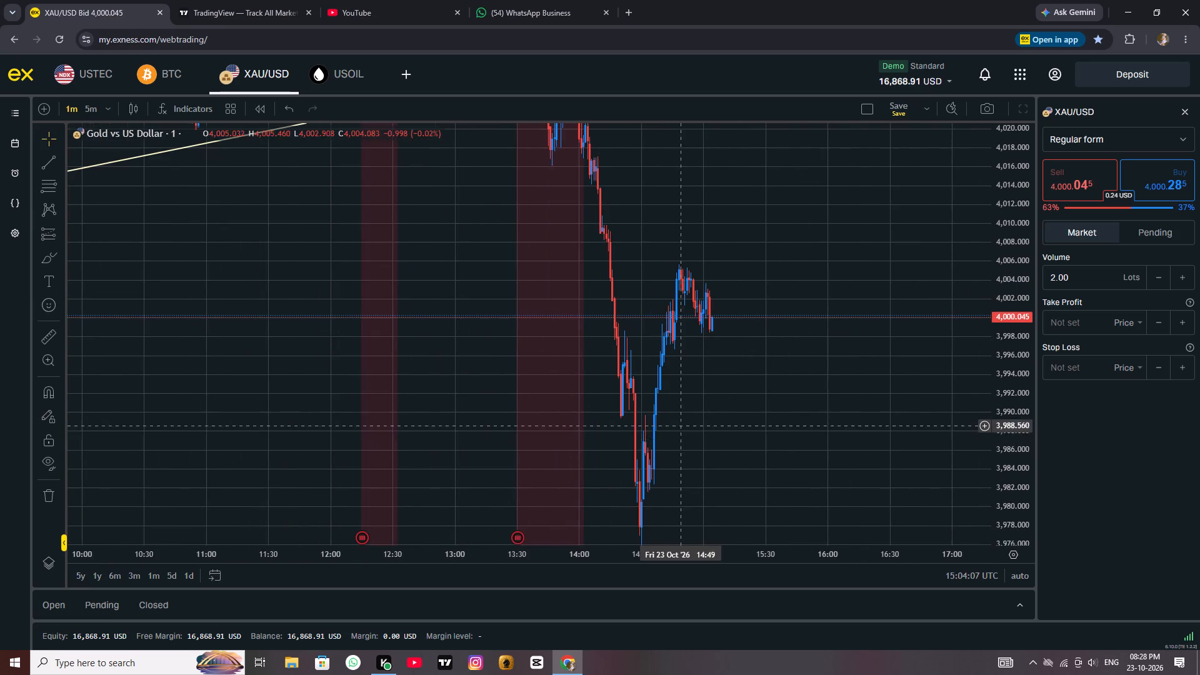
pyautogui.scroll(4, 677, 422)
pyautogui.moveTo(628, 482); pyautogui.dragTo(667, 572)
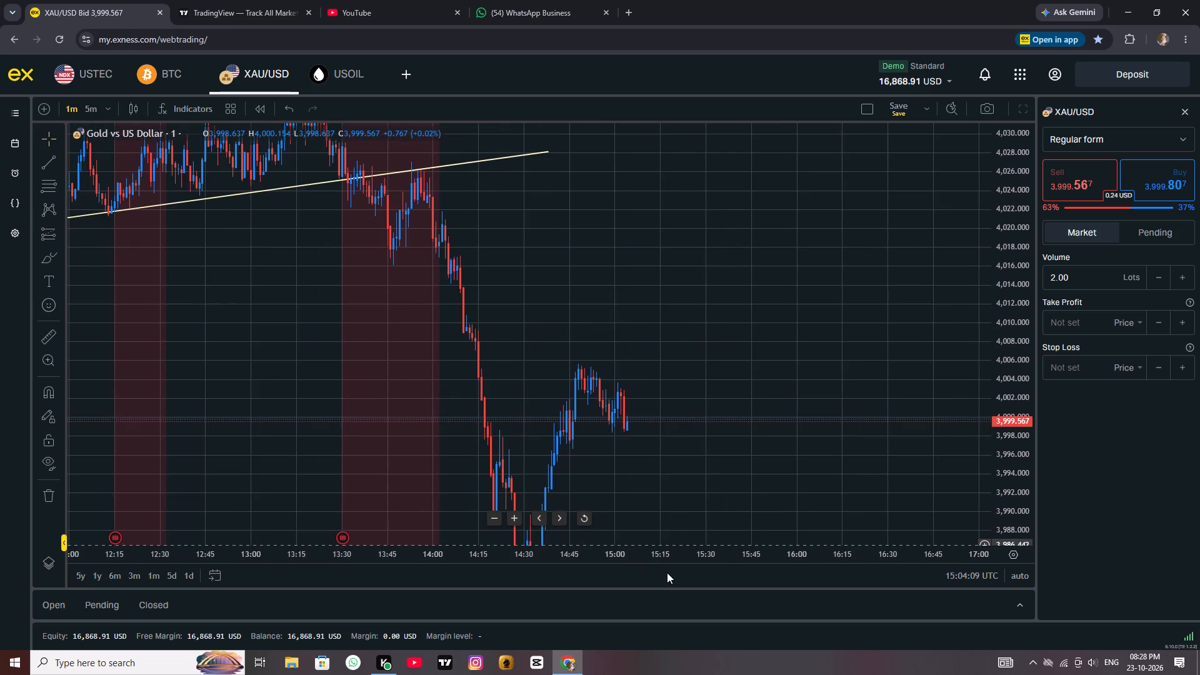
pyautogui.moveTo(667, 572); pyautogui.dragTo(711, 460)
pyautogui.moveTo(751, 237); pyautogui.dragTo(758, 247)
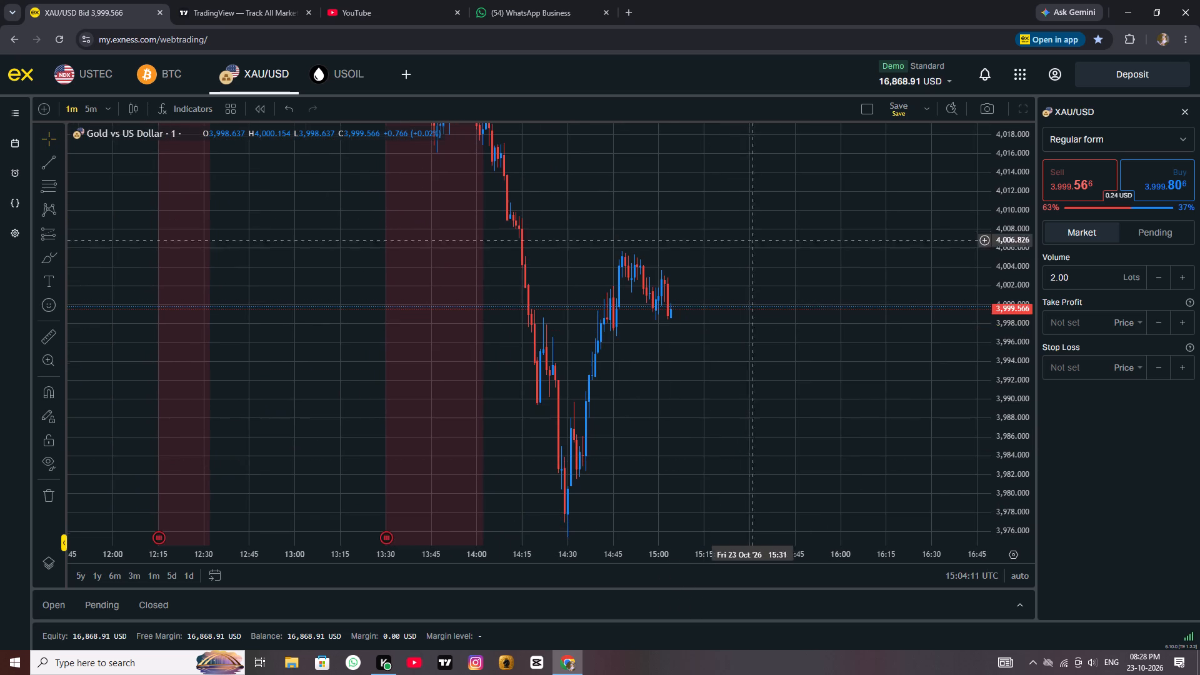
pyautogui.moveTo(758, 247); pyautogui.dragTo(801, 483)
pyautogui.click(764, 364)
pyautogui.scroll(-6, 767, 366)
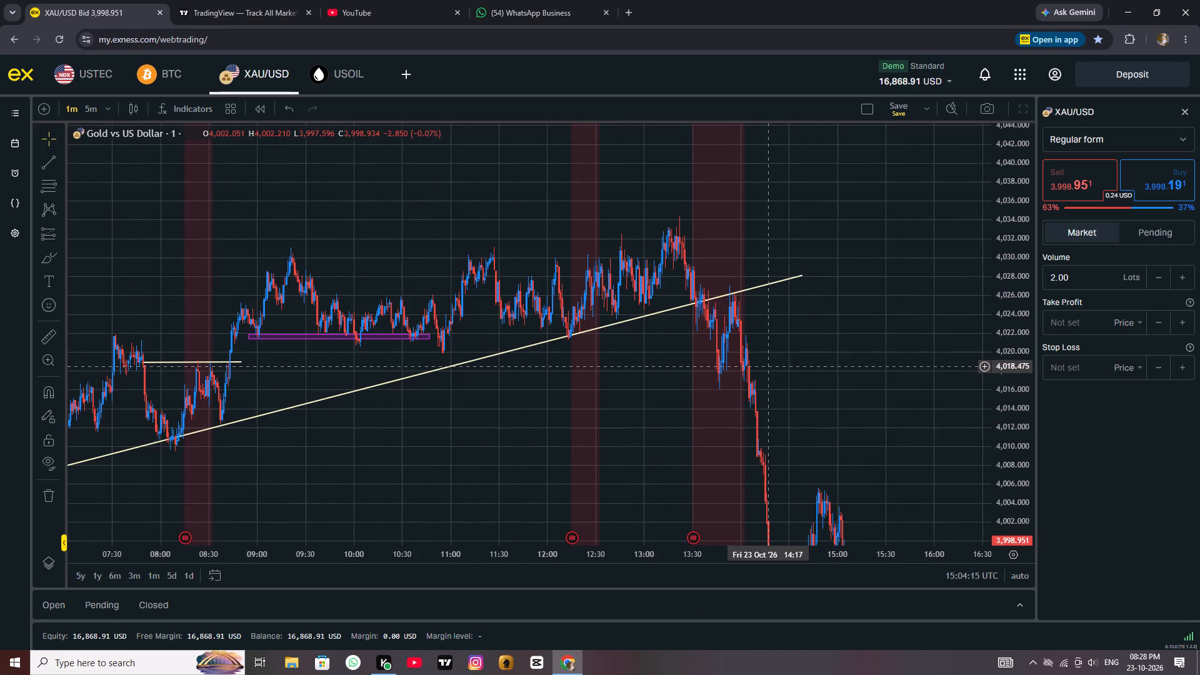
pyautogui.scroll(7, 767, 366)
pyautogui.moveTo(724, 401); pyautogui.dragTo(661, 263)
pyautogui.scroll(4, 660, 260)
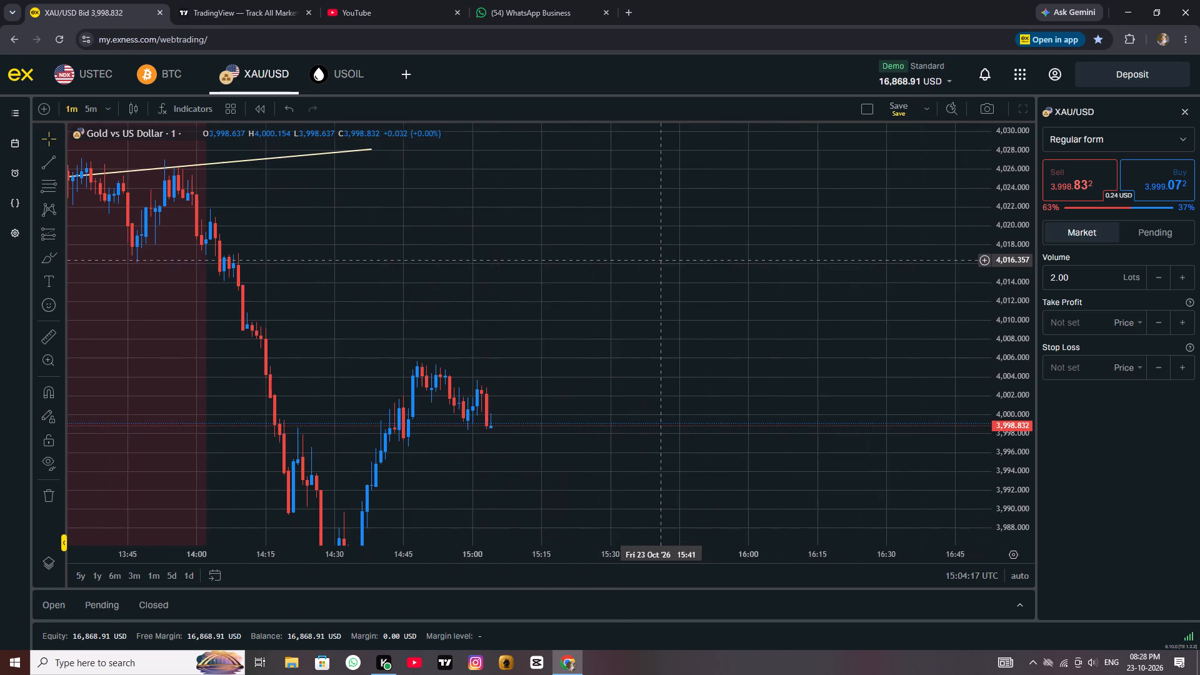
pyautogui.moveTo(573, 303); pyautogui.dragTo(684, 213)
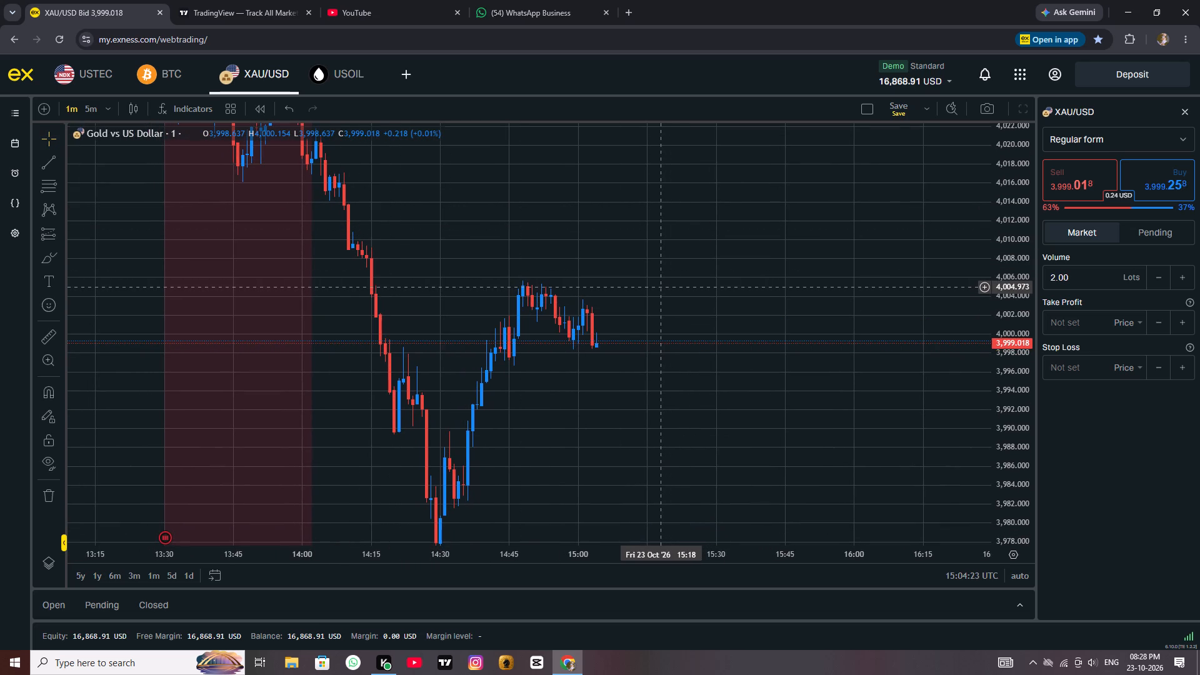
pyautogui.moveTo(662, 351); pyautogui.dragTo(671, 243)
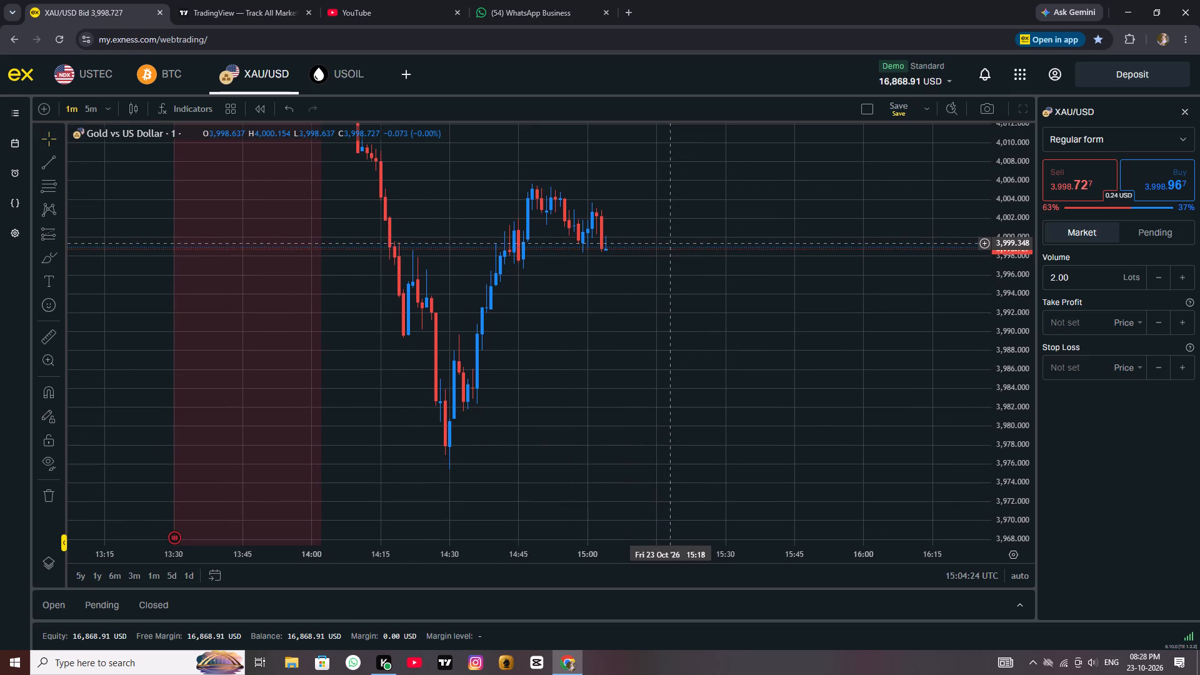
# Switch to the USOIL chart and review its recent five-minute price action.
pyautogui.click(342, 74)
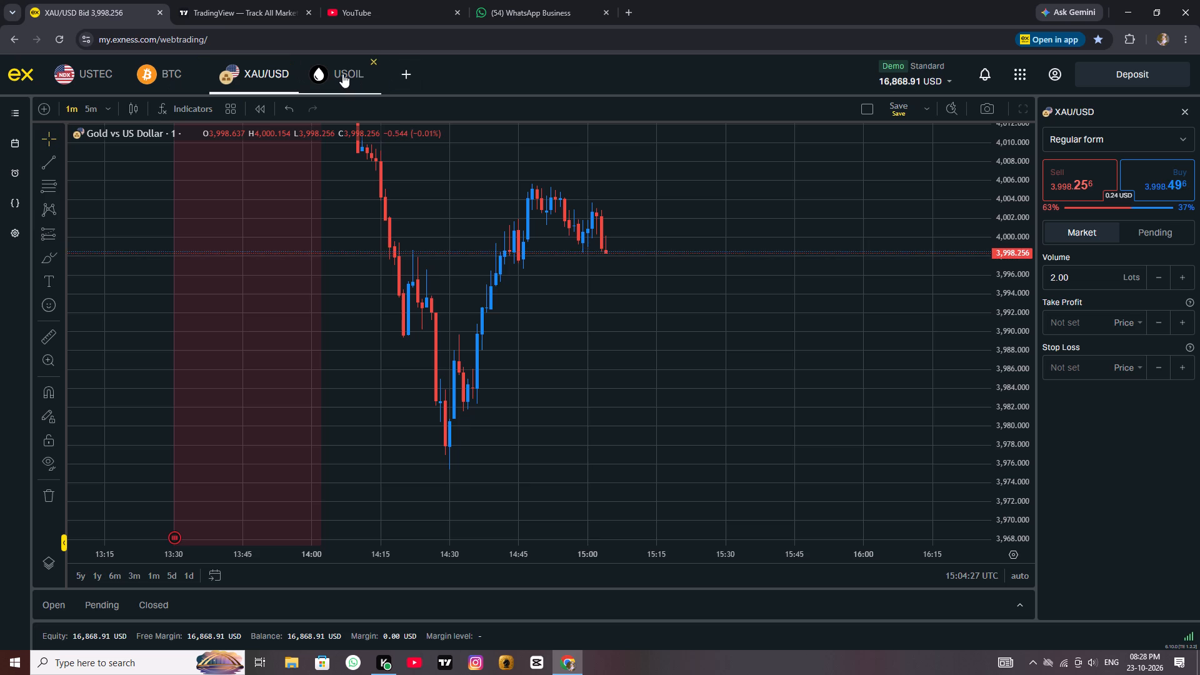
pyautogui.scroll(1, 639, 322)
pyautogui.scroll(-4, 639, 322)
pyautogui.scroll(-4, 821, 400)
pyautogui.moveTo(874, 410); pyautogui.dragTo(461, 364)
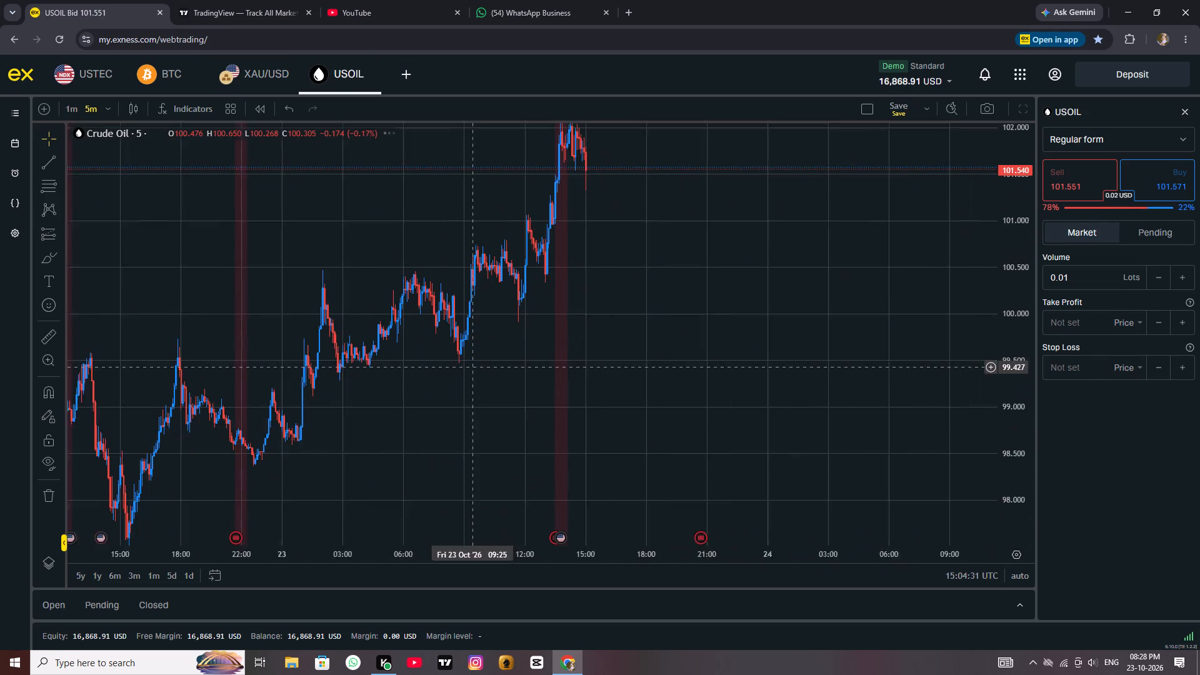
pyautogui.moveTo(461, 364); pyautogui.dragTo(446, 373)
pyautogui.scroll(2, 447, 373)
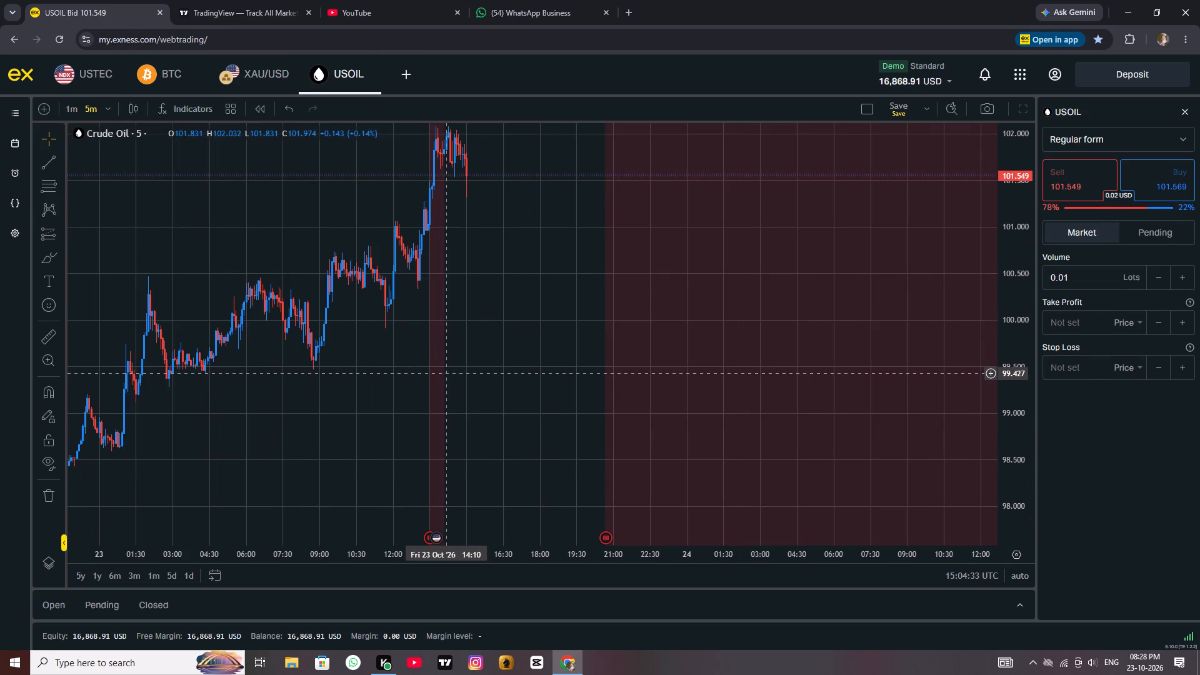
# Switch to the USTEC chart and examine its one-minute price action against the drawn channel lines and the latest candles.
pyautogui.click(110, 82)
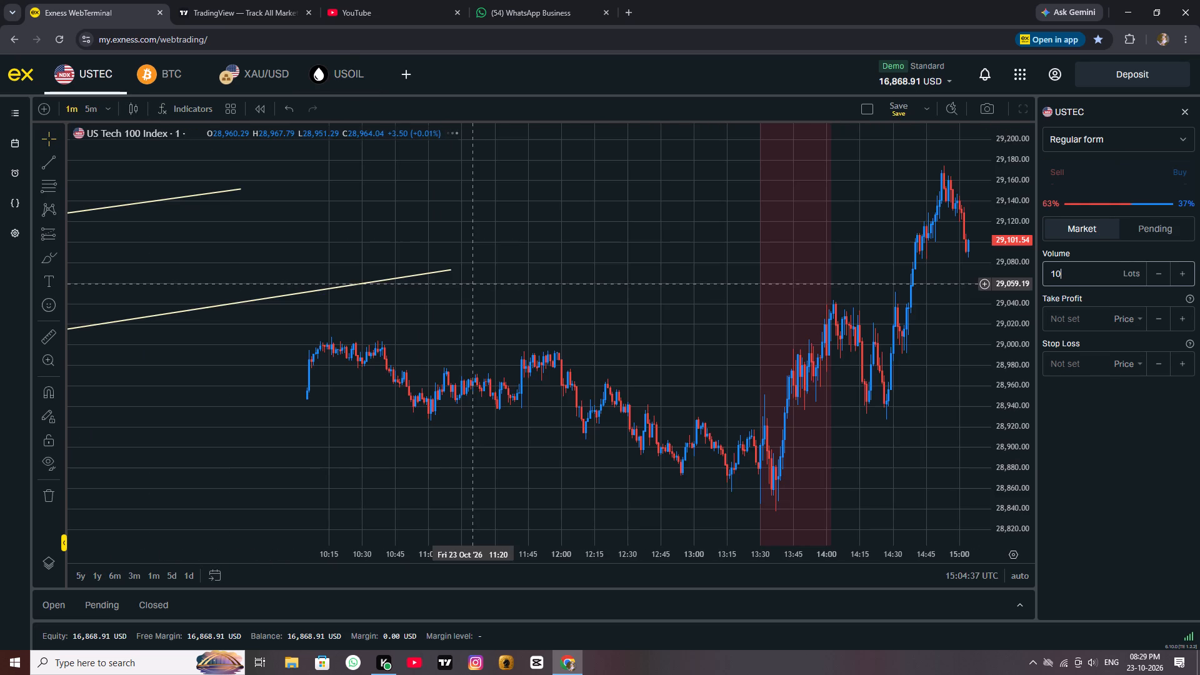
pyautogui.scroll(-9, 699, 262)
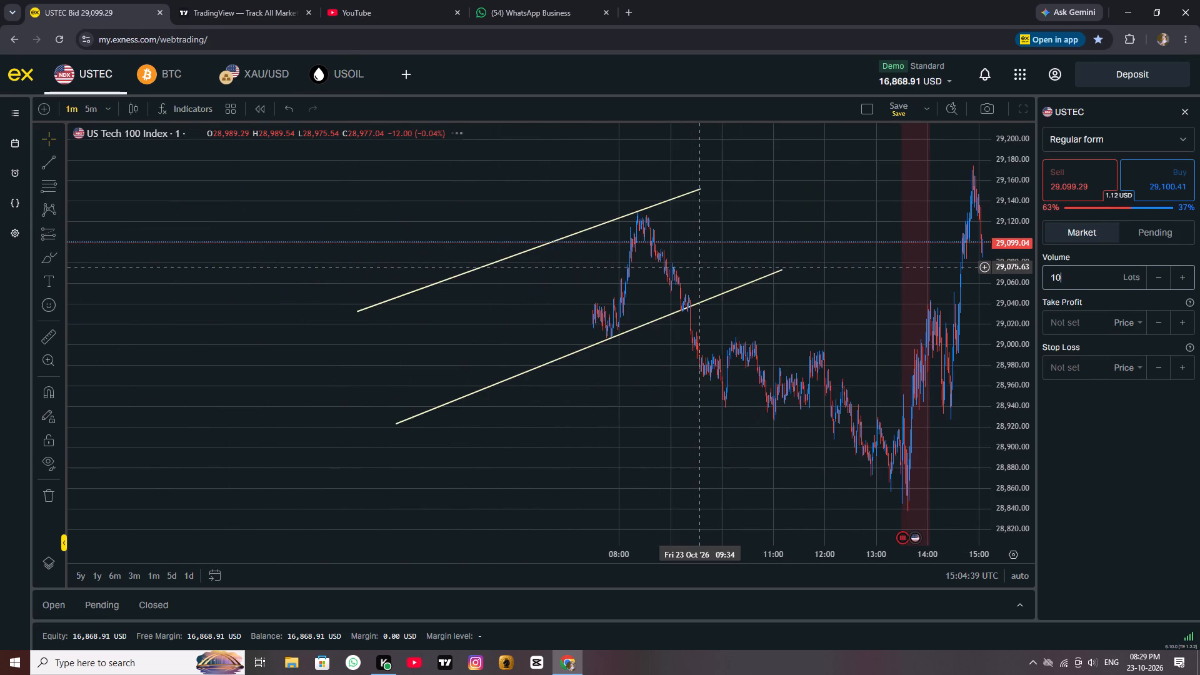
pyautogui.scroll(-2, 699, 267)
pyautogui.scroll(3, 698, 267)
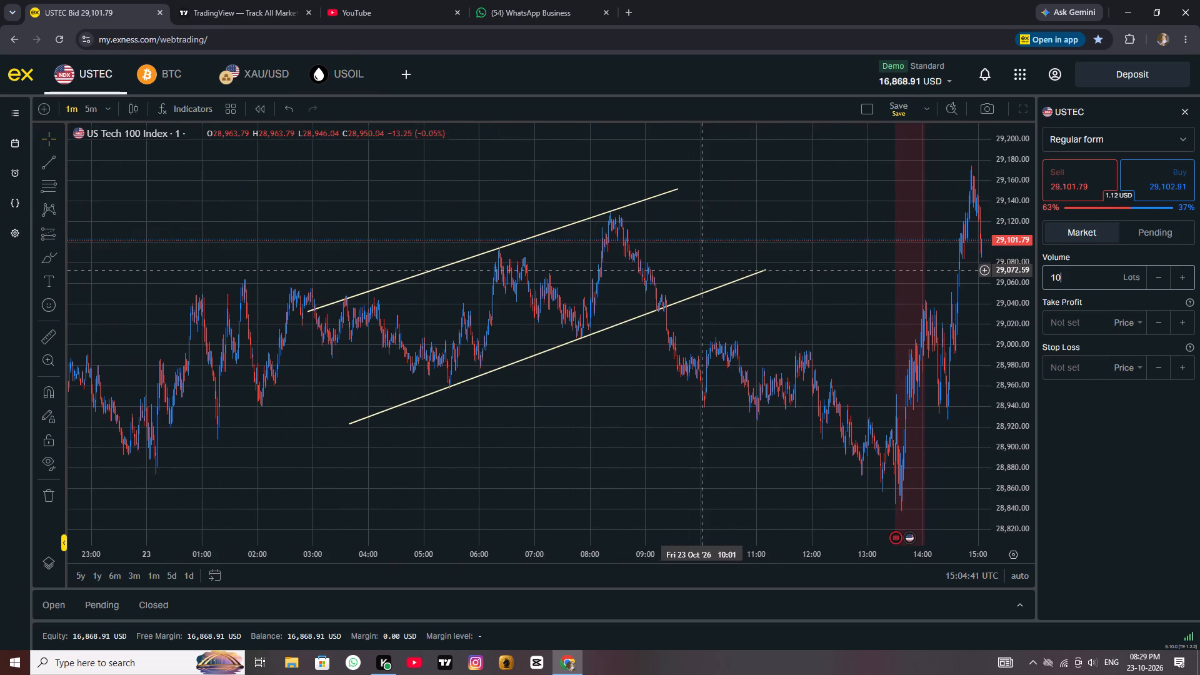
pyautogui.moveTo(844, 310); pyautogui.dragTo(617, 249)
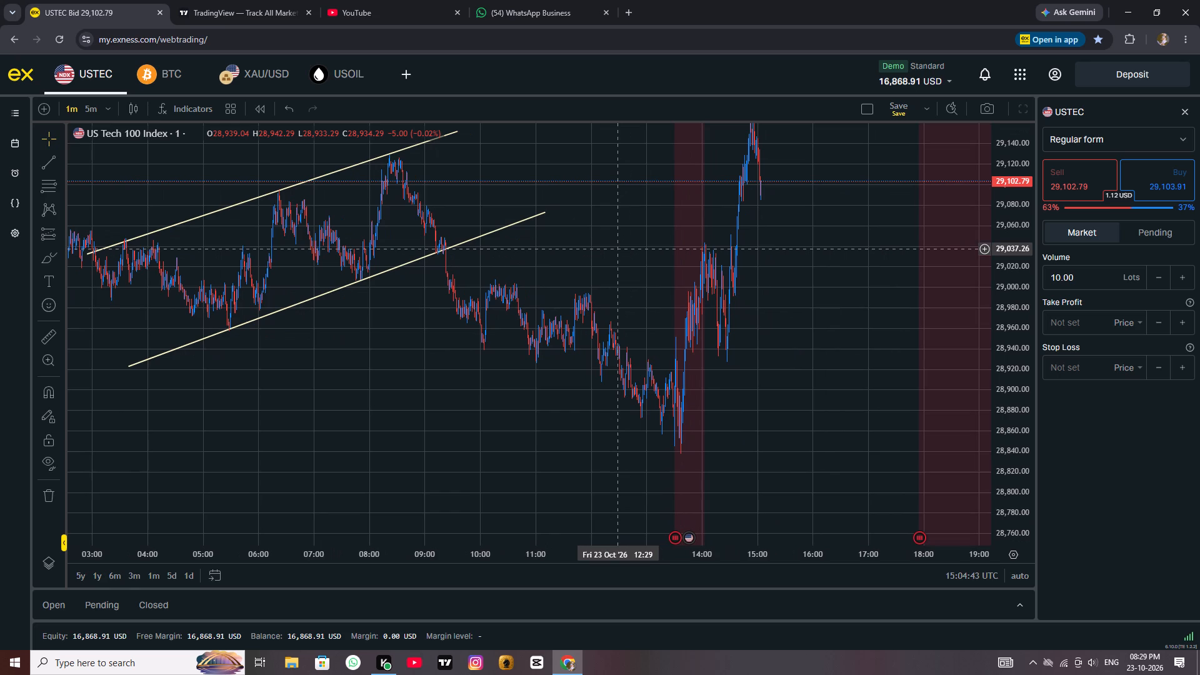
pyautogui.scroll(3, 617, 249)
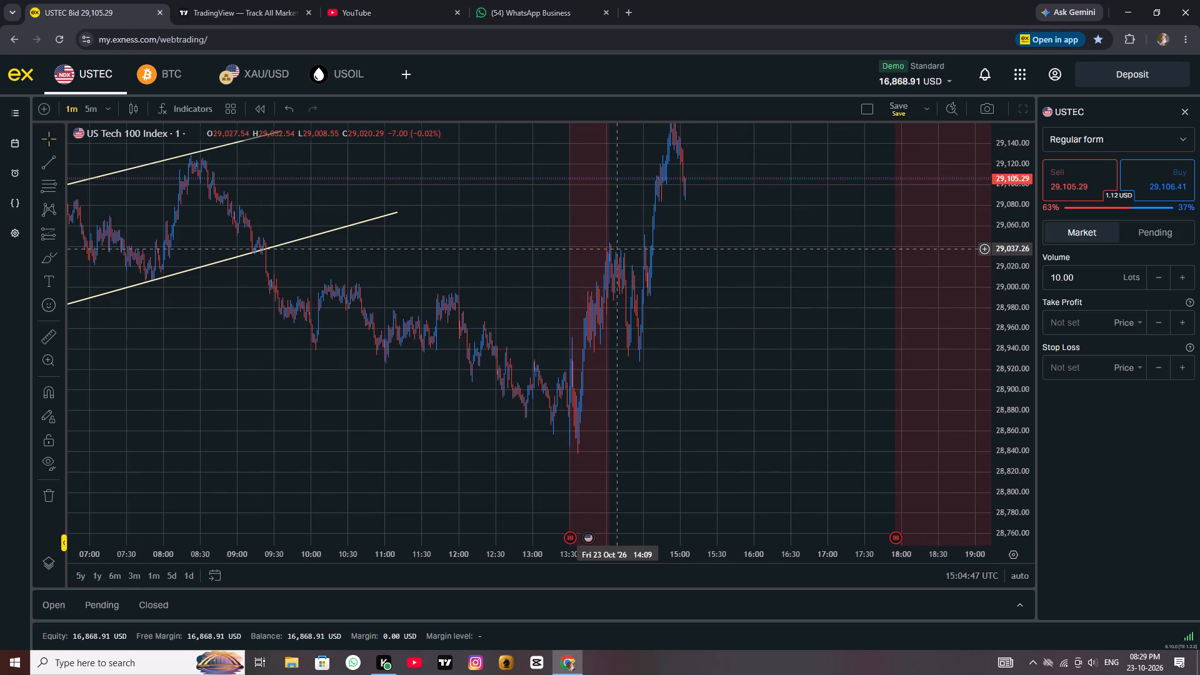
pyautogui.scroll(-2, 617, 249)
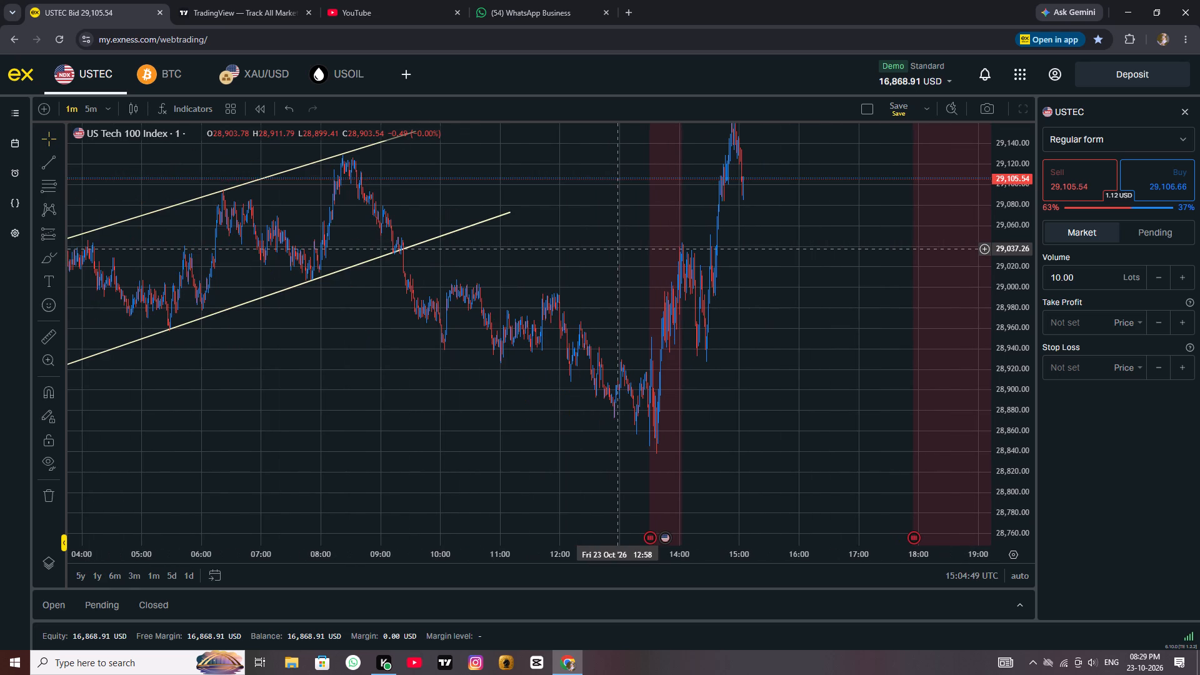
pyautogui.scroll(-1, 617, 249)
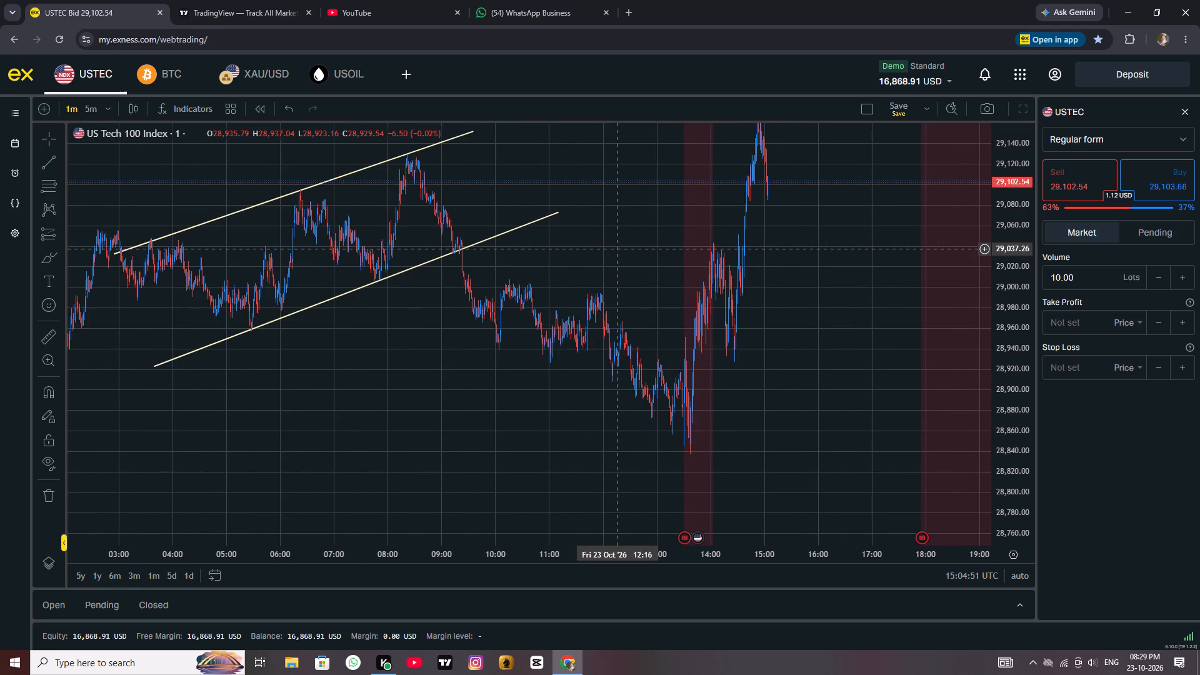
pyautogui.moveTo(650, 167); pyautogui.dragTo(456, 306)
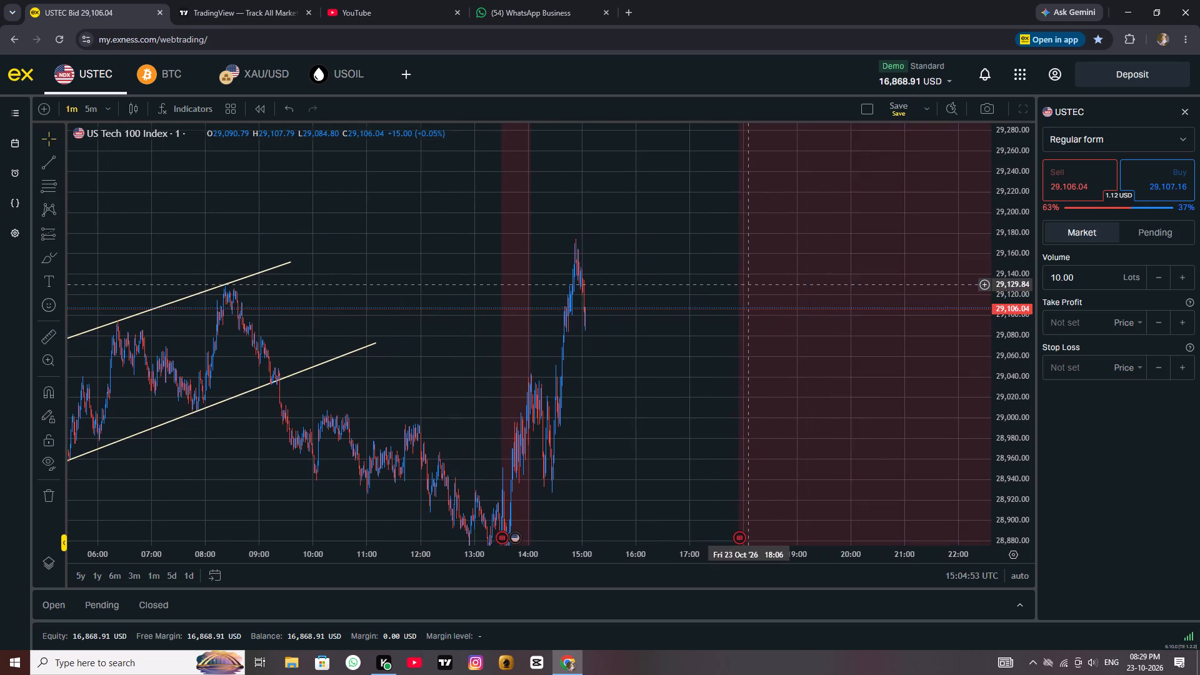
pyautogui.scroll(4, 747, 284)
pyautogui.moveTo(467, 334); pyautogui.dragTo(535, 230)
pyautogui.scroll(4, 573, 274)
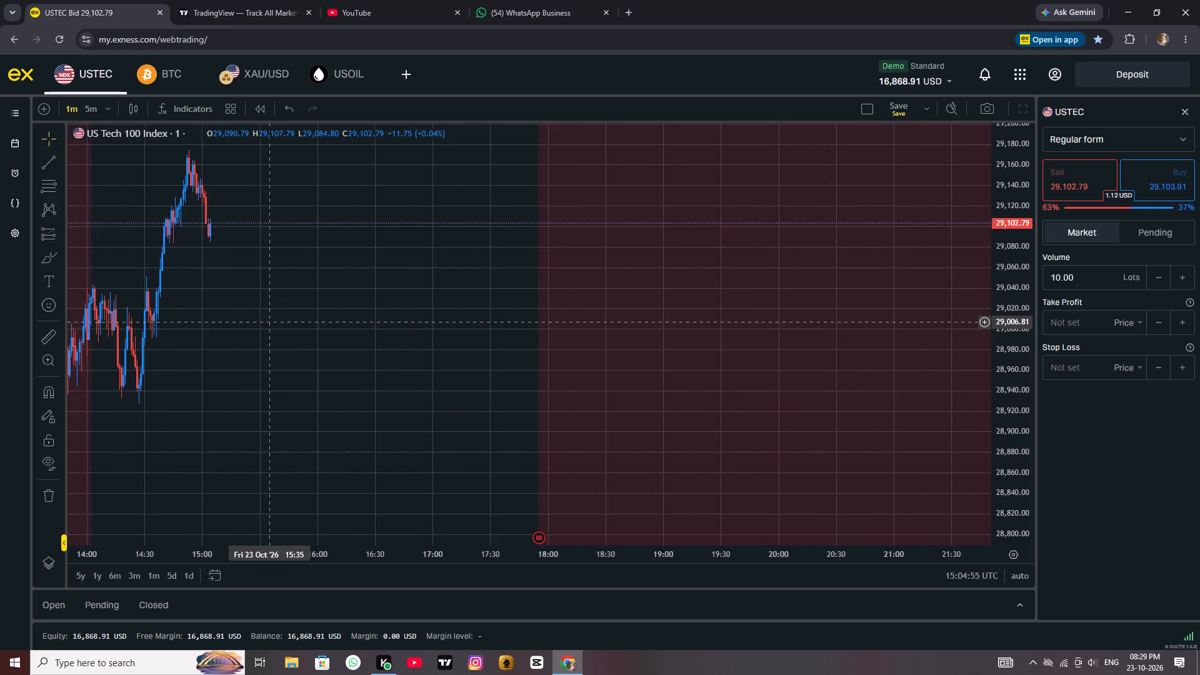
pyautogui.moveTo(268, 322); pyautogui.dragTo(567, 256)
pyautogui.scroll(-3, 572, 255)
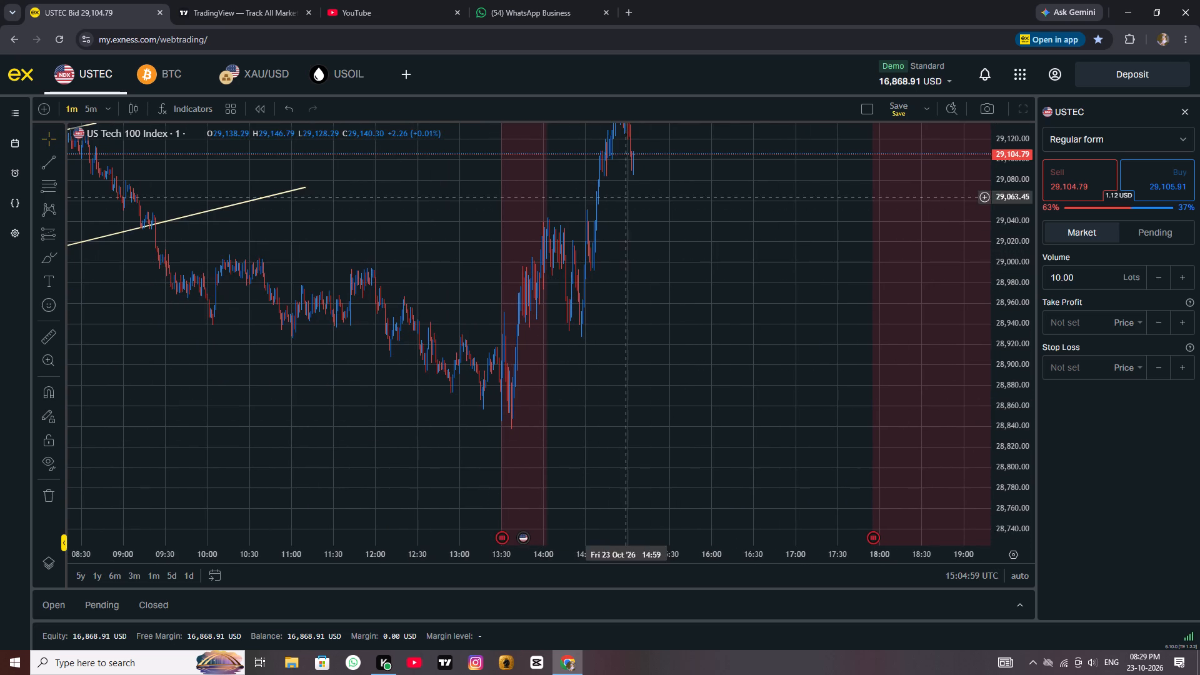
# Remove all drawings from the USTEC chart, including the locked ones.
pyautogui.moveTo(790, 250); pyautogui.dragTo(721, 396)
pyautogui.moveTo(702, 357); pyautogui.dragTo(663, 289)
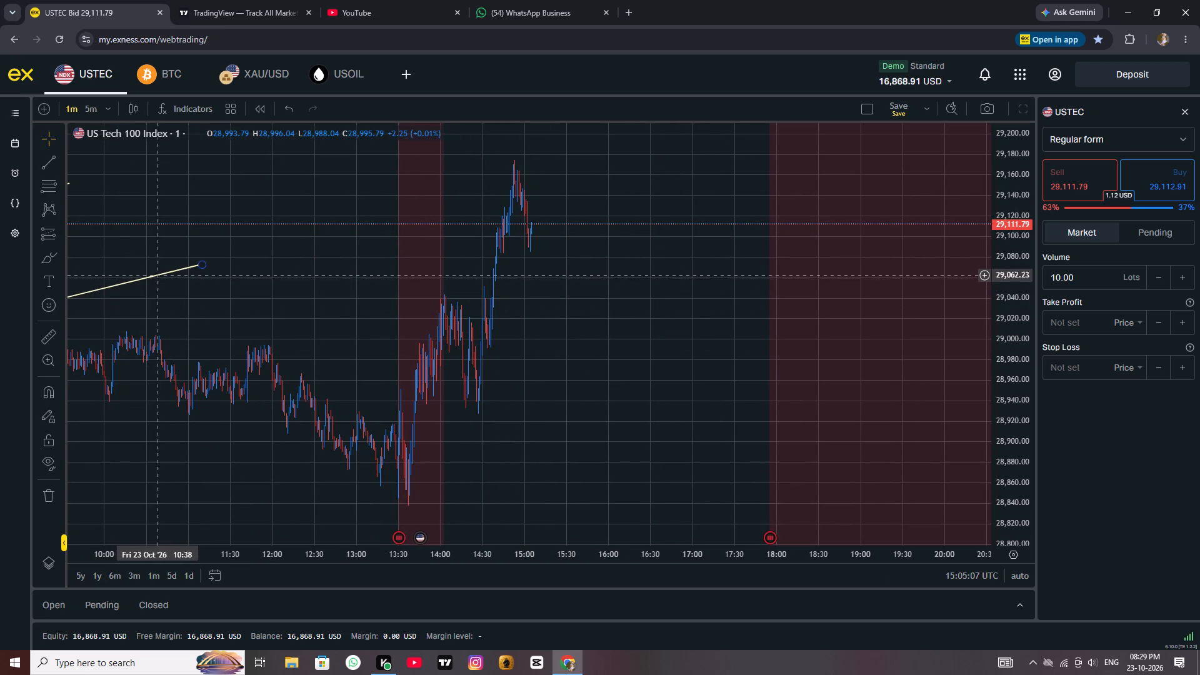
pyautogui.click(62, 497)
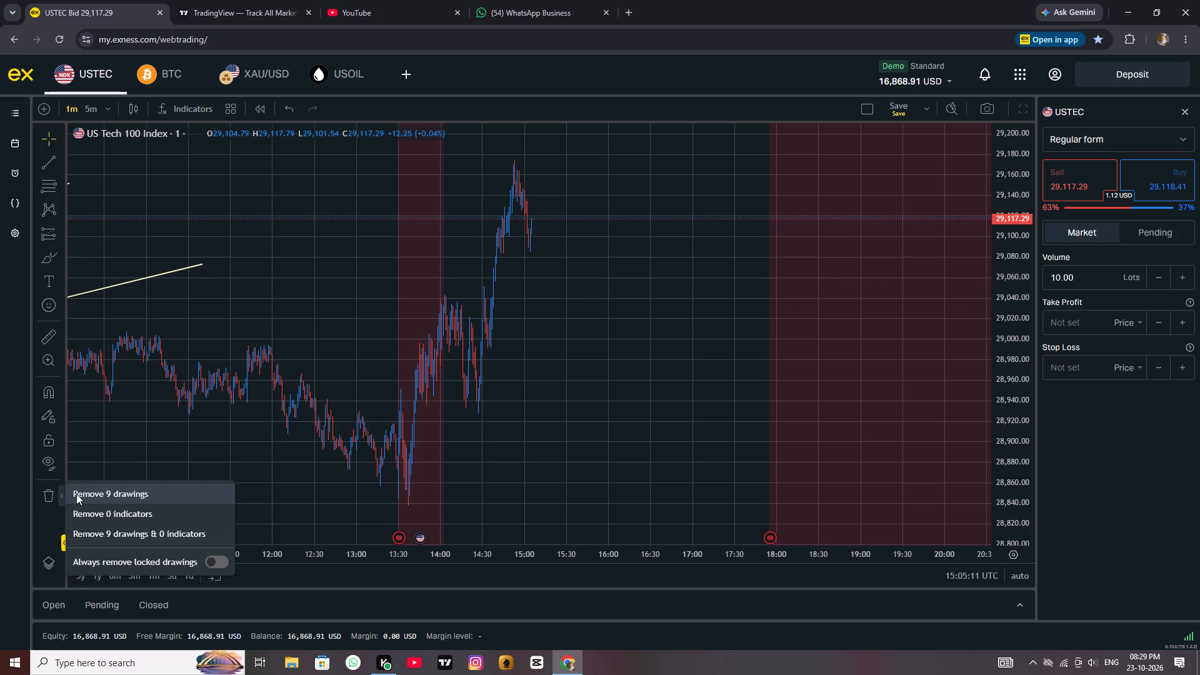
pyautogui.click(76, 494)
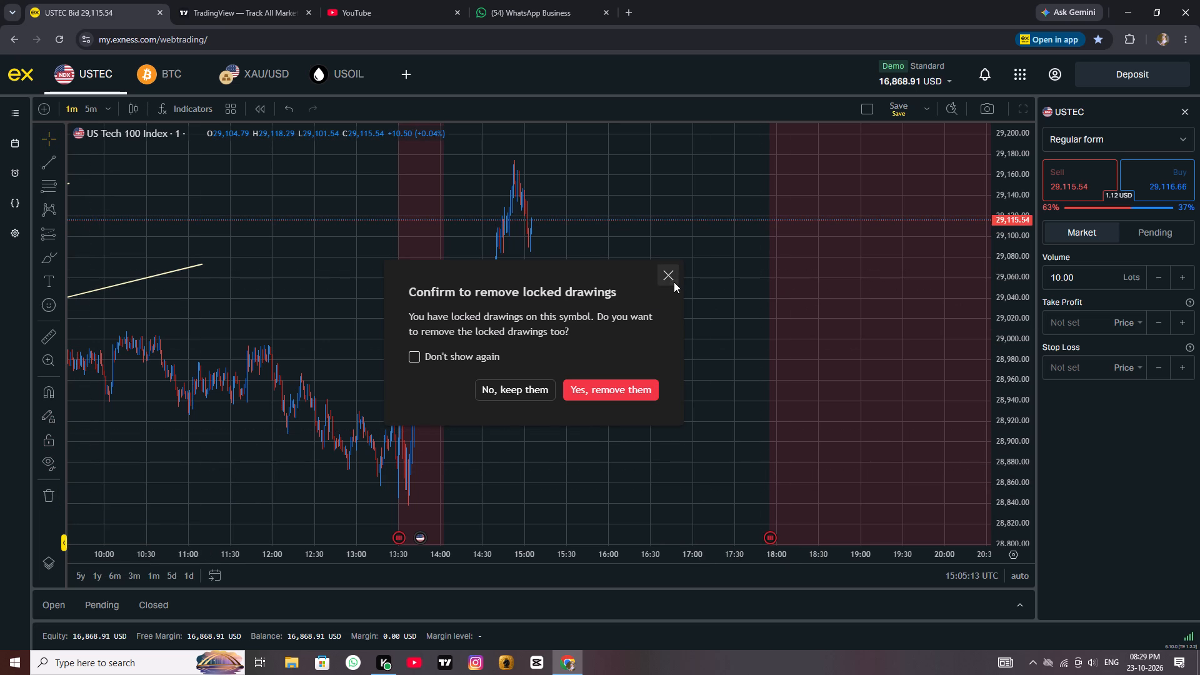
pyautogui.click(674, 282)
pyautogui.click(42, 498)
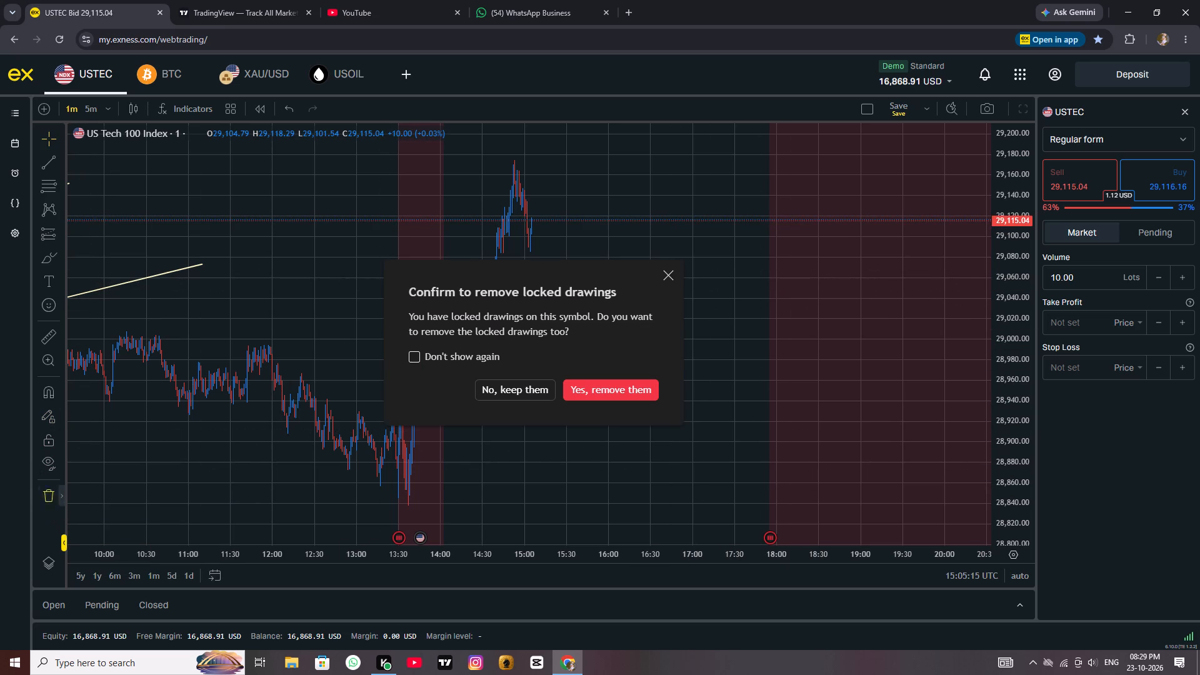
pyautogui.click(572, 388)
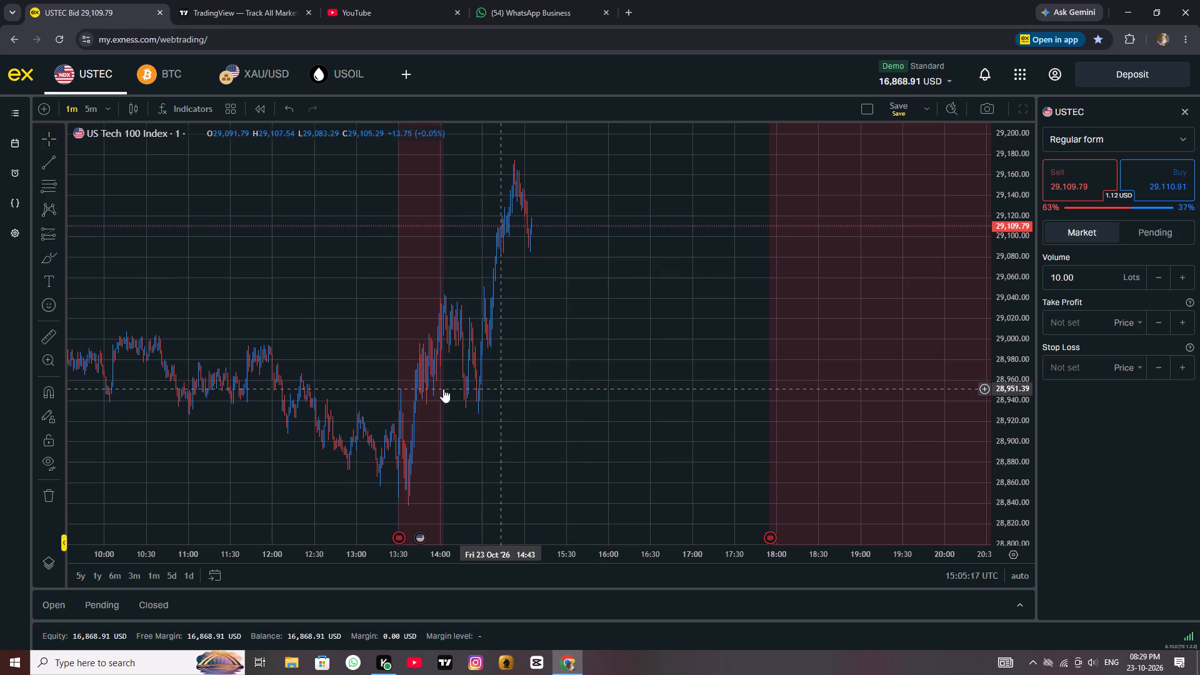
# Examine the cleared one-minute USTEC chart, comparing the morning price action with the candles from 13:30 onward.
pyautogui.moveTo(348, 339); pyautogui.dragTo(488, 303)
pyautogui.moveTo(405, 251); pyautogui.dragTo(504, 292)
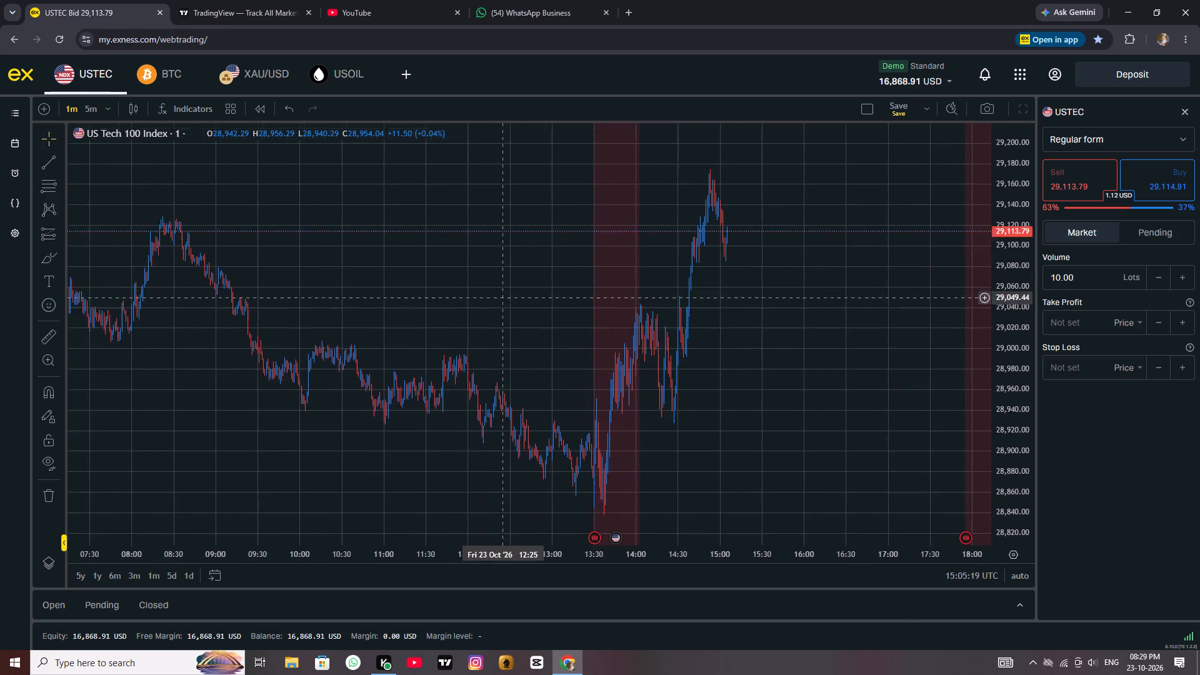
pyautogui.moveTo(504, 292); pyautogui.dragTo(503, 204)
pyautogui.scroll(2, 502, 203)
pyautogui.scroll(3, 668, 316)
pyautogui.moveTo(647, 309); pyautogui.dragTo(610, 332)
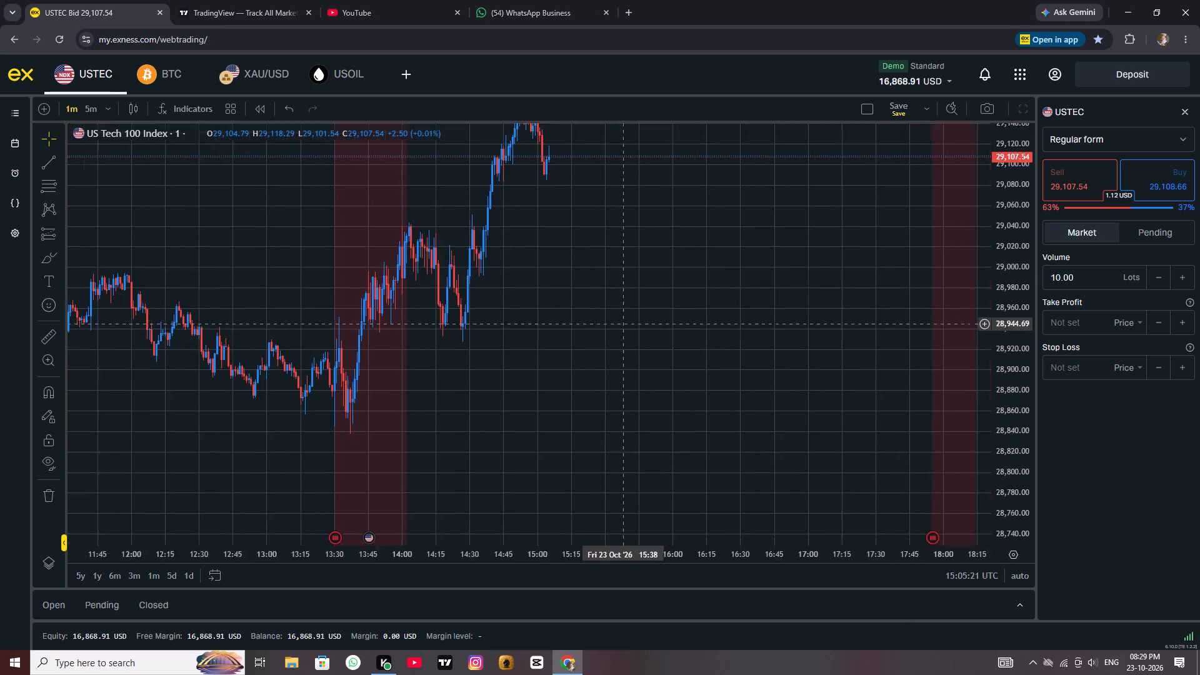
pyautogui.moveTo(610, 332); pyautogui.dragTo(512, 399)
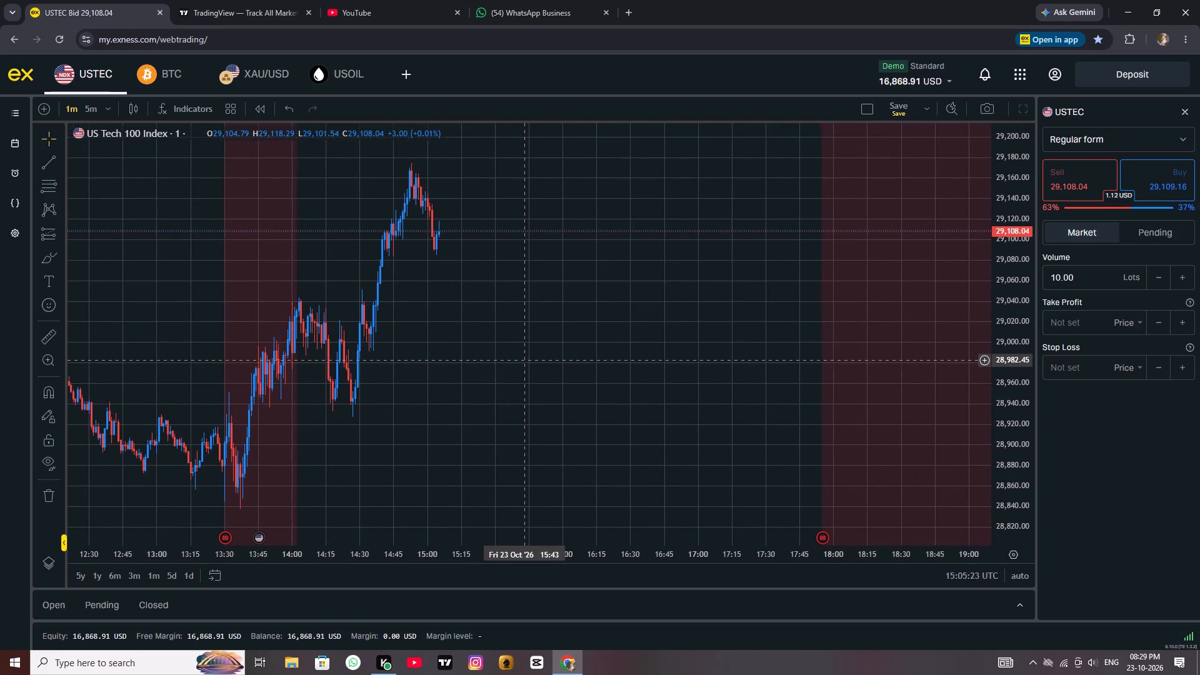
pyautogui.scroll(3, 523, 360)
pyautogui.scroll(-3, 523, 360)
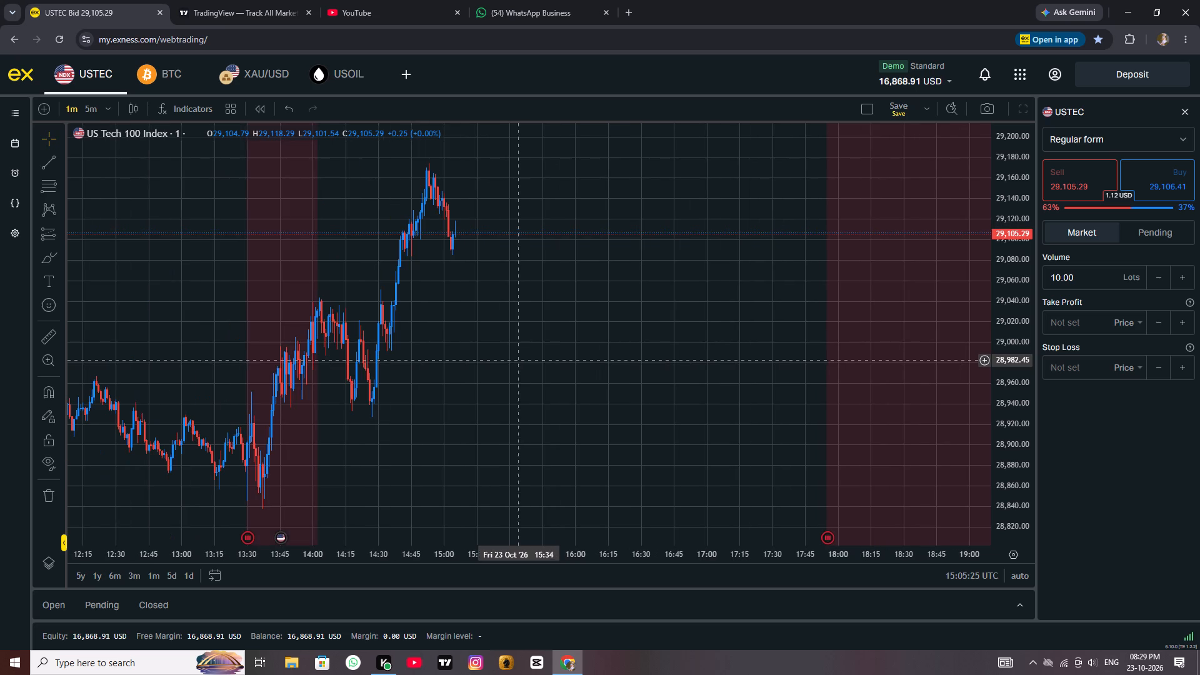
pyautogui.scroll(-5, 342, 252)
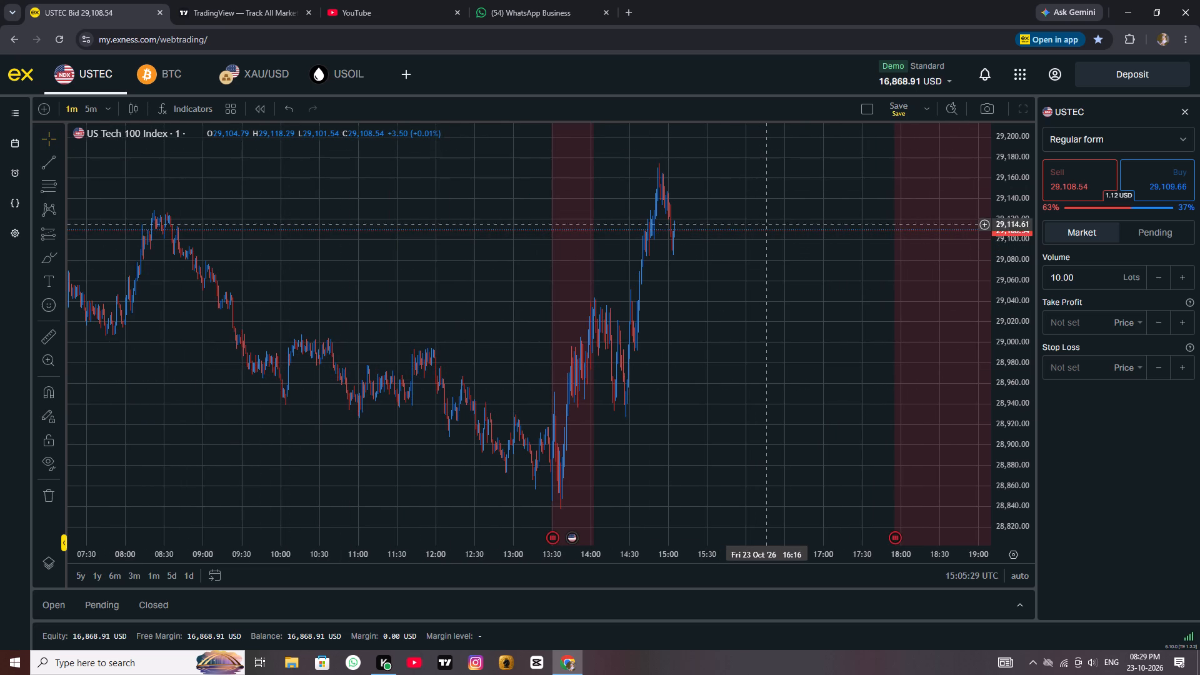
pyautogui.moveTo(788, 356); pyautogui.dragTo(646, 274)
# Switch the USTEC chart to the five-minute timeframe and examine the day's swings up to the latest candles around 15:00.
pyautogui.click(80, 111)
pyautogui.click(90, 111)
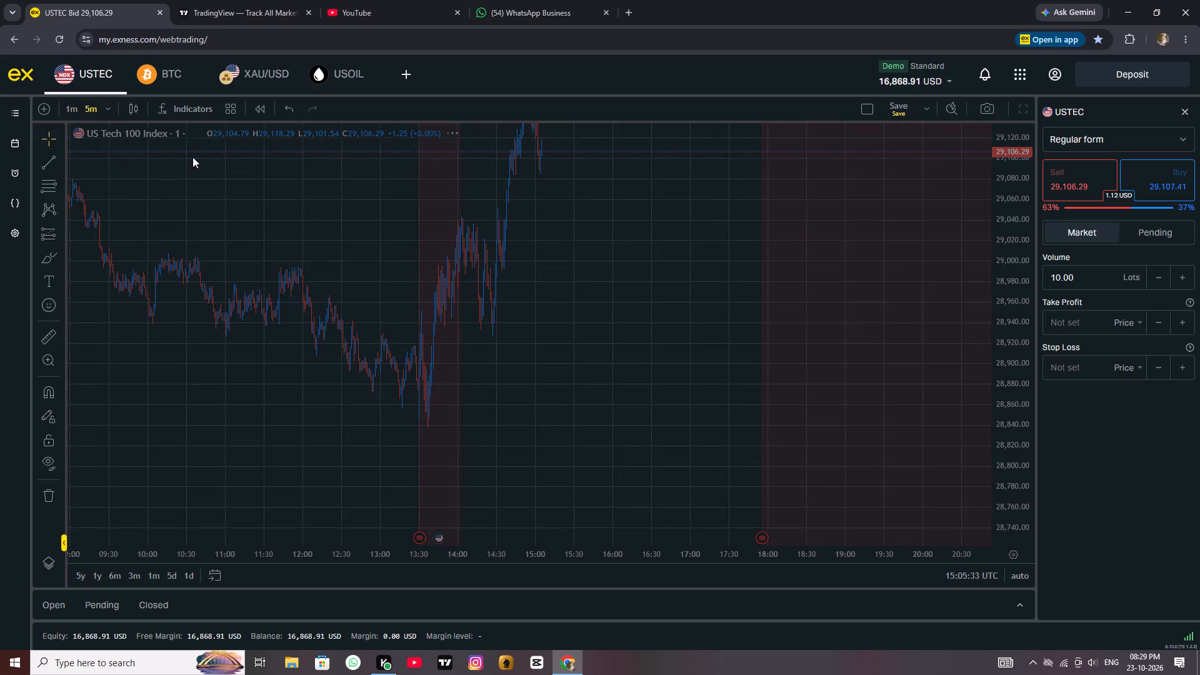
pyautogui.scroll(3, 641, 304)
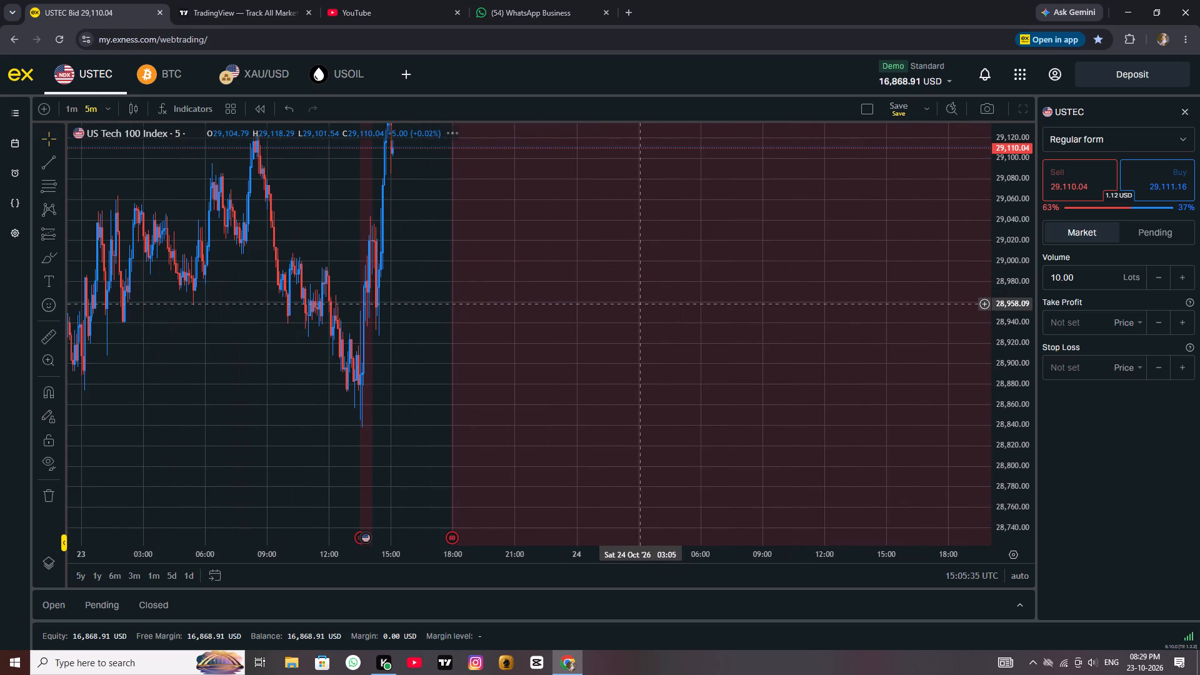
pyautogui.scroll(3, 391, 234)
pyautogui.moveTo(225, 227); pyautogui.dragTo(579, 284)
pyautogui.scroll(2, 584, 283)
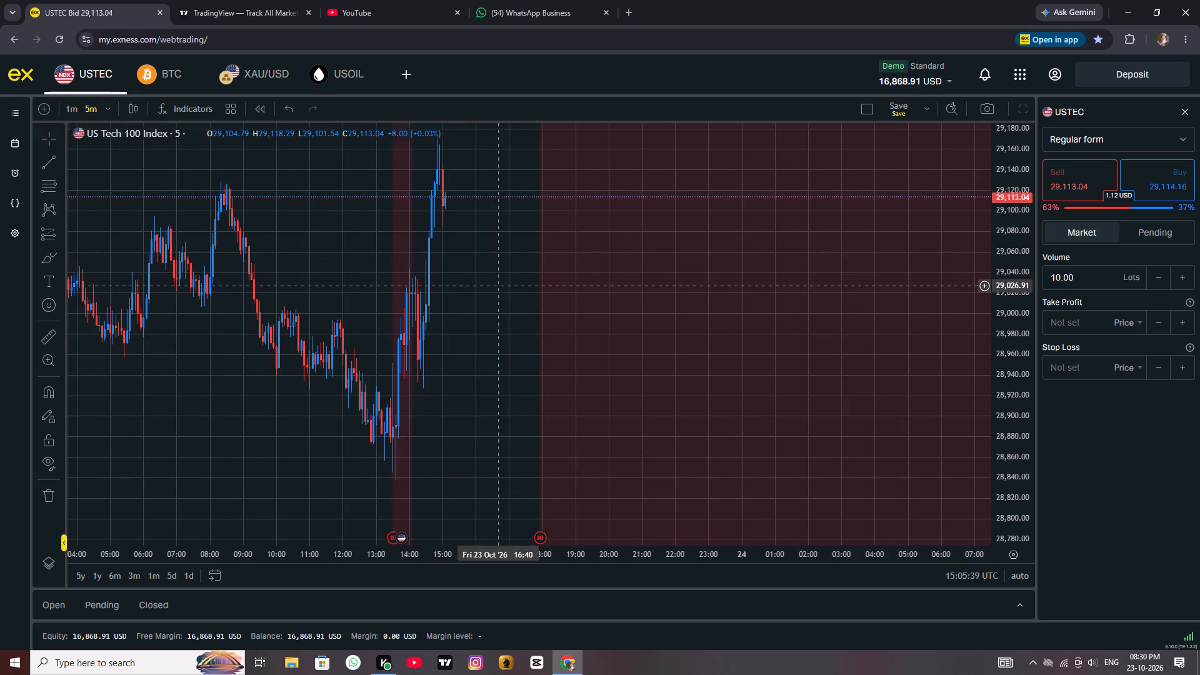
pyautogui.scroll(2, 497, 286)
pyautogui.moveTo(354, 287); pyautogui.dragTo(361, 292)
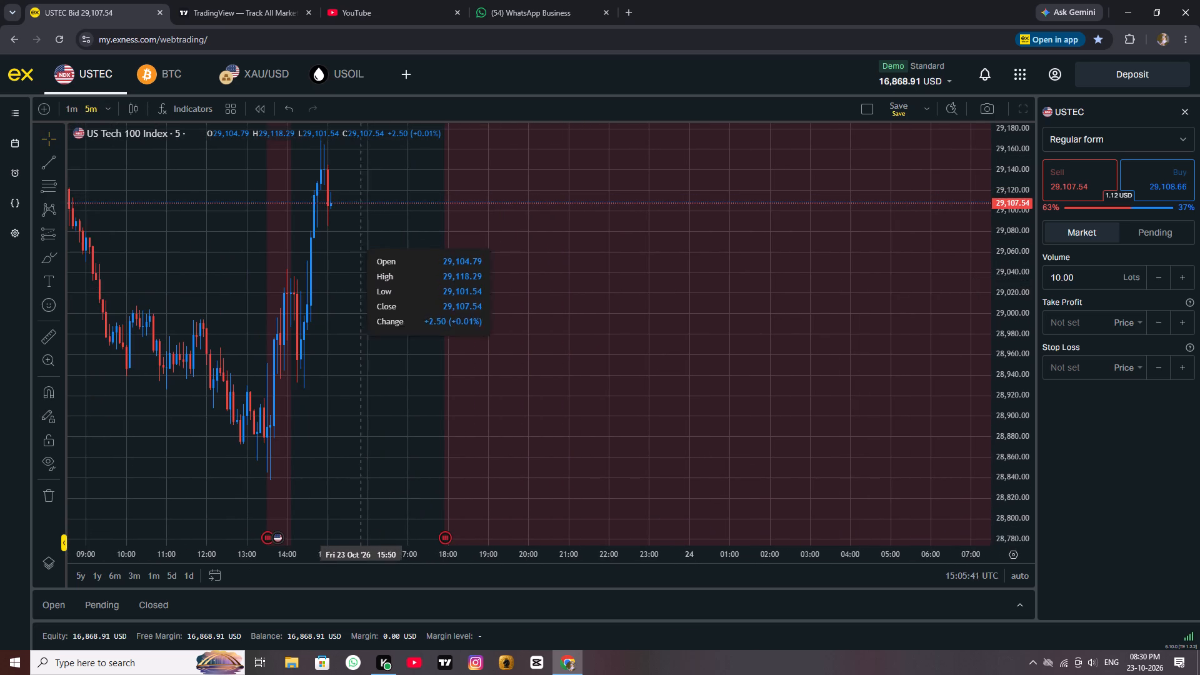
pyautogui.moveTo(361, 292); pyautogui.dragTo(482, 297)
pyautogui.moveTo(344, 272); pyautogui.dragTo(504, 289)
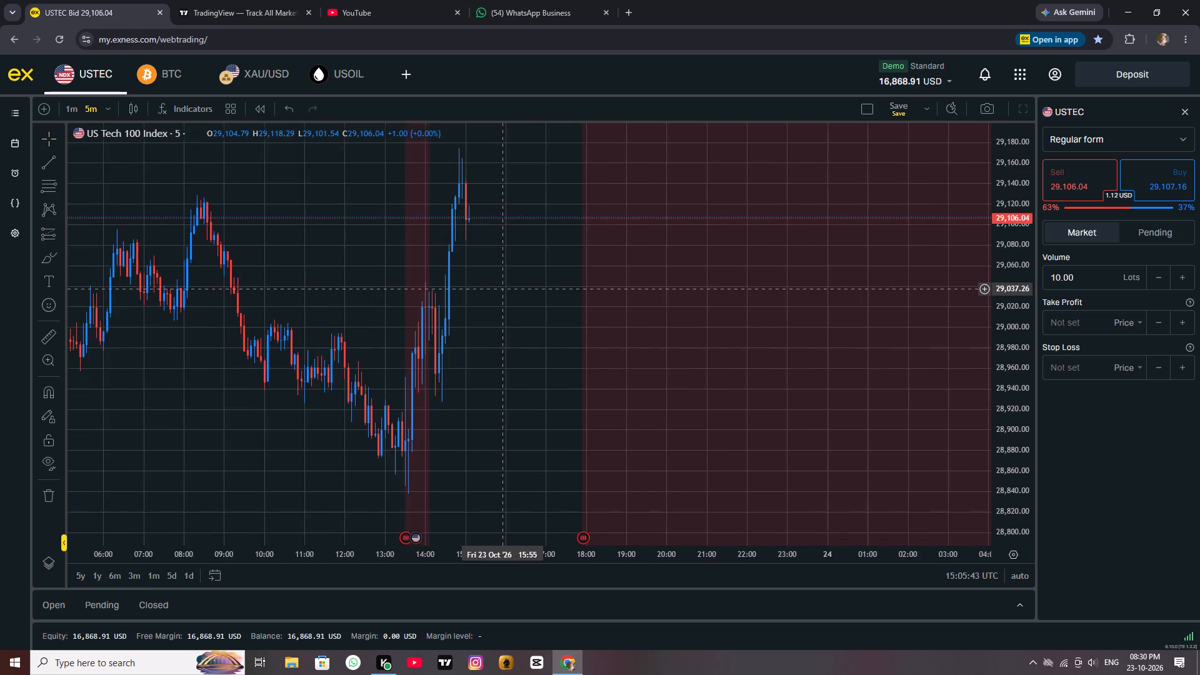
pyautogui.moveTo(504, 289); pyautogui.dragTo(644, 287)
pyautogui.scroll(3, 651, 287)
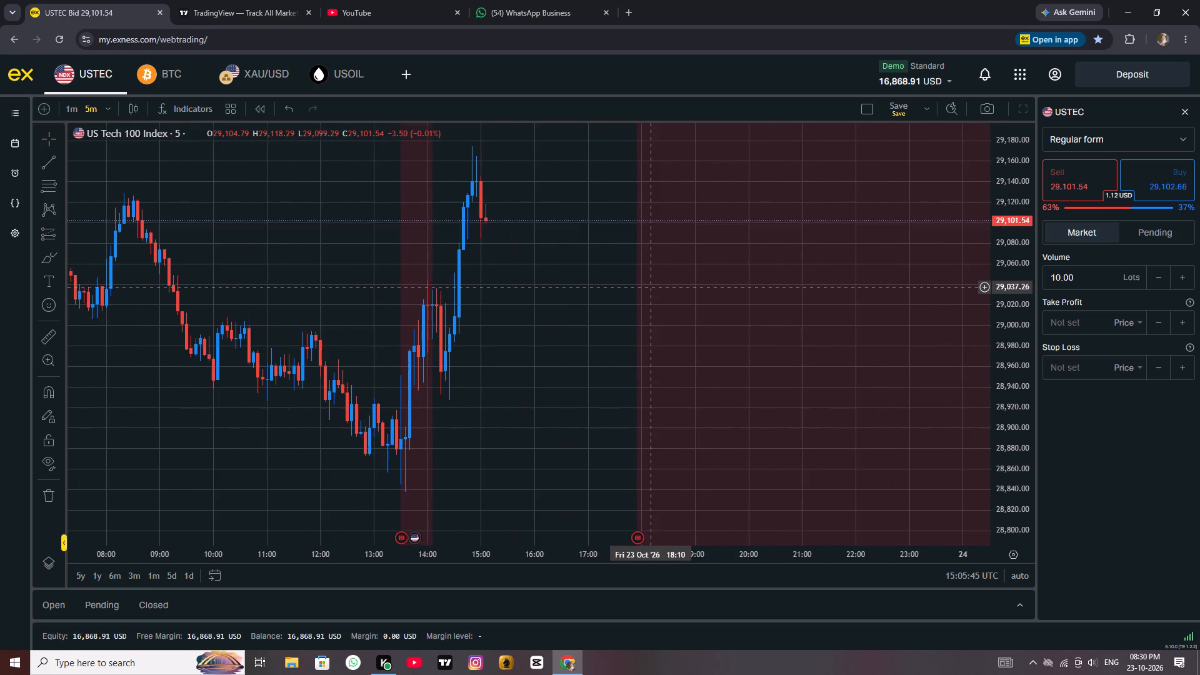
pyautogui.scroll(1, 651, 287)
pyautogui.scroll(-5, 651, 287)
pyautogui.scroll(3, 642, 284)
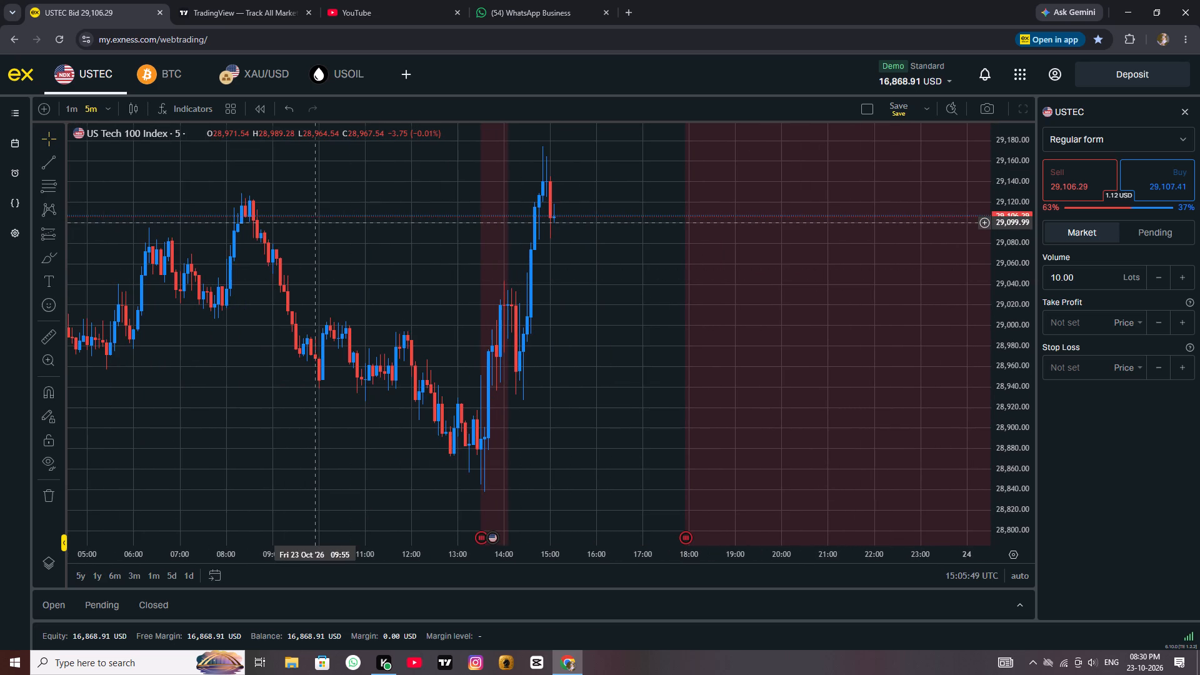
# Examine the five-minute USTEC chart, comparing the overnight and morning swings with the rise from 13:30 to the latest candles.
pyautogui.scroll(-3, 601, 279)
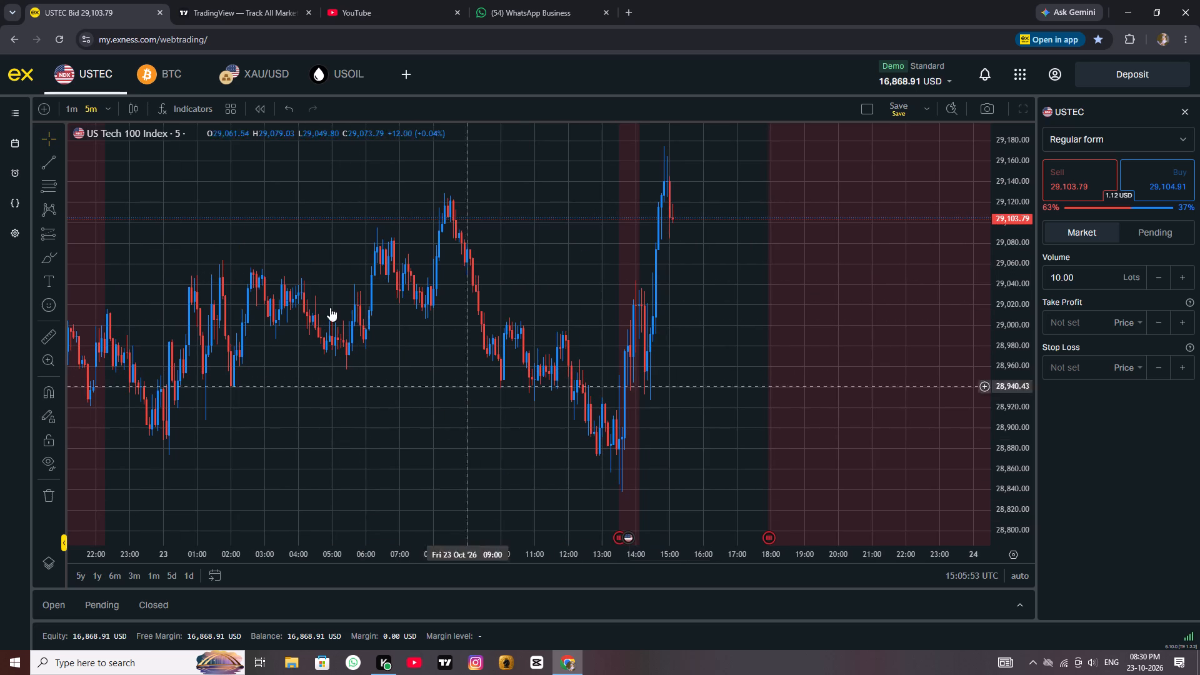
pyautogui.scroll(3, 706, 247)
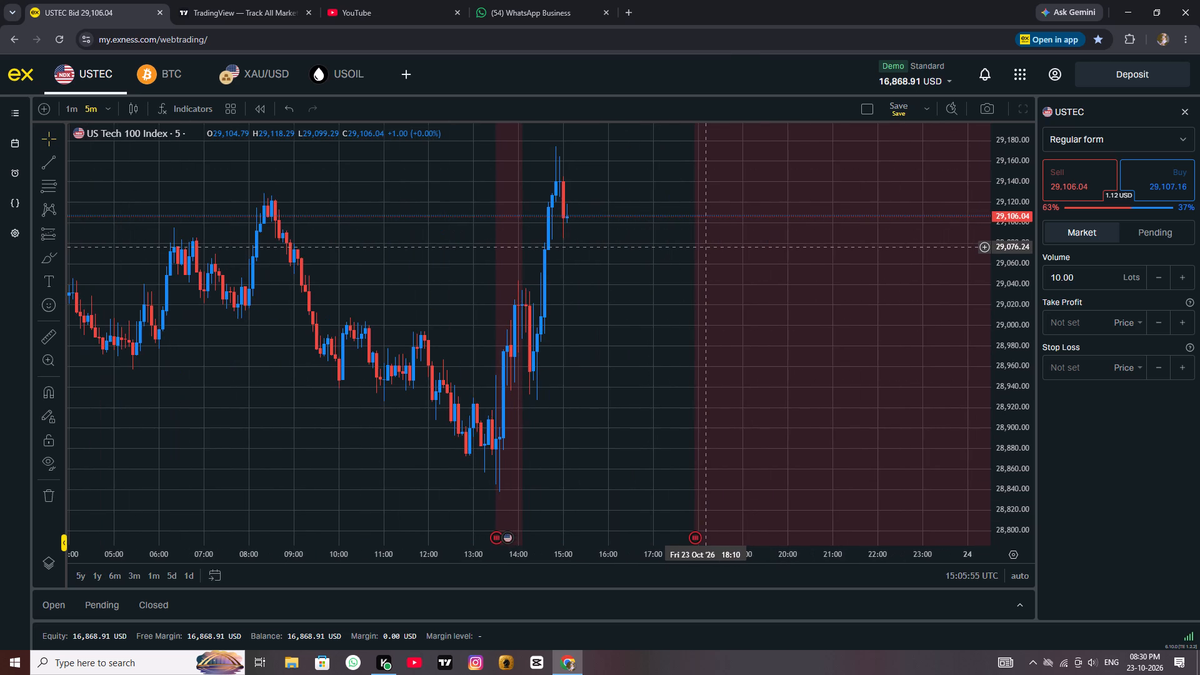
pyautogui.scroll(-4, 705, 246)
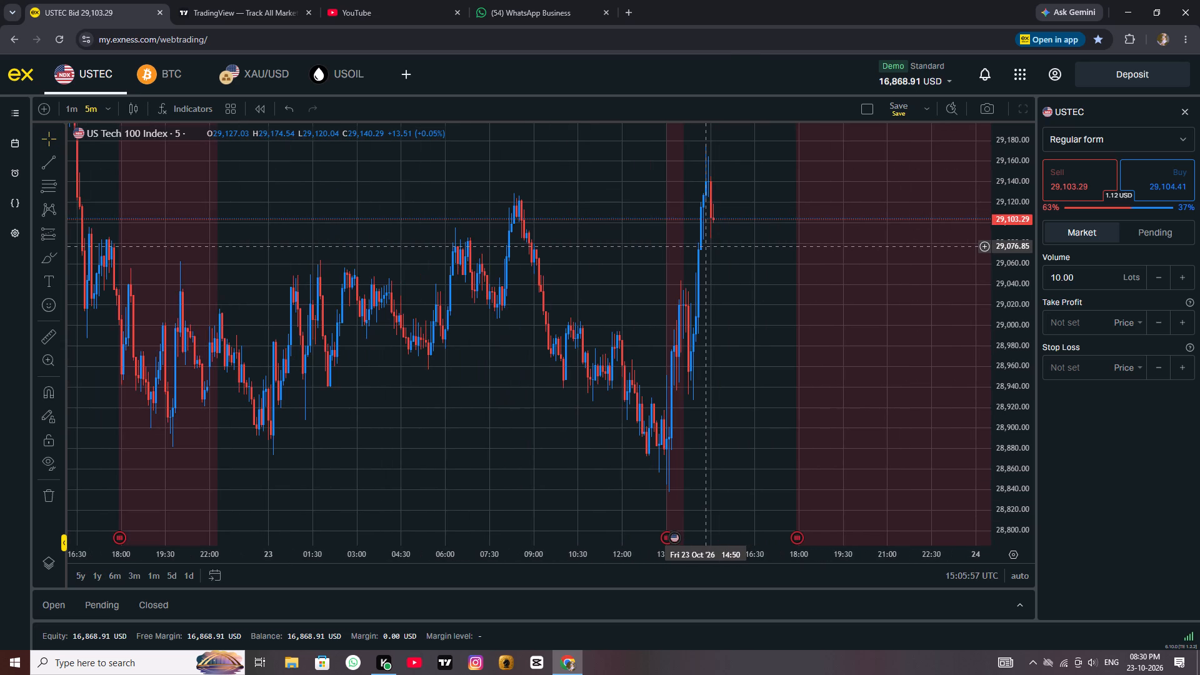
pyautogui.scroll(4, 702, 246)
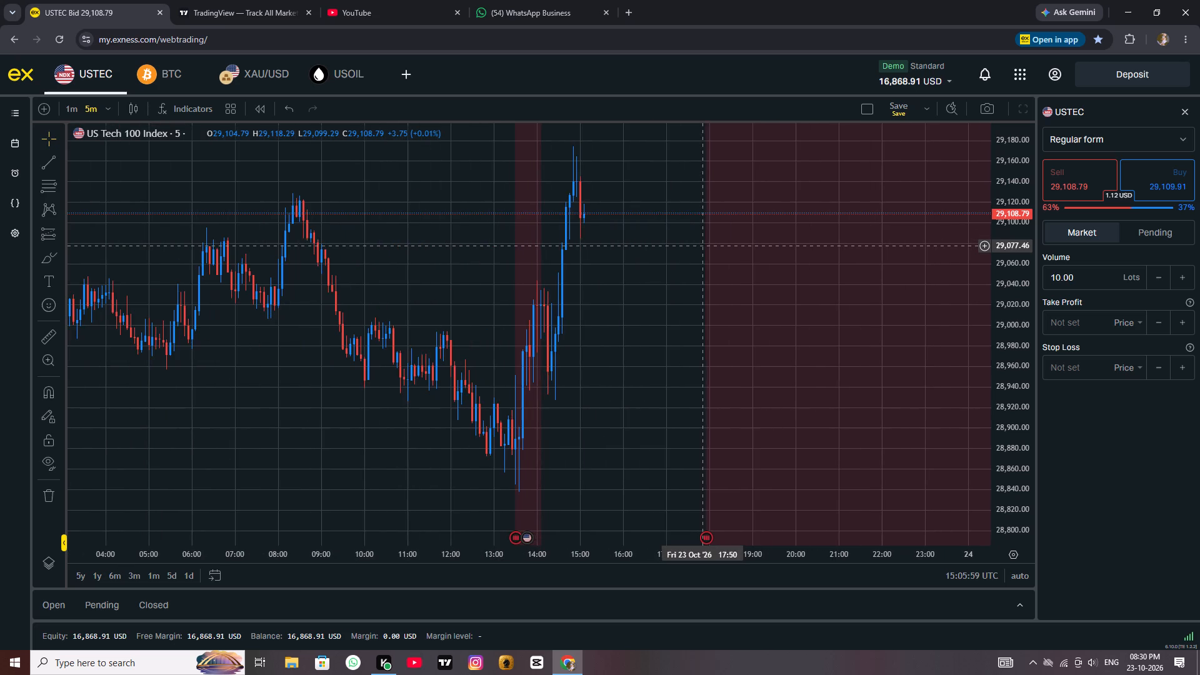
pyautogui.scroll(6, 557, 201)
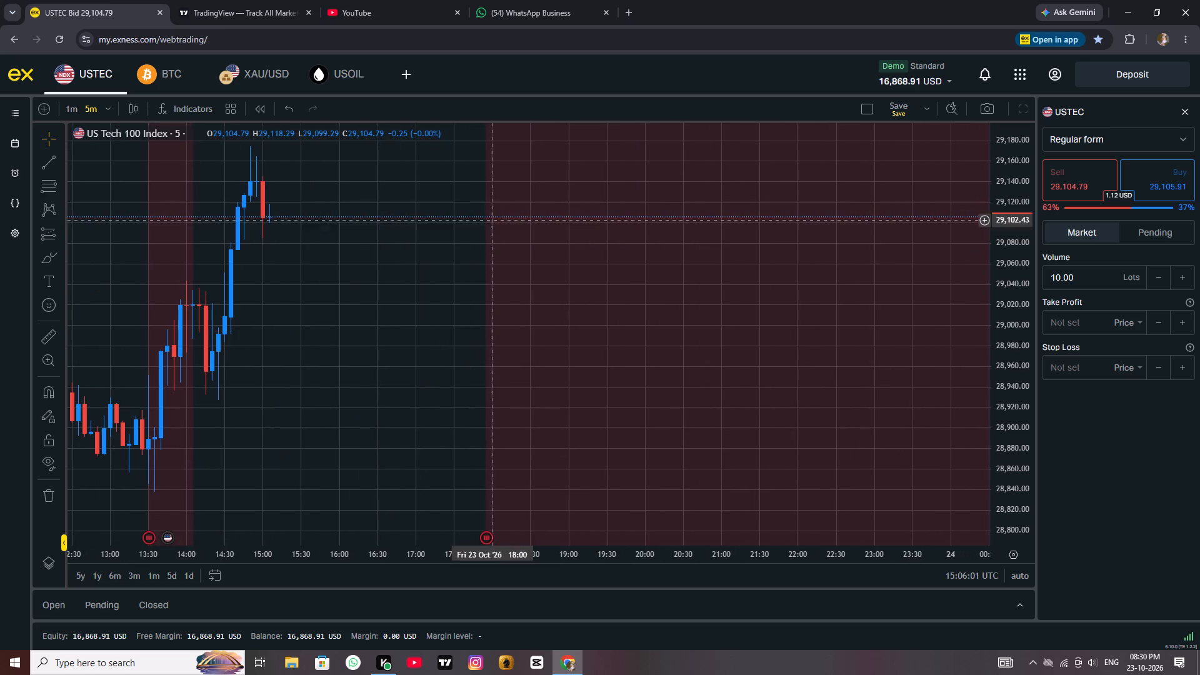
pyautogui.moveTo(369, 274); pyautogui.dragTo(644, 266)
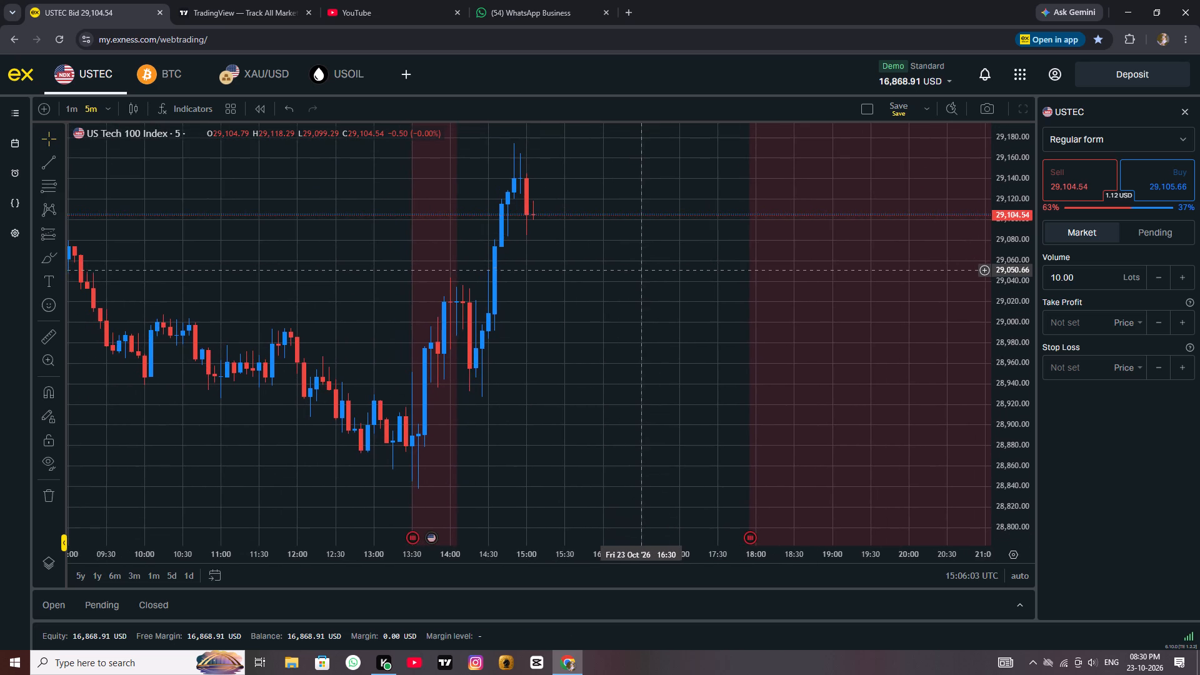
pyautogui.scroll(1, 636, 272)
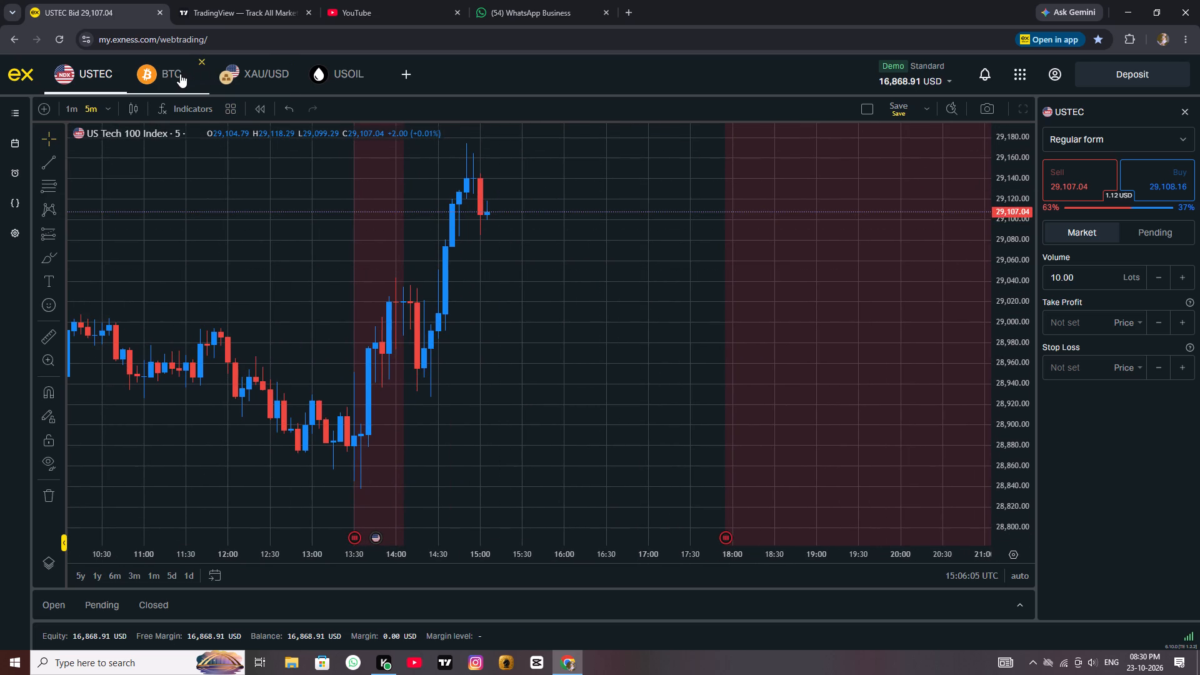
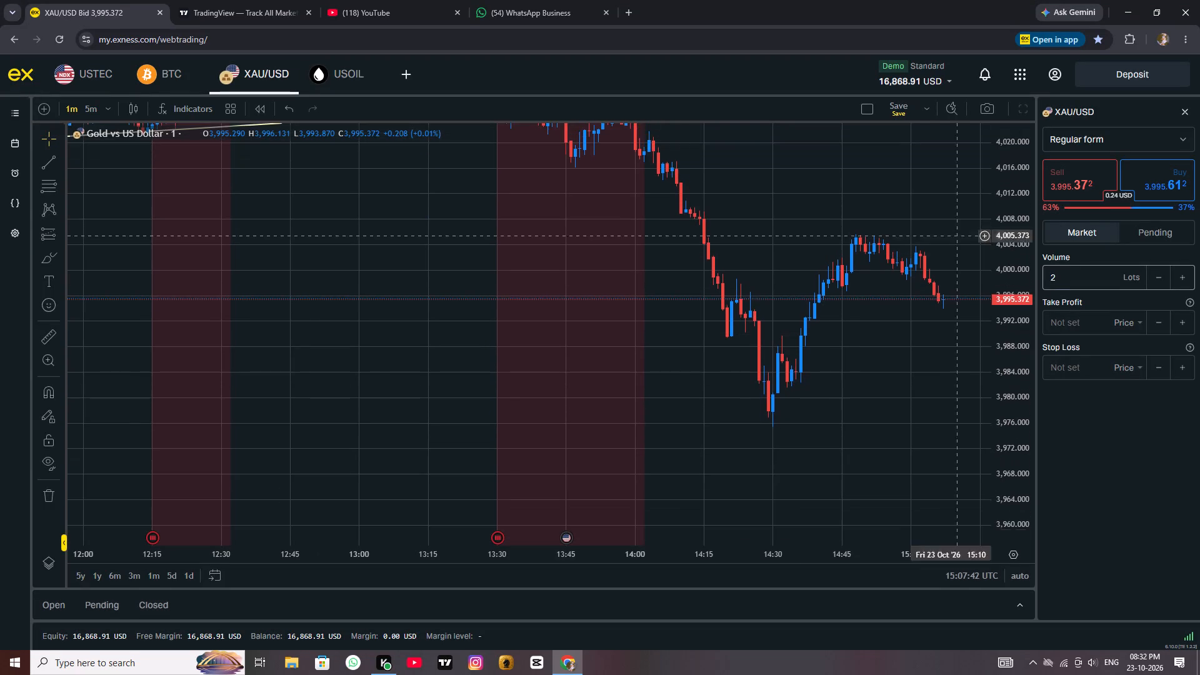
# Examine the wider one-minute XAU/USD price action from about 09:00 to the latest candles against the drawn trendline and horizontal level.
pyautogui.scroll(-6, 499, 182)
pyautogui.moveTo(607, 196); pyautogui.dragTo(348, 251)
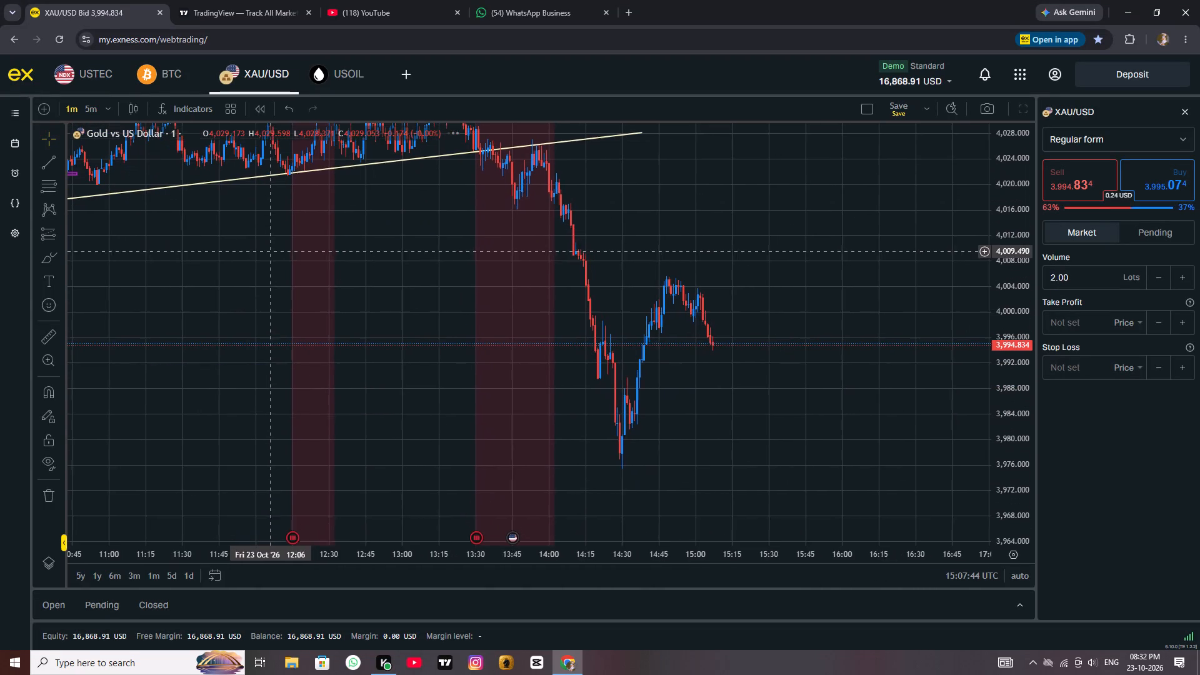
pyautogui.moveTo(348, 251); pyautogui.dragTo(347, 251)
pyautogui.scroll(-3, 796, 283)
pyautogui.moveTo(847, 221); pyautogui.dragTo(821, 308)
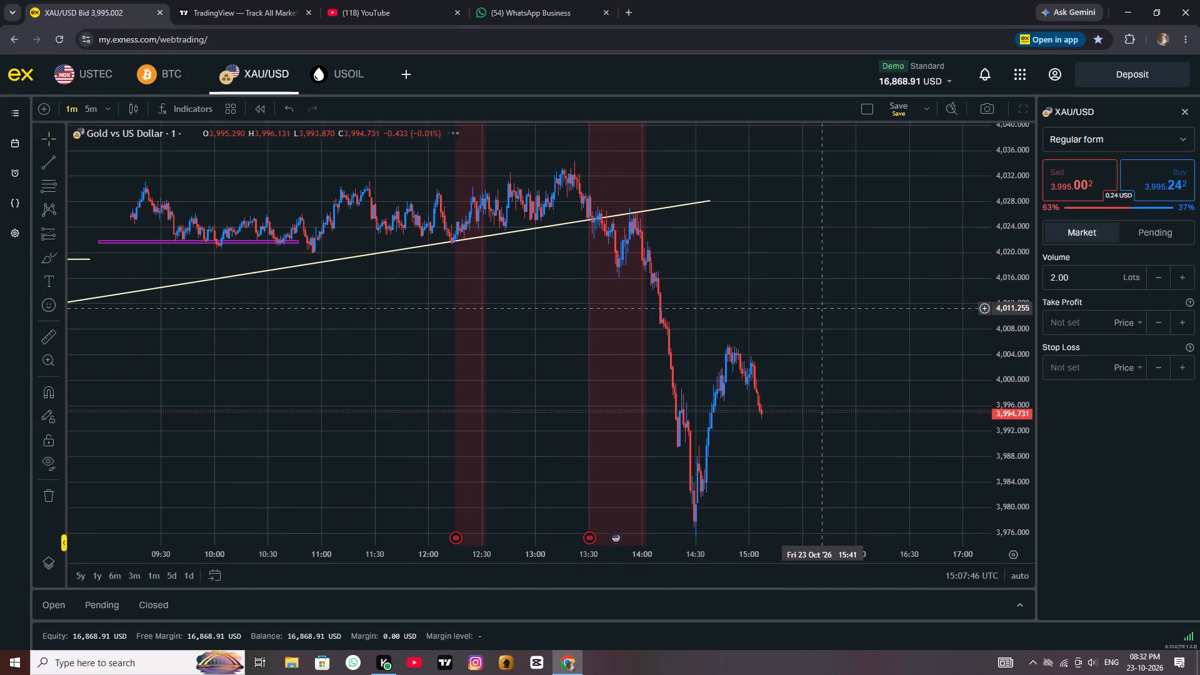
pyautogui.moveTo(821, 308); pyautogui.dragTo(820, 306)
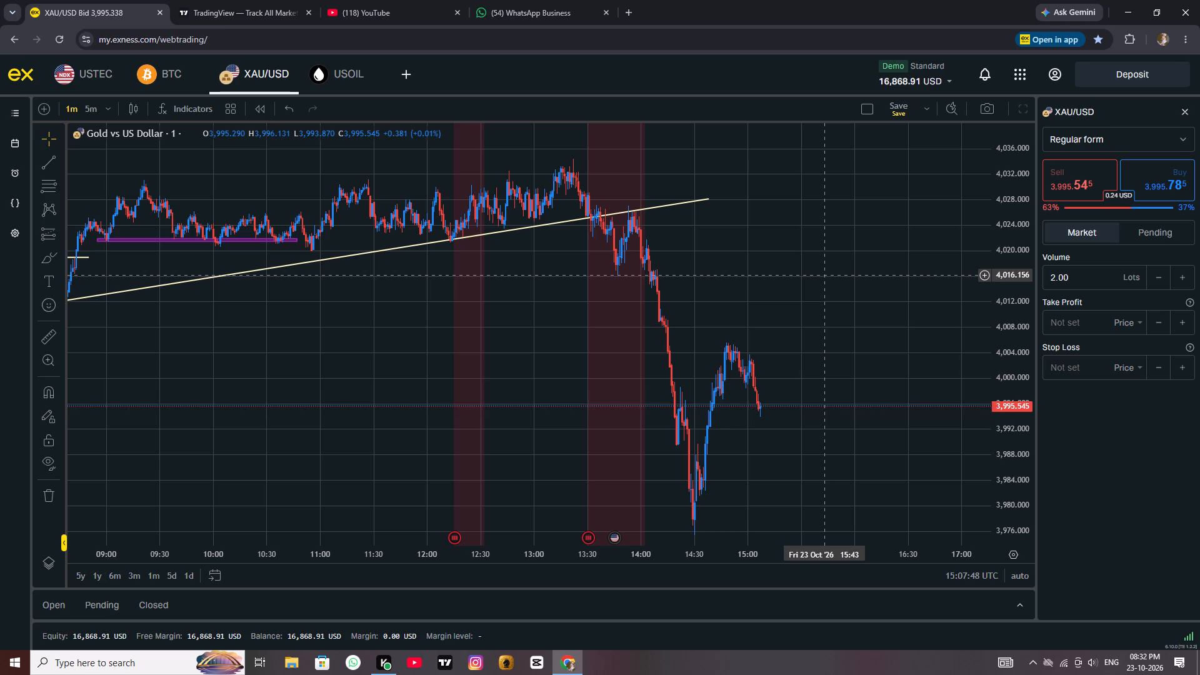
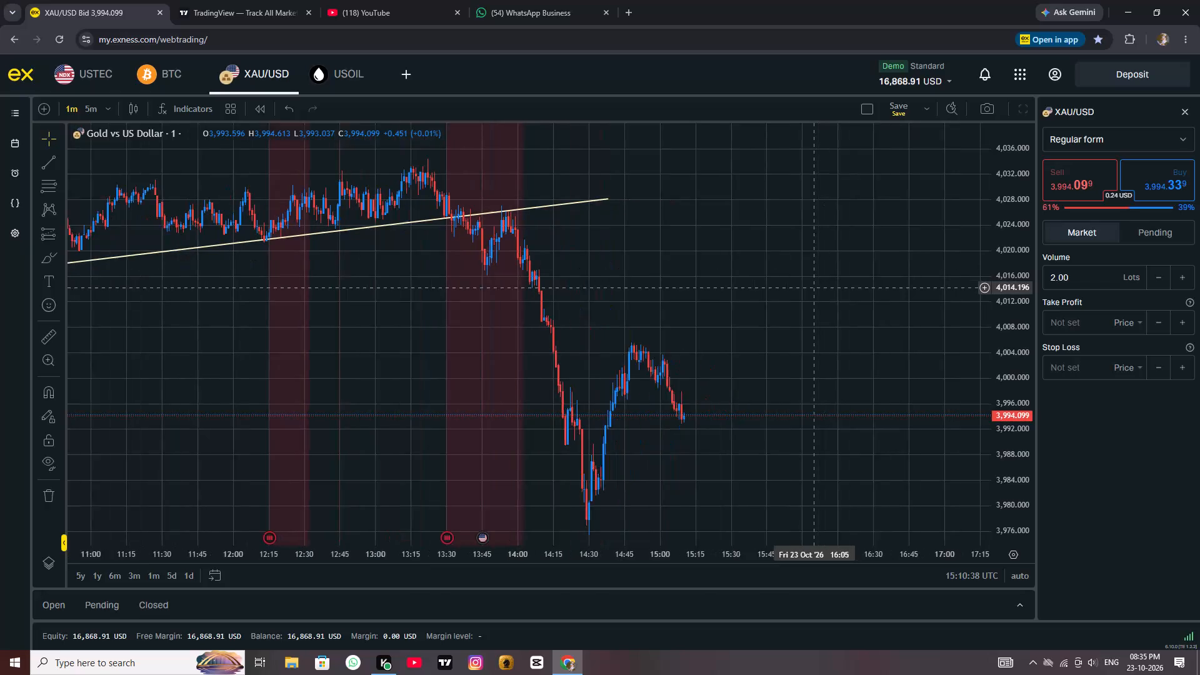
# Draw a thin rectangle zone on the one-minute XAU/USD chart from 14:37 to 16:11, spanning about 3,991.98 to 3,990.78.
pyautogui.scroll(1, 815, 287)
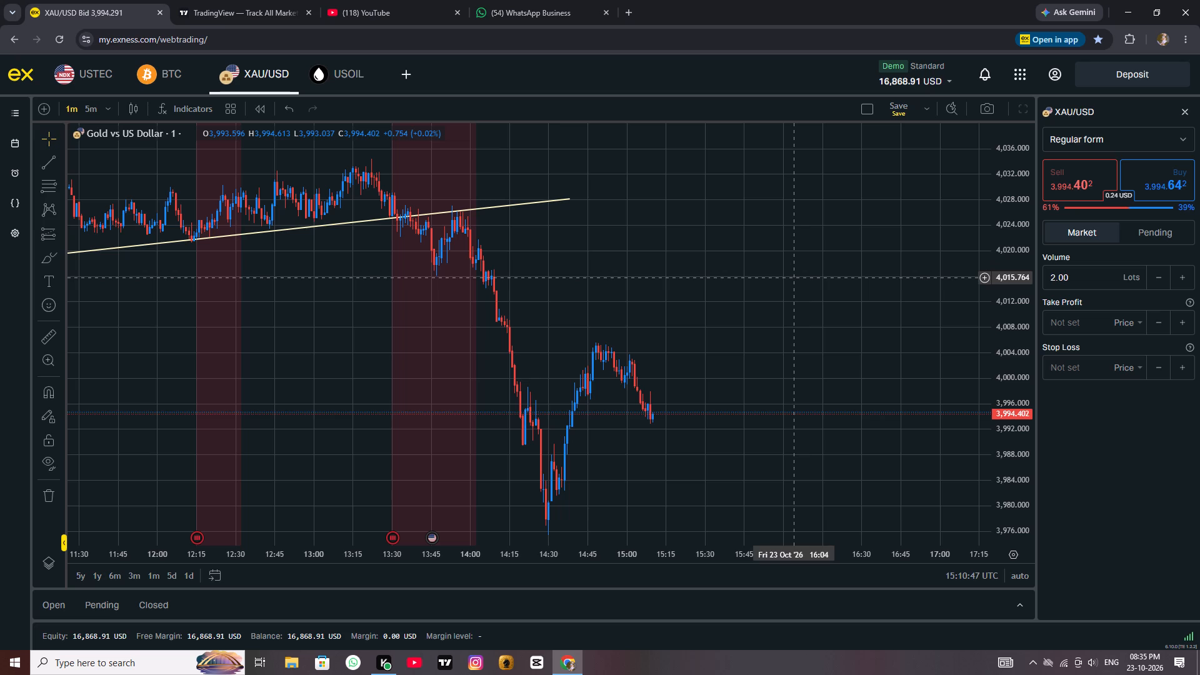
pyautogui.scroll(5, 786, 257)
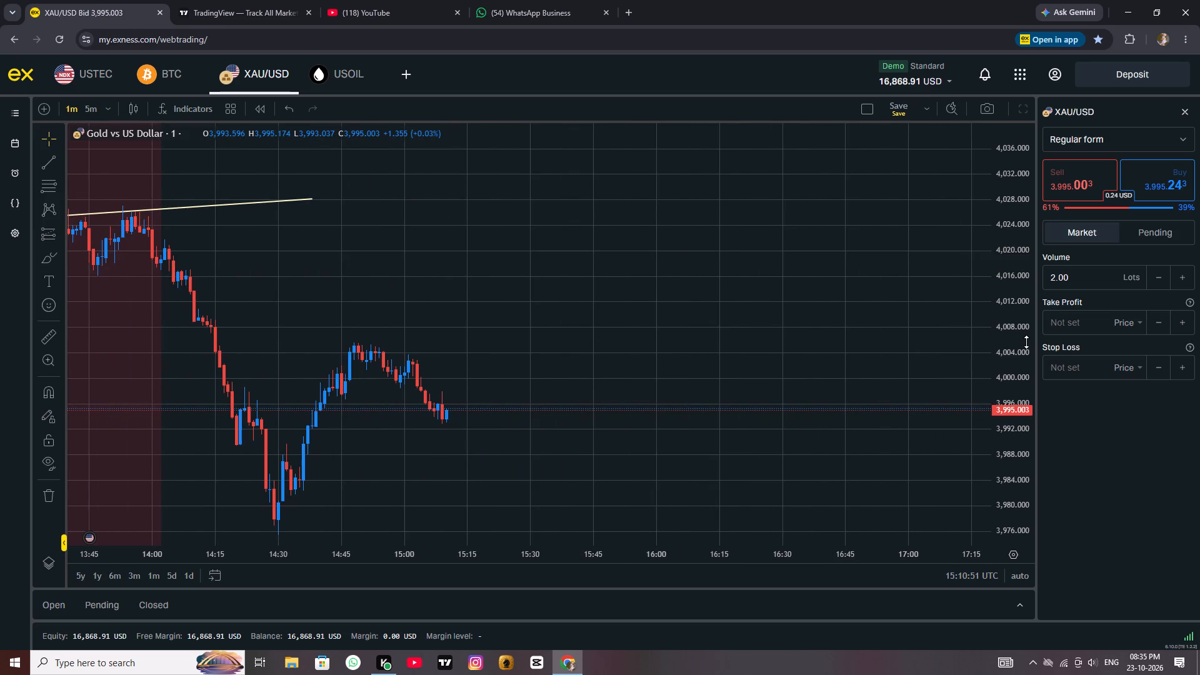
pyautogui.scroll(17, 1025, 340)
pyautogui.scroll(4, 861, 384)
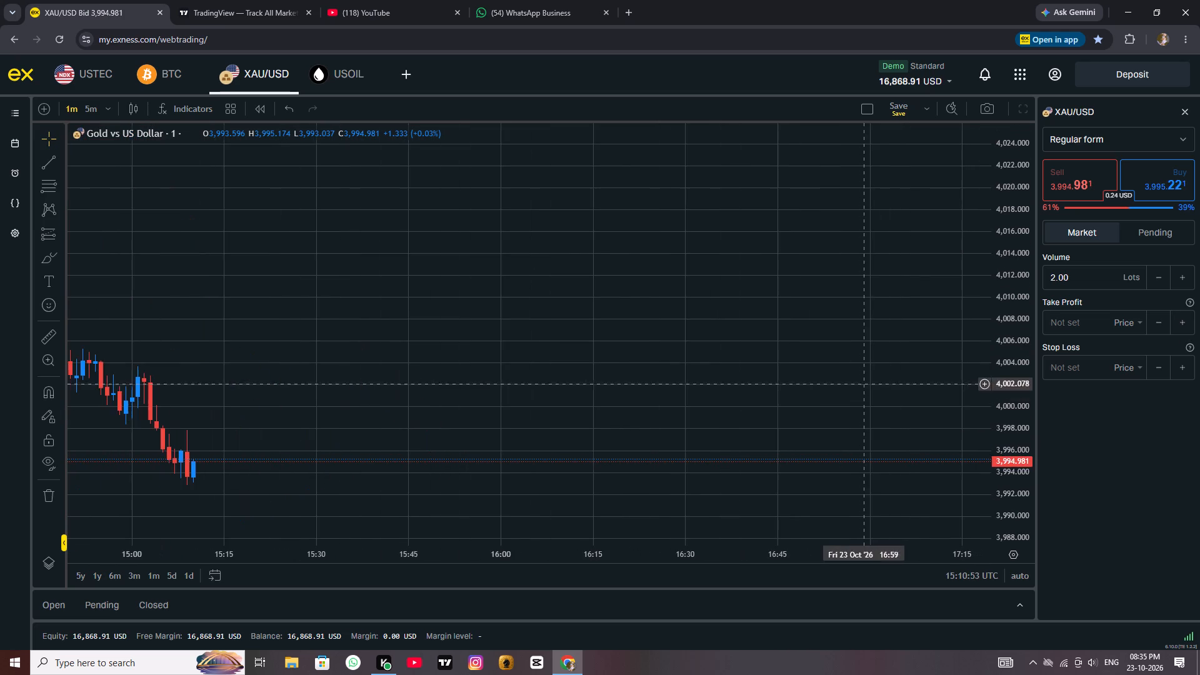
pyautogui.moveTo(557, 415); pyautogui.dragTo(864, 243)
pyautogui.scroll(-2, 796, 279)
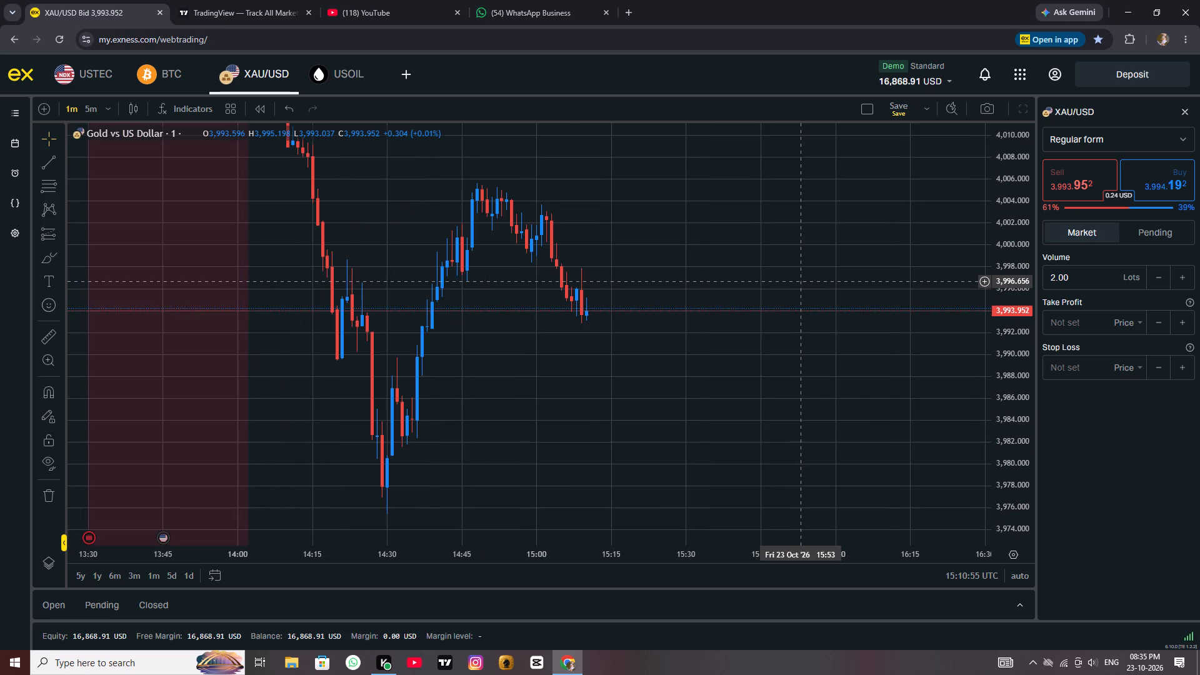
pyautogui.scroll(1, 801, 281)
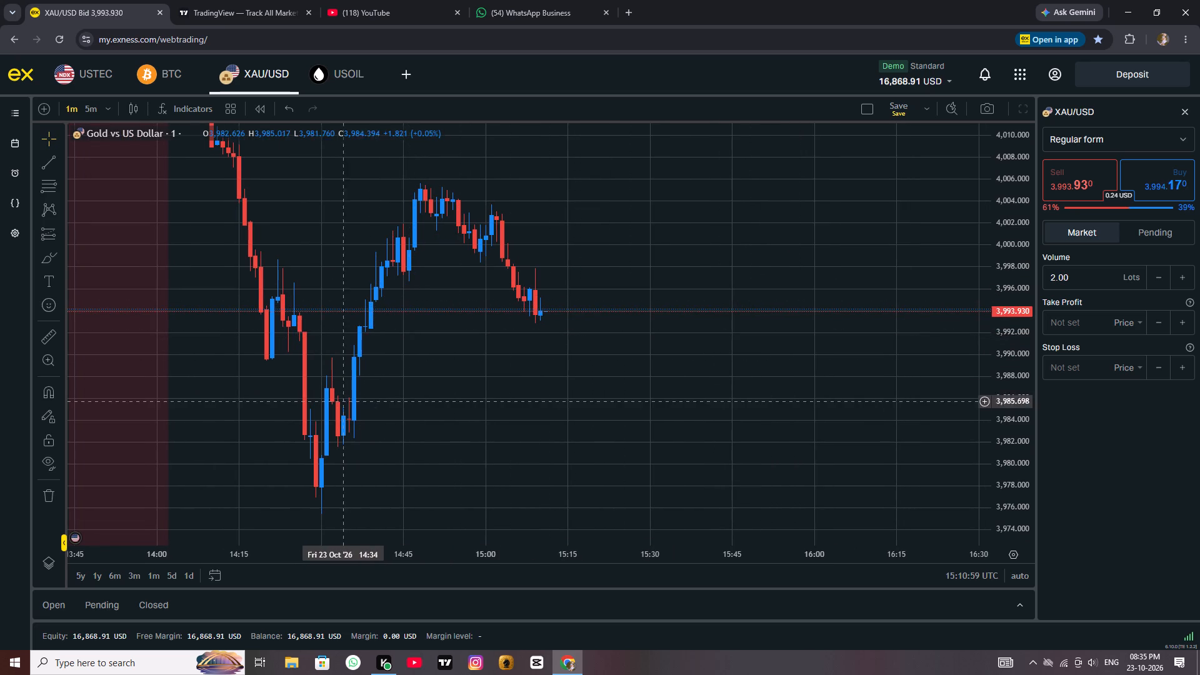
pyautogui.click(59, 255)
pyautogui.click(106, 377)
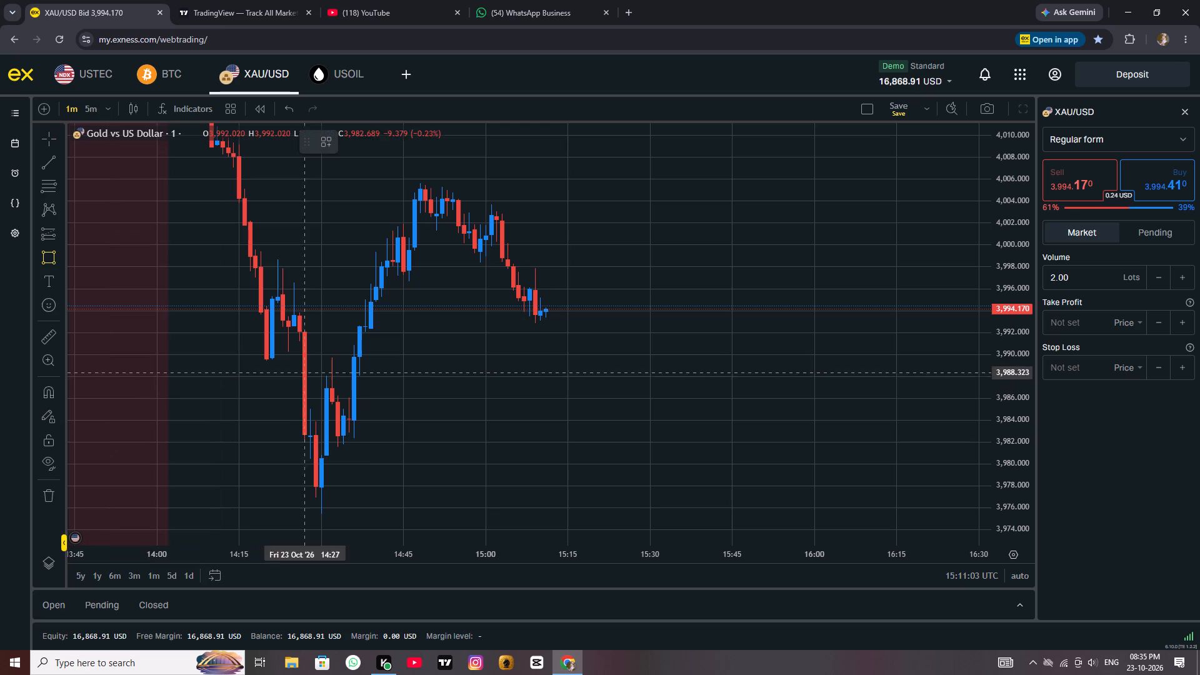
pyautogui.moveTo(360, 332); pyautogui.dragTo(361, 338)
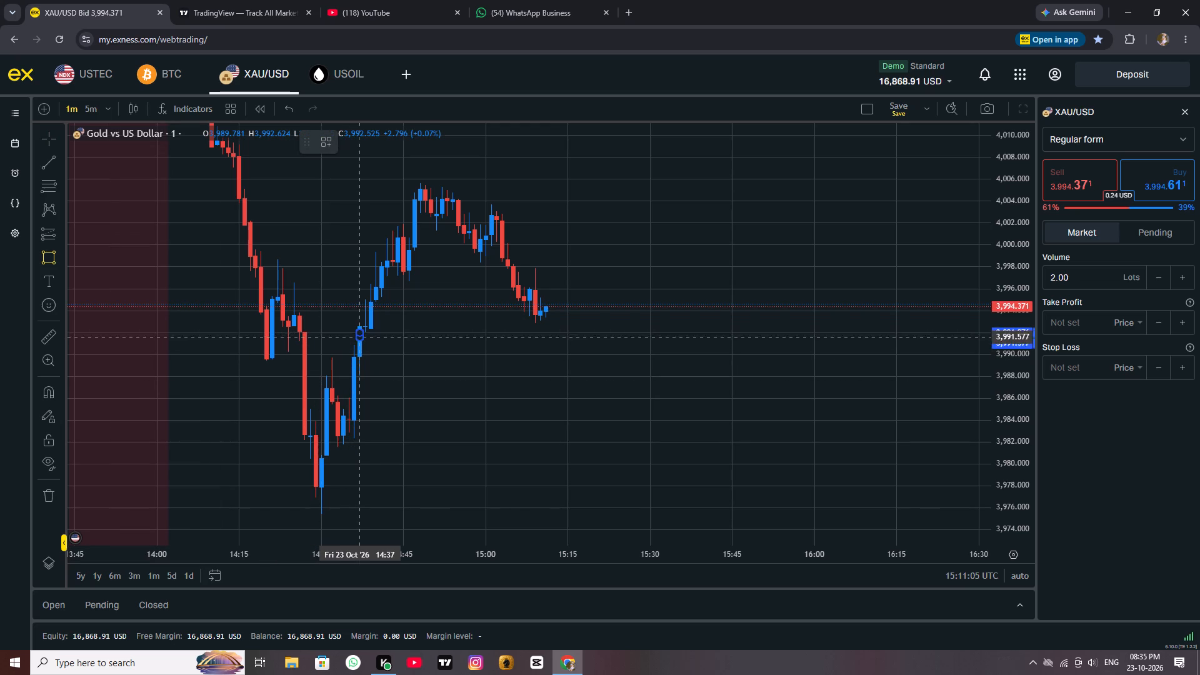
pyautogui.moveTo(361, 338); pyautogui.dragTo(873, 343)
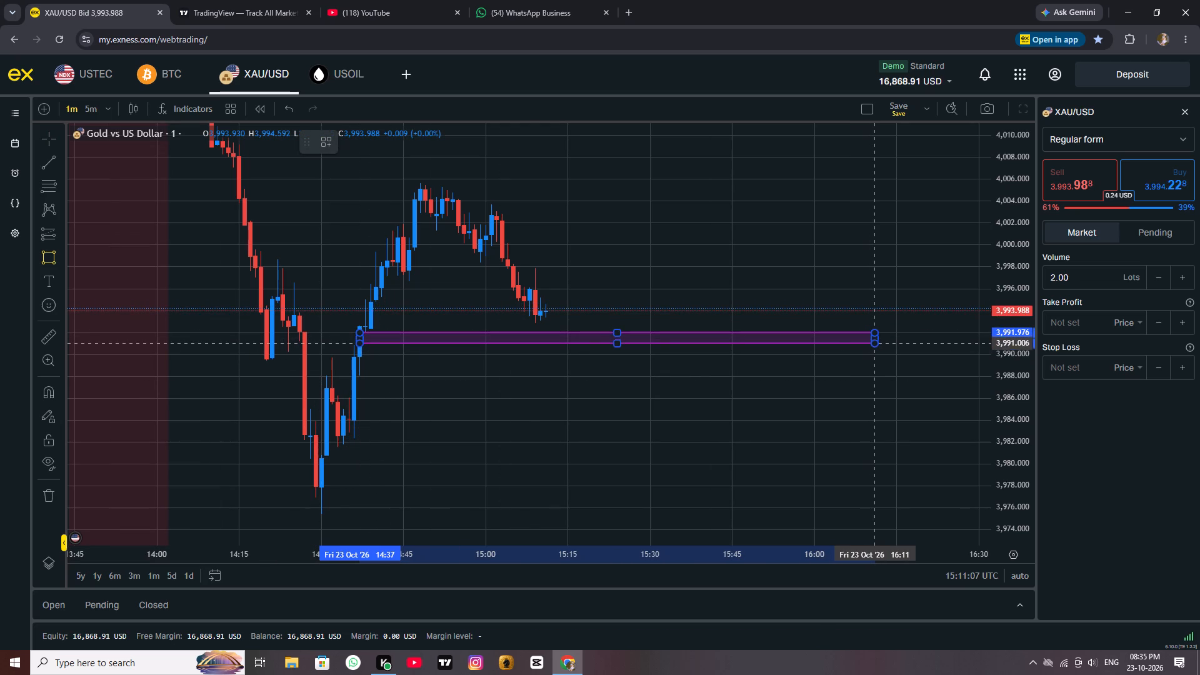
pyautogui.moveTo(873, 343); pyautogui.dragTo(873, 346)
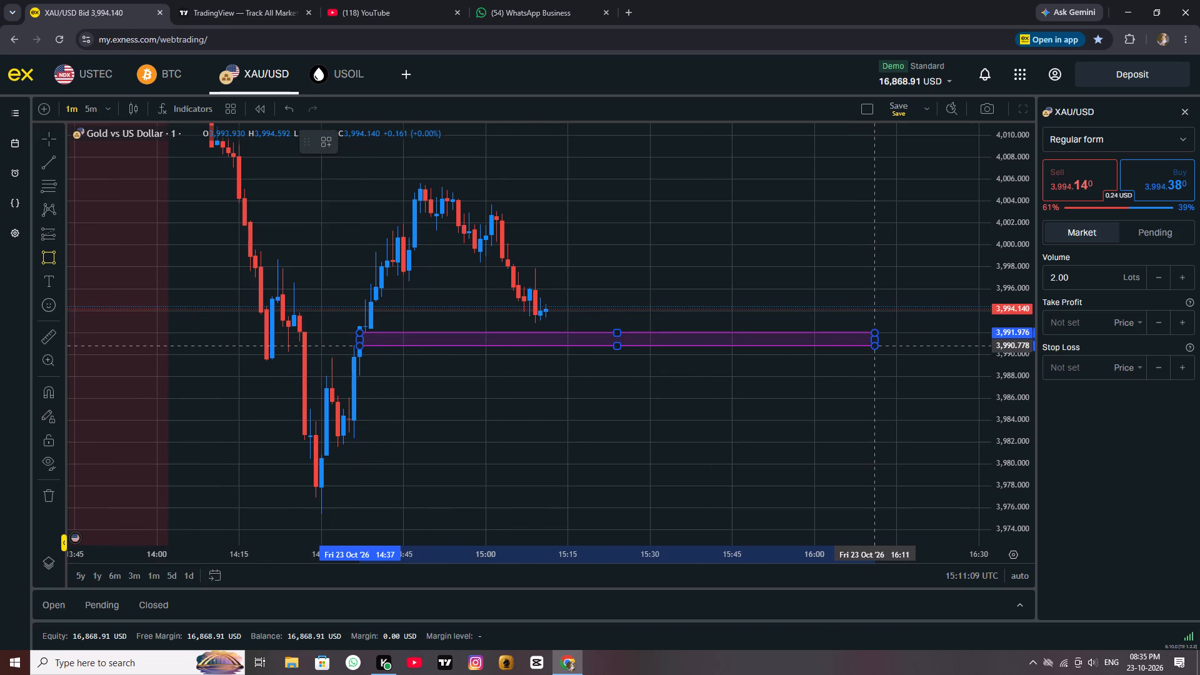
pyautogui.click(873, 346)
pyautogui.click(806, 401)
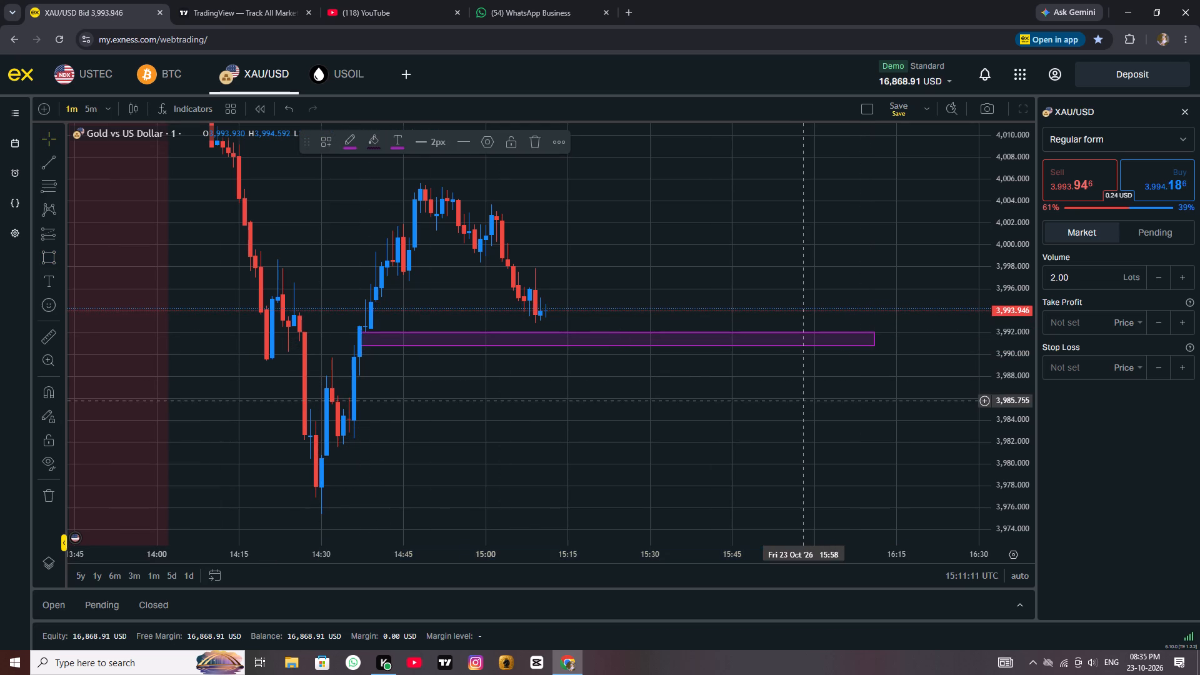
# Shorten the rectangle zone so its later end sits at about 15:49.
pyautogui.scroll(3, 806, 393)
pyautogui.scroll(-6, 806, 392)
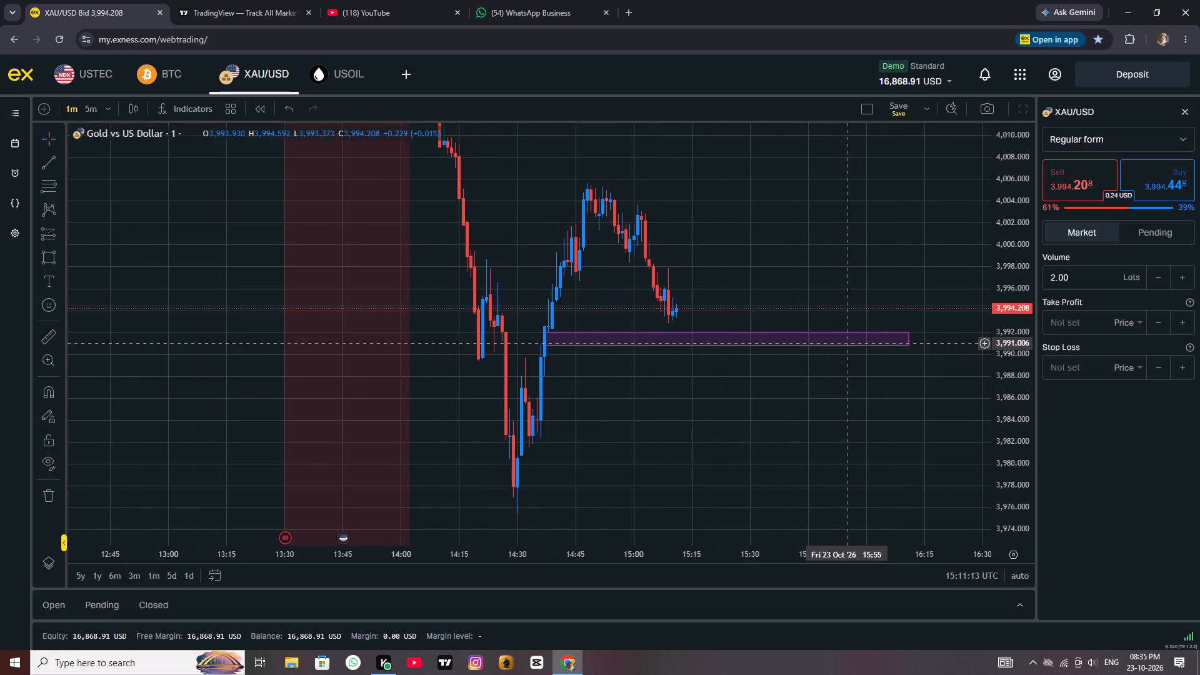
pyautogui.moveTo(907, 345); pyautogui.dragTo(843, 346)
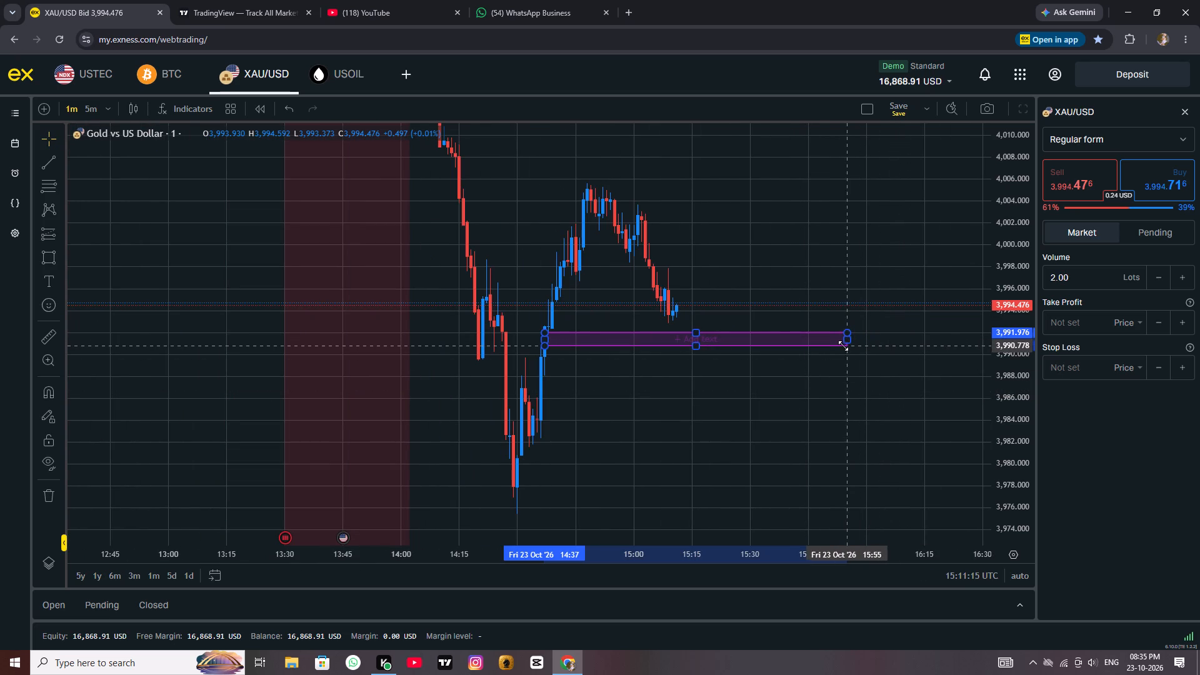
pyautogui.moveTo(843, 346); pyautogui.dragTo(824, 344)
pyautogui.click(824, 344)
pyautogui.click(861, 332)
# Shift the rectangle zone slightly earlier so it runs from 14:36 to 15:48 at the same price level.
pyautogui.scroll(3, 861, 326)
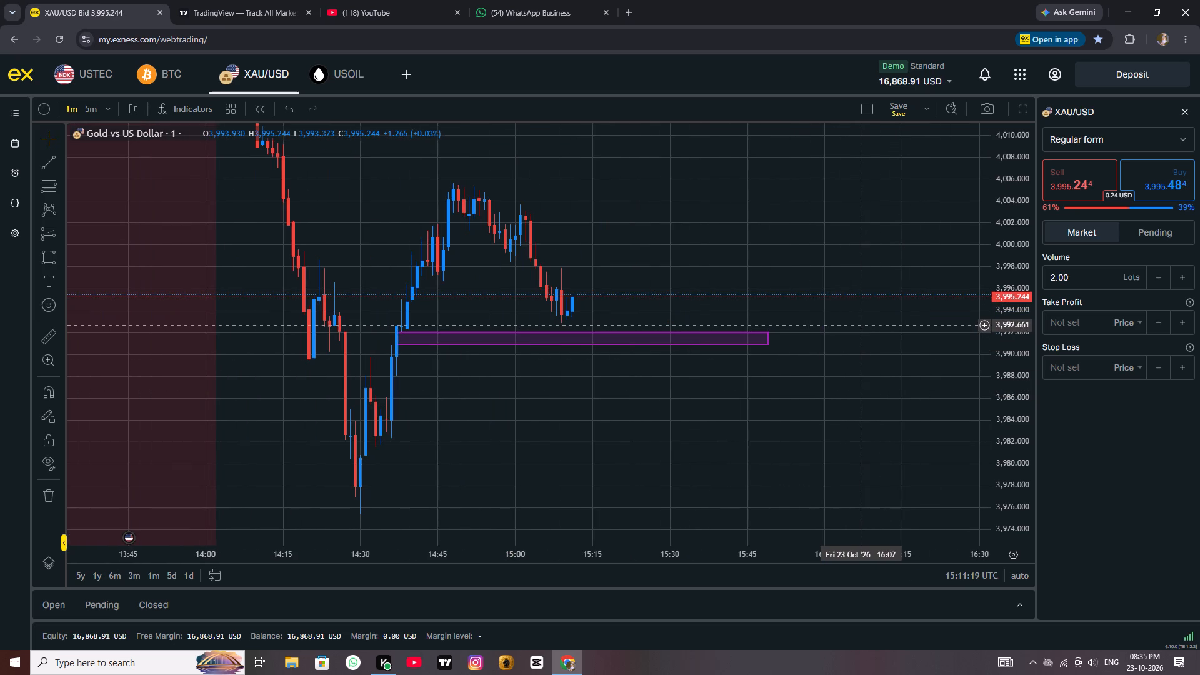
pyautogui.scroll(3, 860, 323)
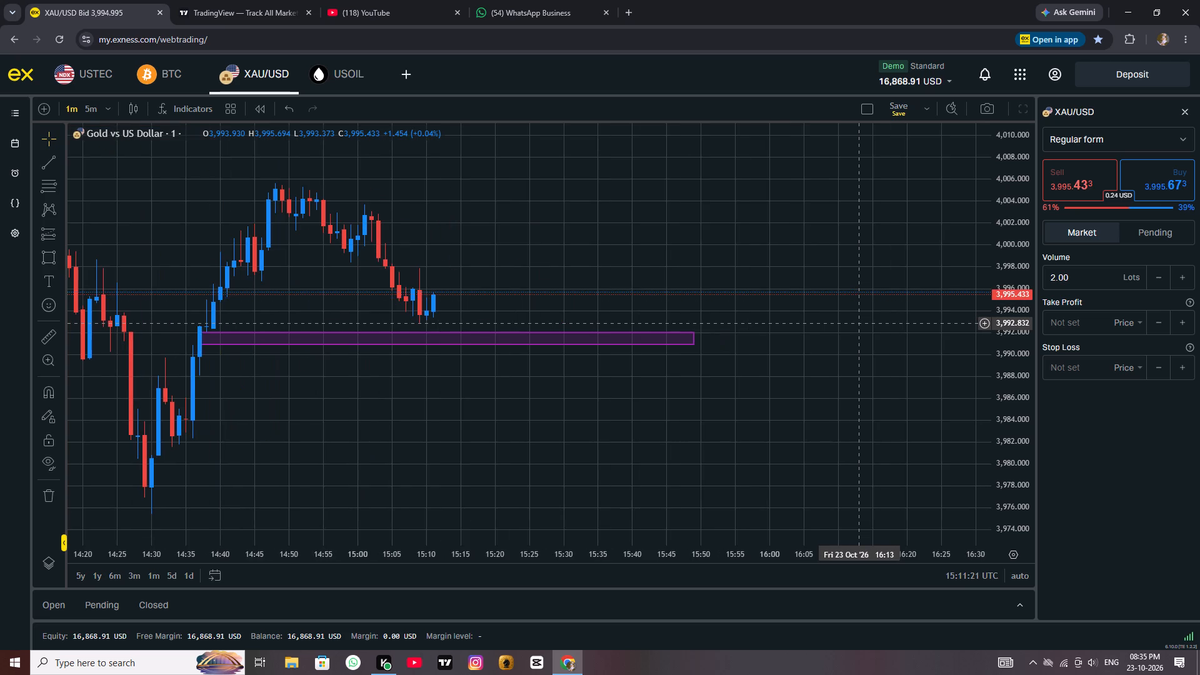
pyautogui.scroll(-5, 860, 323)
pyautogui.moveTo(837, 252); pyautogui.dragTo(837, 262)
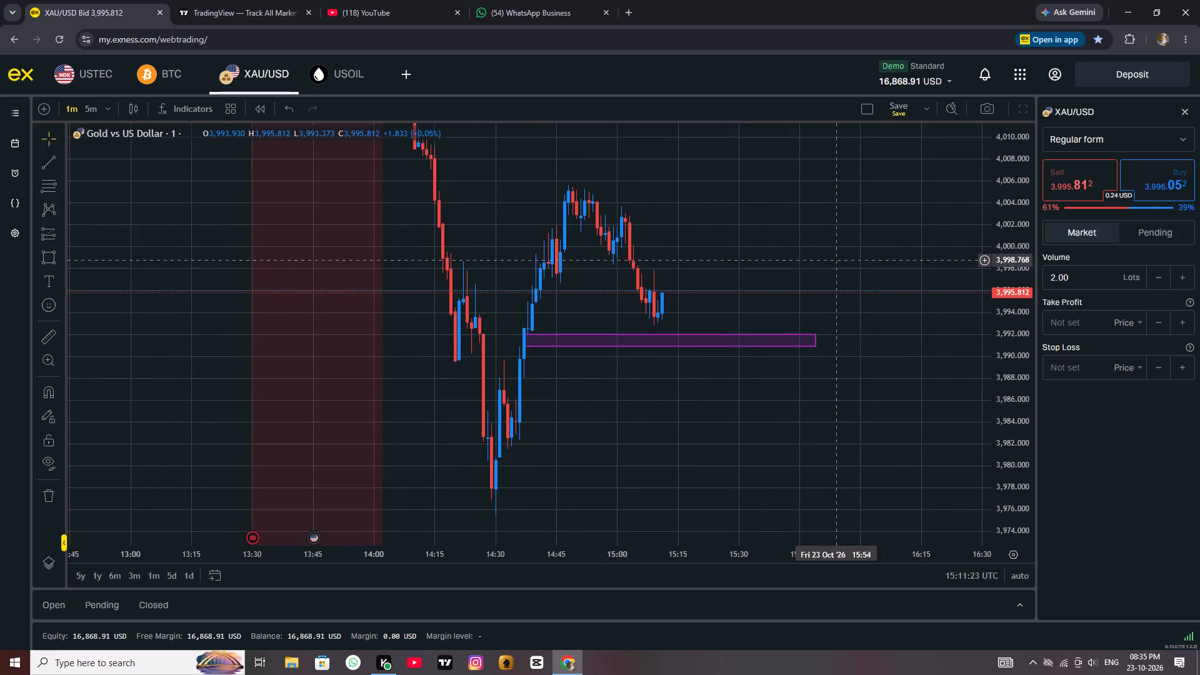
pyautogui.moveTo(837, 262); pyautogui.dragTo(746, 257)
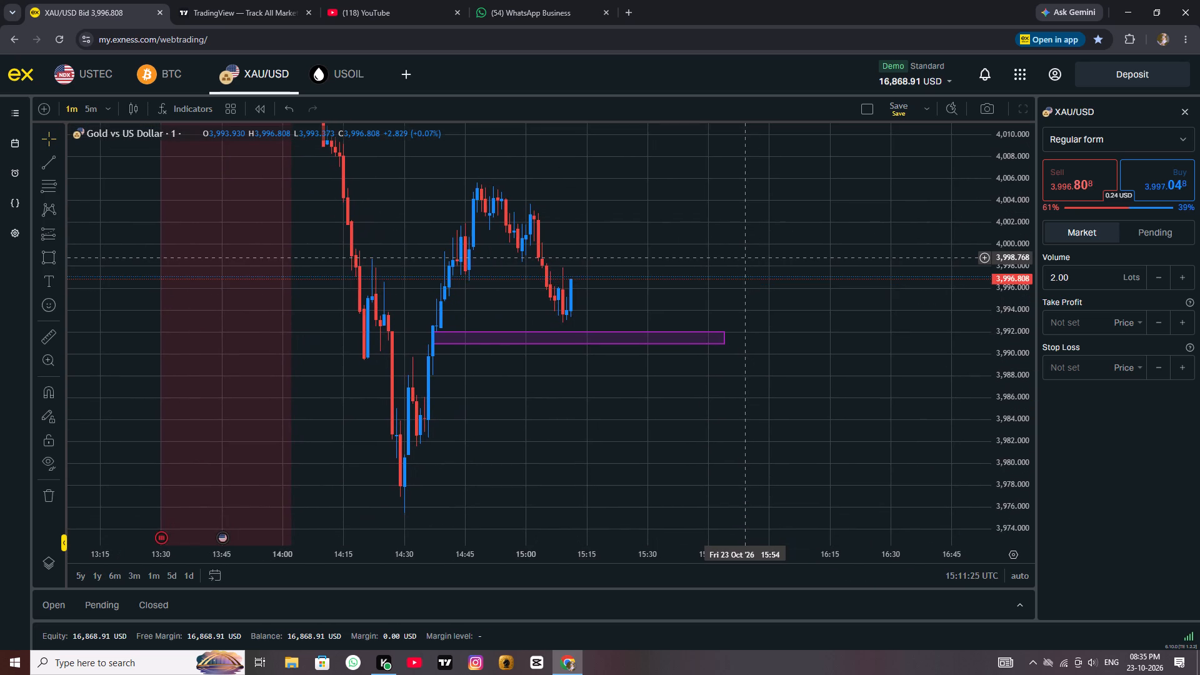
pyautogui.scroll(-1, 746, 257)
pyautogui.scroll(3, 742, 274)
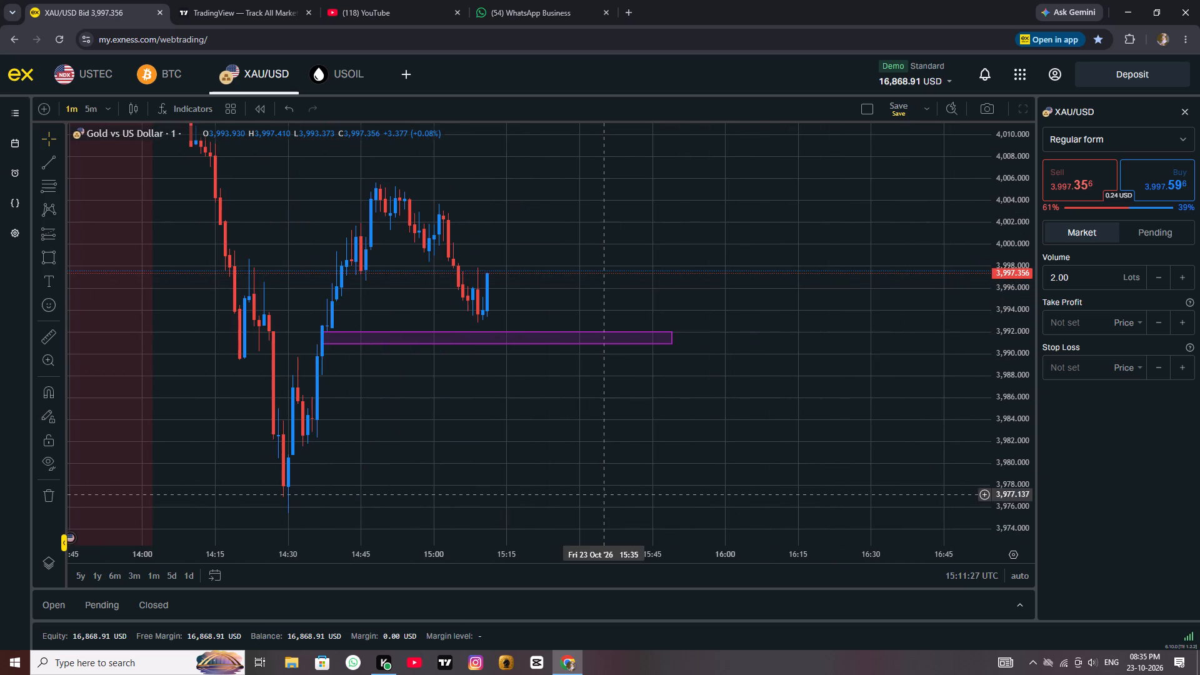
pyautogui.moveTo(591, 424); pyautogui.dragTo(669, 351)
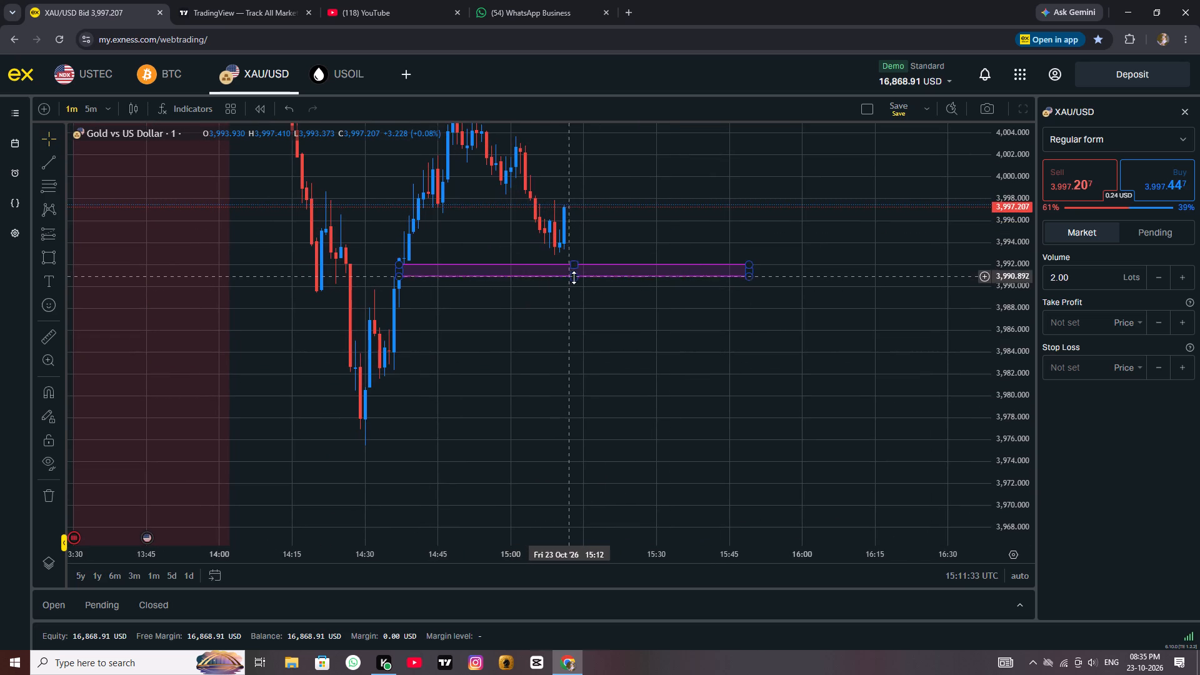
pyautogui.moveTo(599, 271); pyautogui.dragTo(590, 271)
pyautogui.moveTo(590, 264); pyautogui.dragTo(584, 264)
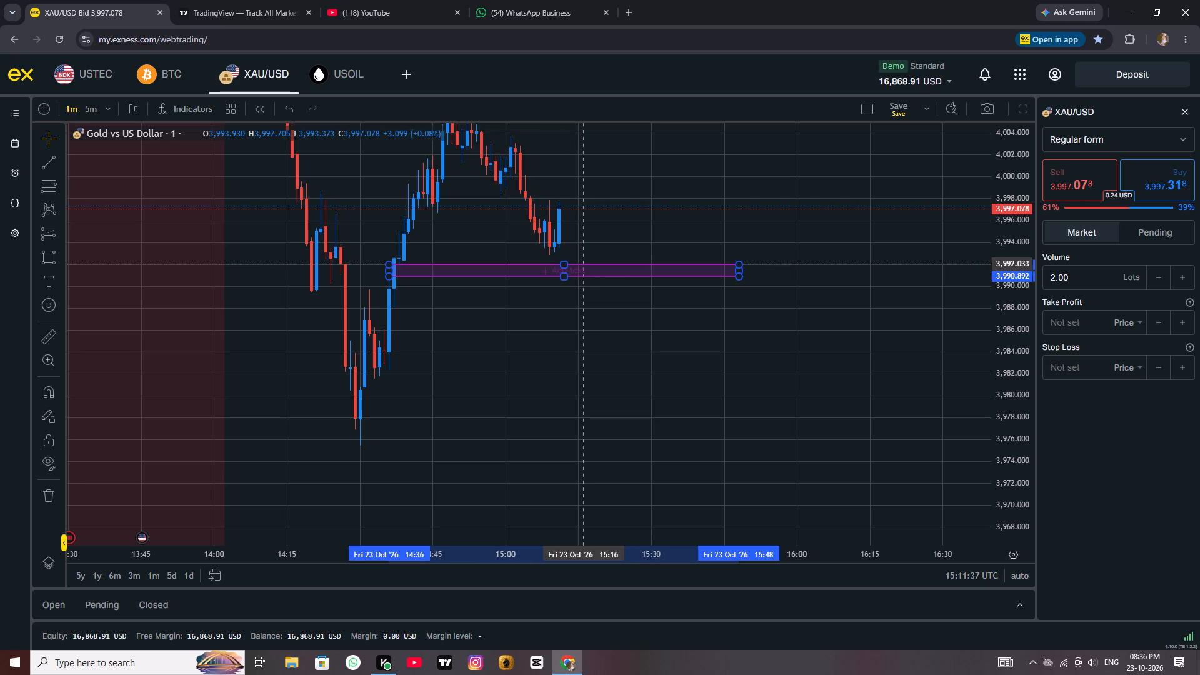
pyautogui.moveTo(584, 264); pyautogui.dragTo(581, 263)
pyautogui.click(592, 306)
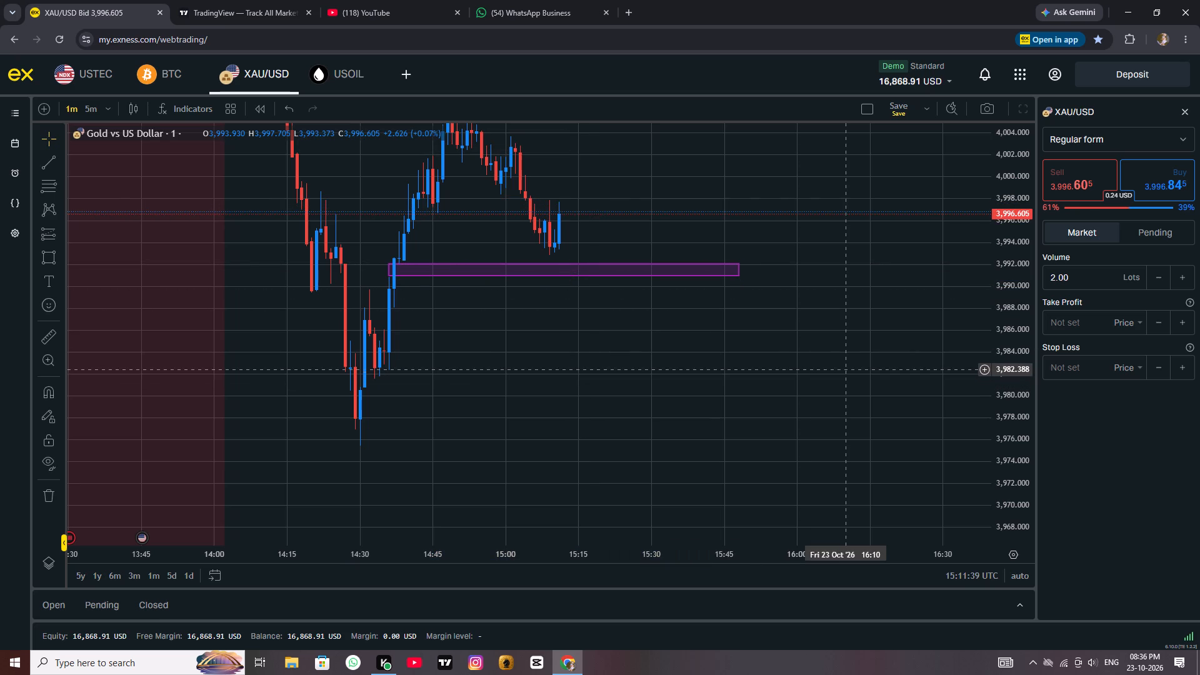
# Examine the XAU/USD price action around the rectangle zone, comparing the drop before 14:30, the rebound and the latest candles.
pyautogui.scroll(2, 844, 369)
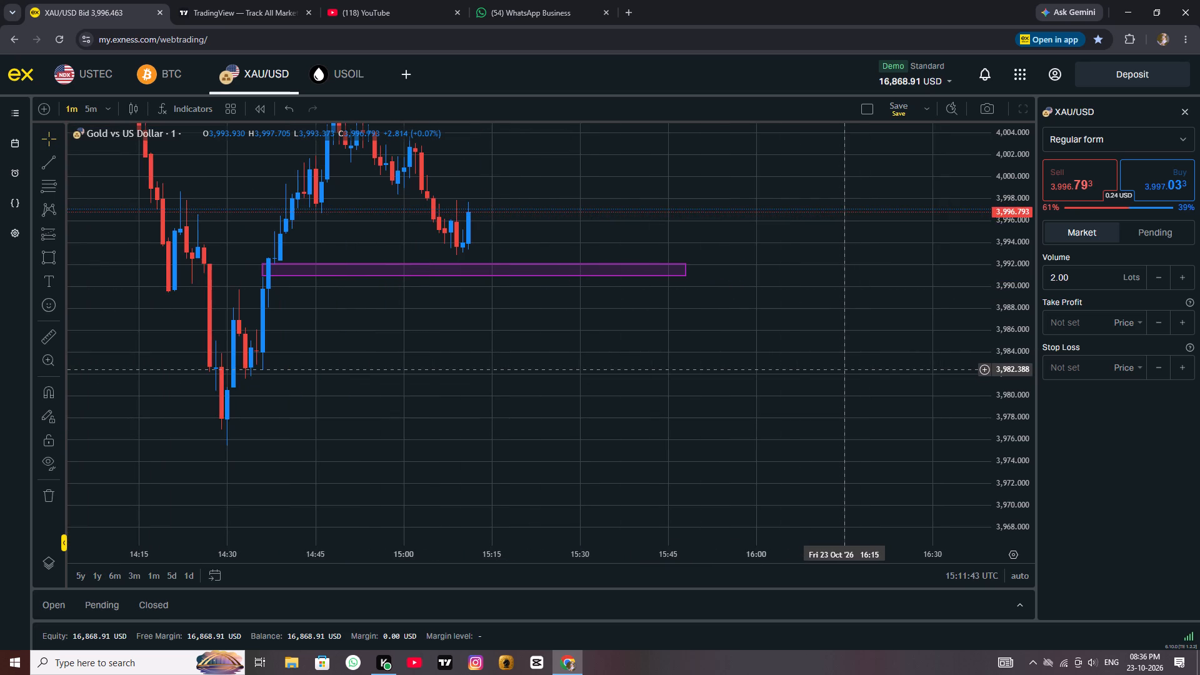
pyautogui.scroll(-4, 844, 369)
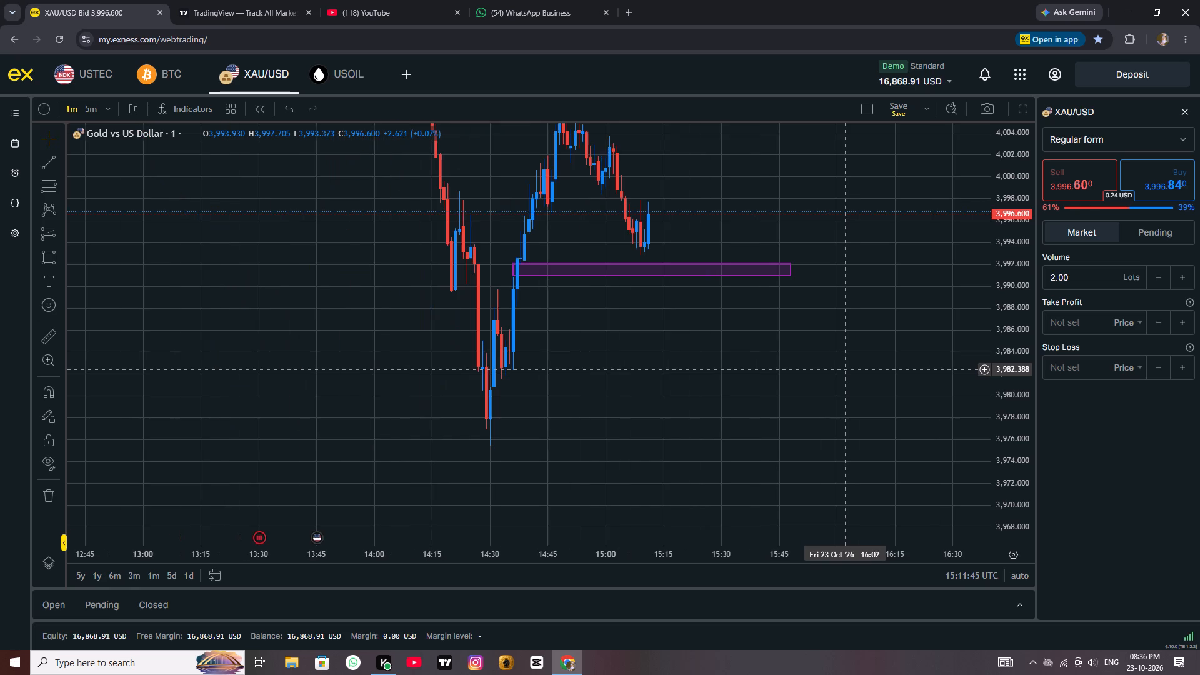
pyautogui.moveTo(842, 369); pyautogui.dragTo(686, 439)
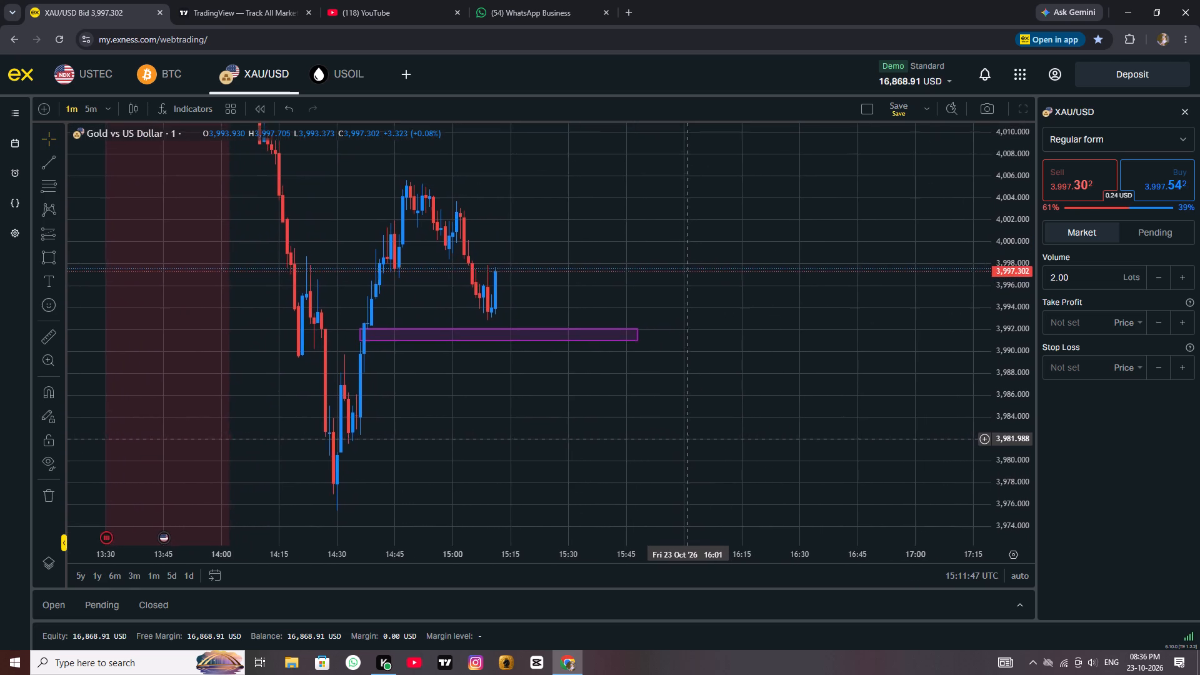
pyautogui.moveTo(686, 439); pyautogui.dragTo(667, 459)
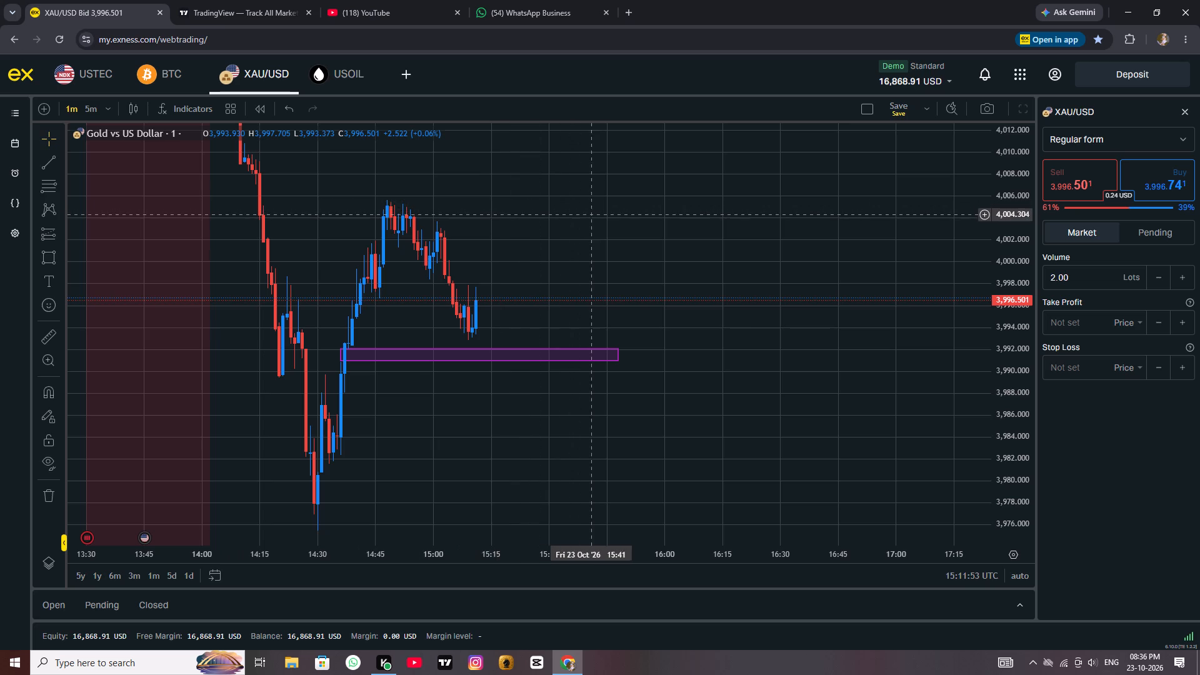
pyautogui.scroll(-2, 607, 212)
pyautogui.moveTo(747, 221); pyautogui.dragTo(618, 357)
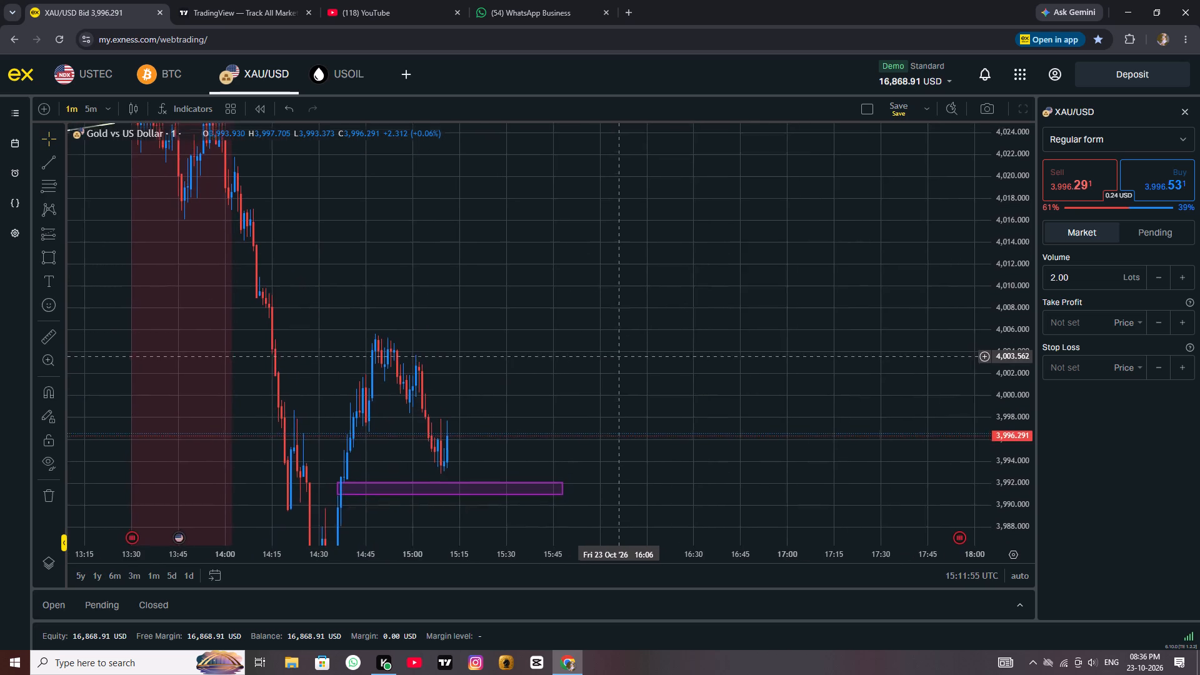
pyautogui.moveTo(618, 357); pyautogui.dragTo(611, 373)
pyautogui.scroll(3, 607, 361)
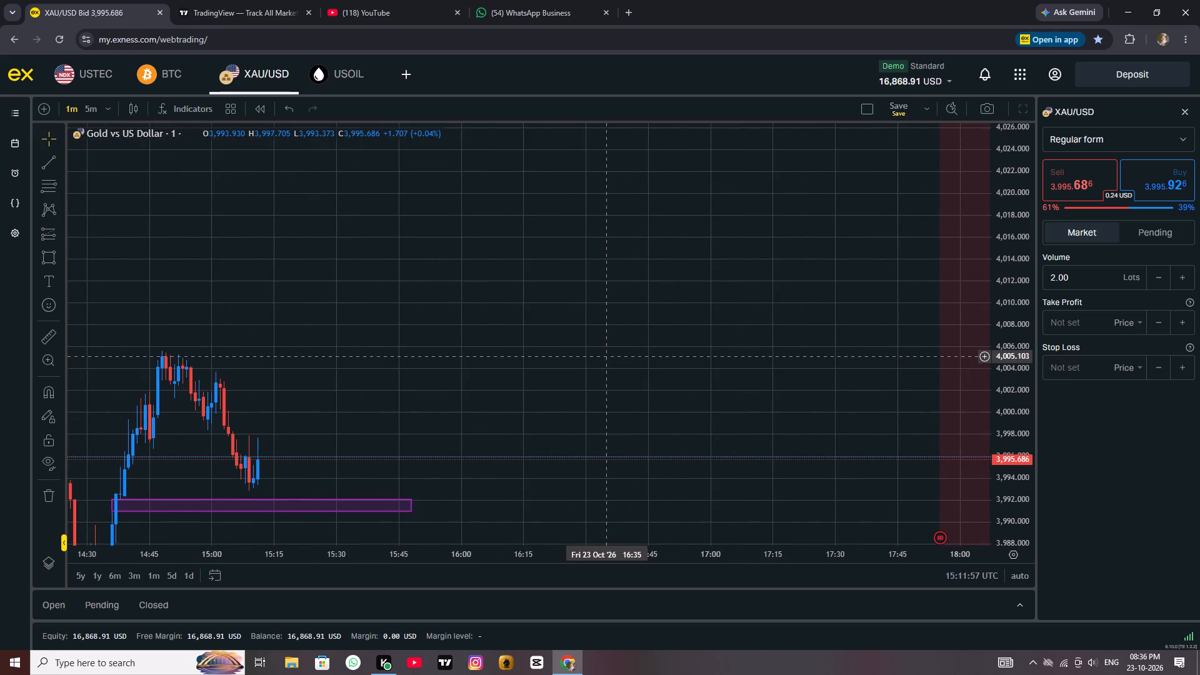
pyautogui.scroll(3, 607, 354)
pyautogui.scroll(-4, 607, 354)
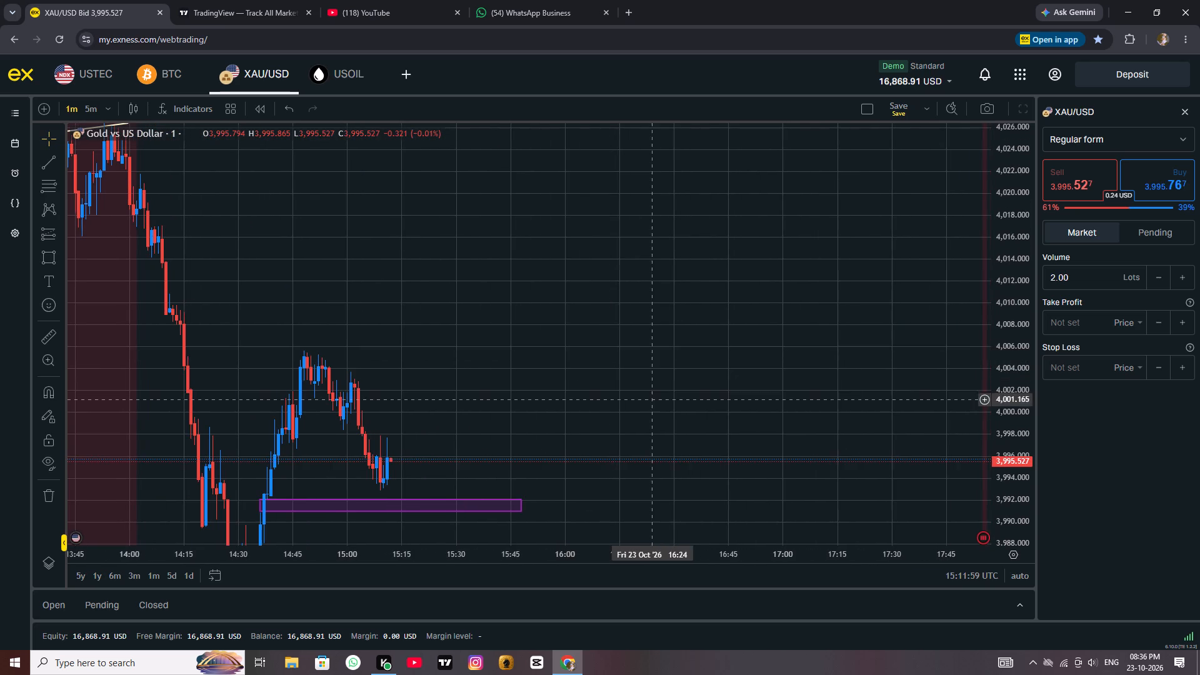
pyautogui.moveTo(652, 399); pyautogui.dragTo(654, 257)
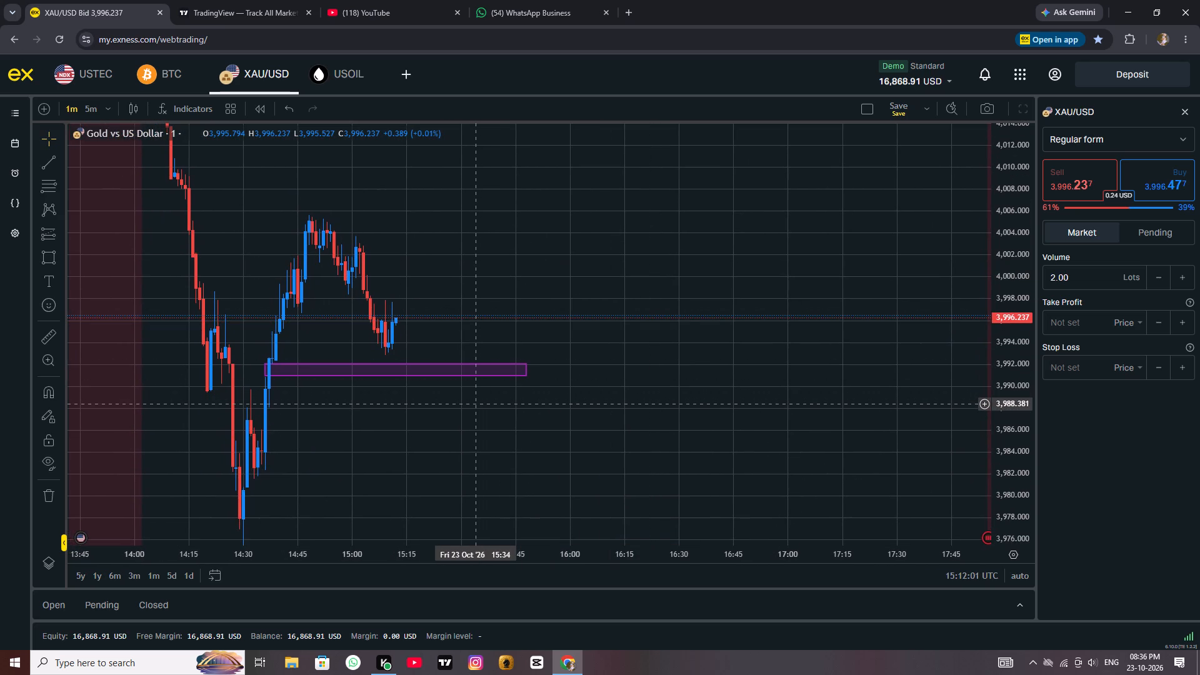
# Start a market buy order on XAU/USD and set its volume to 5 lots.
pyautogui.click(1159, 176)
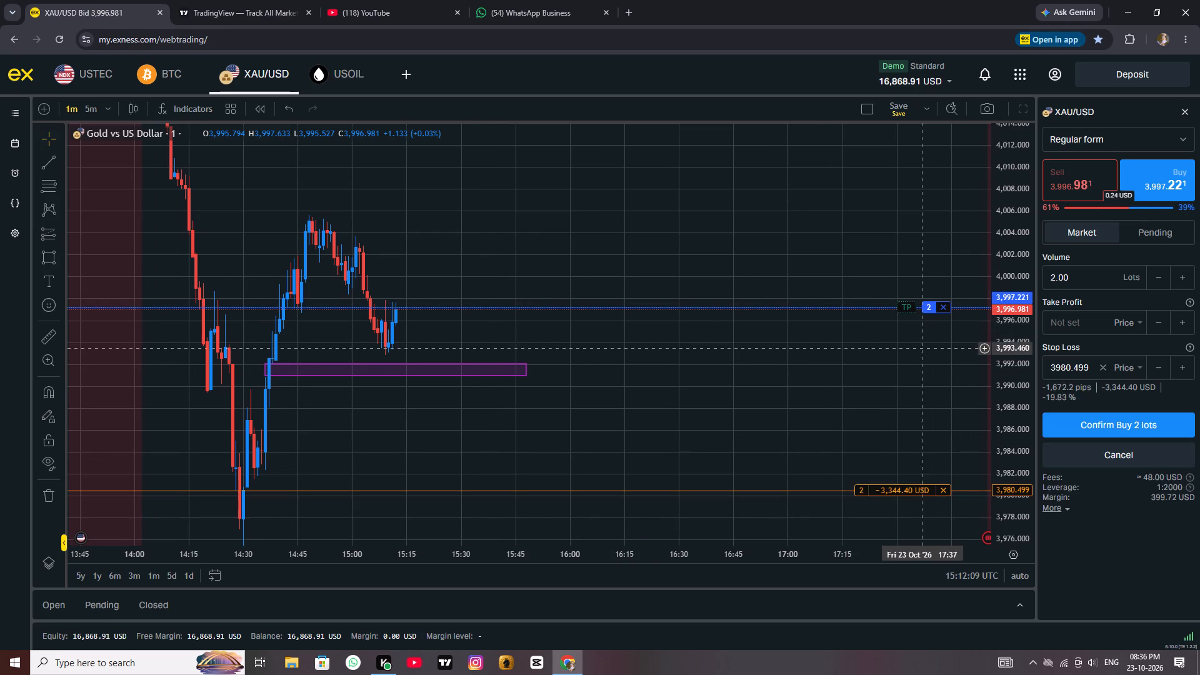
pyautogui.moveTo(1073, 274); pyautogui.dragTo(1011, 277)
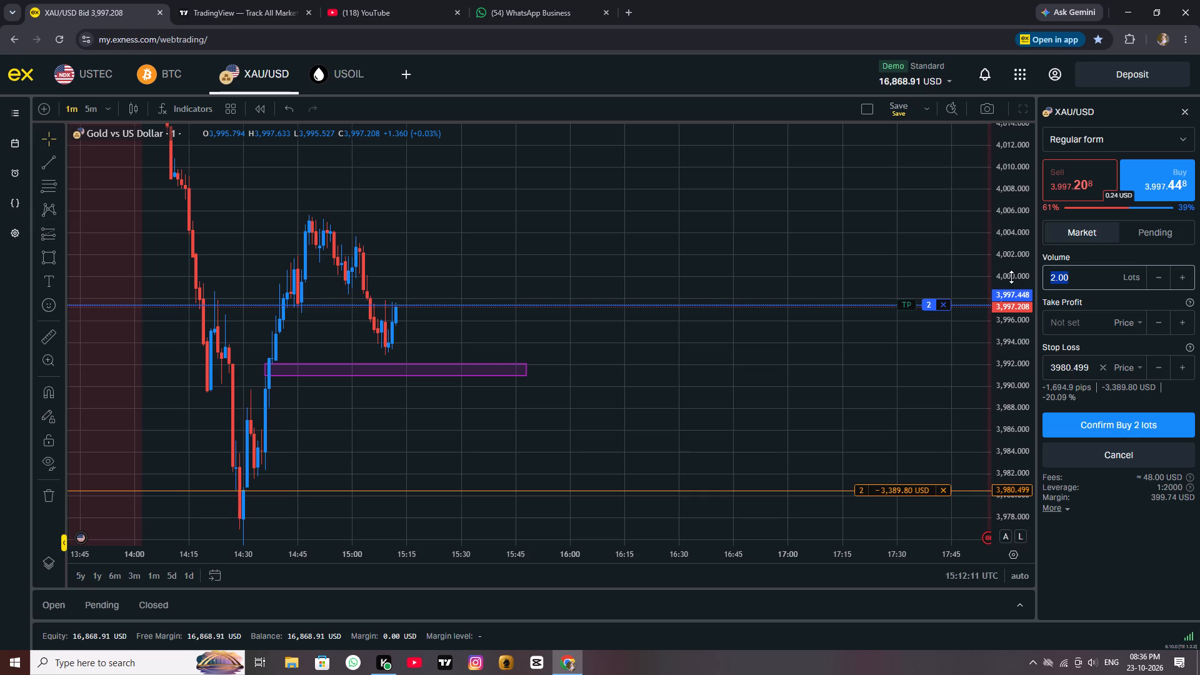
pyautogui.press('BackSpace')
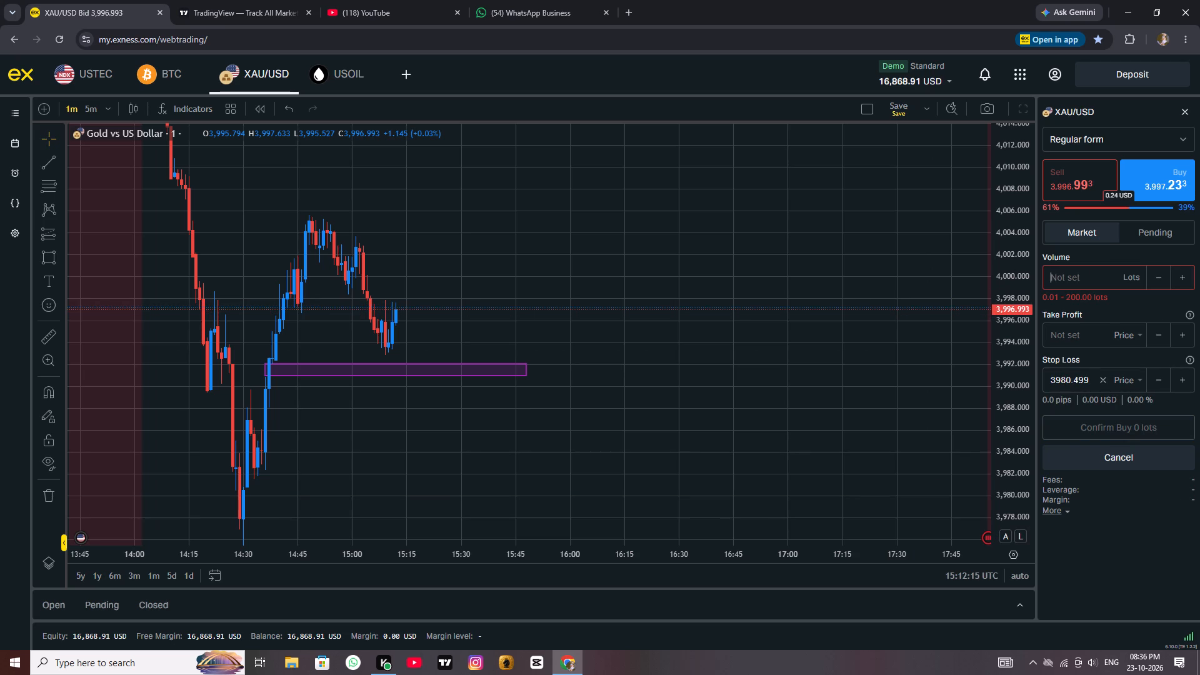
pyautogui.press('5')
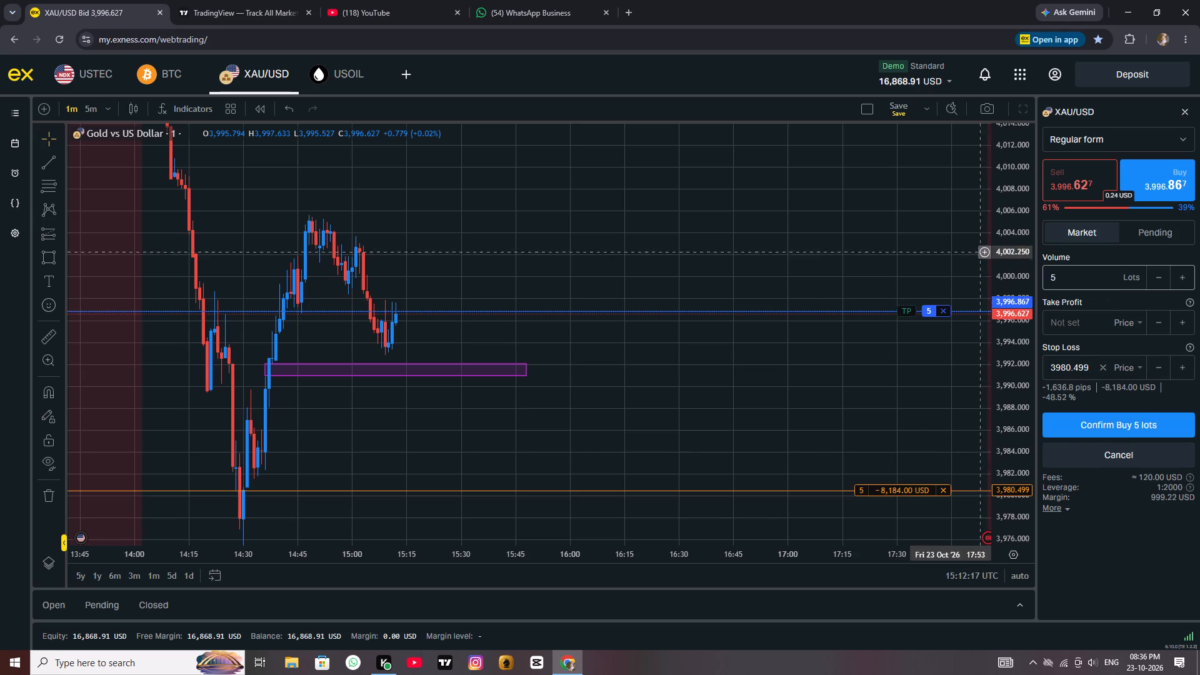
# Set the buy order's take profit to 4005.503, around the rebound's swing high.
pyautogui.moveTo(901, 307); pyautogui.dragTo(887, 210)
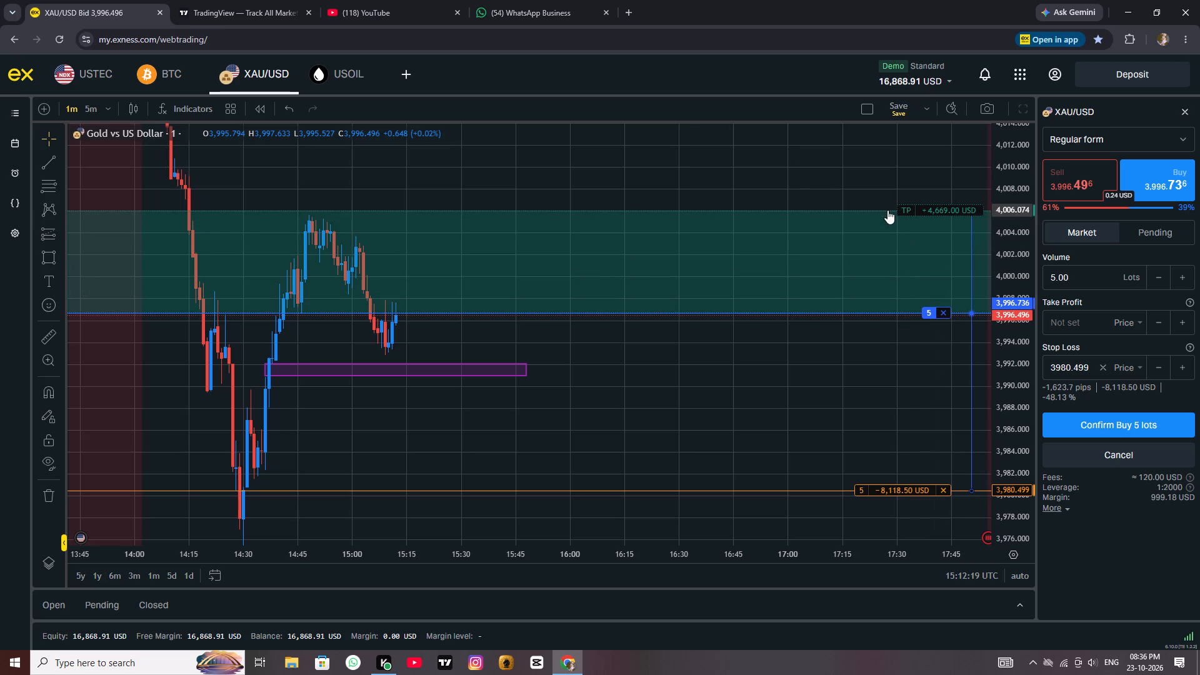
pyautogui.moveTo(887, 210); pyautogui.dragTo(887, 216)
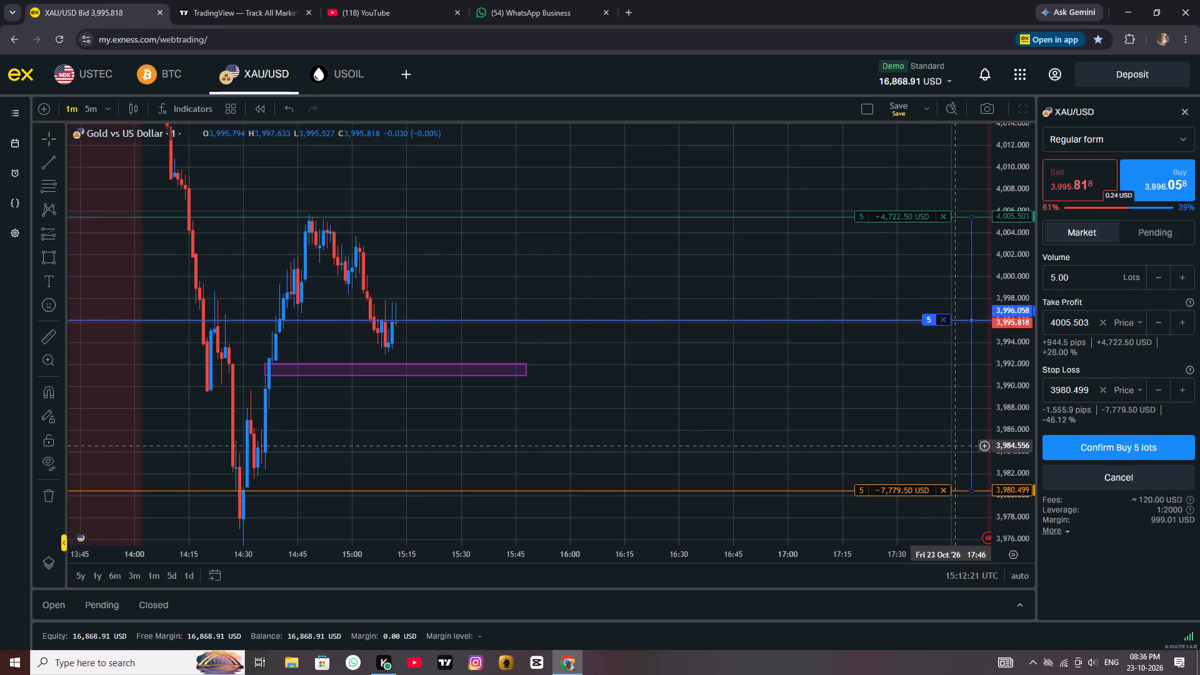
# Raise the buy order's stop loss to 3990.949, at the lower edge of the purple rectangle zone.
pyautogui.moveTo(914, 493); pyautogui.dragTo(902, 386)
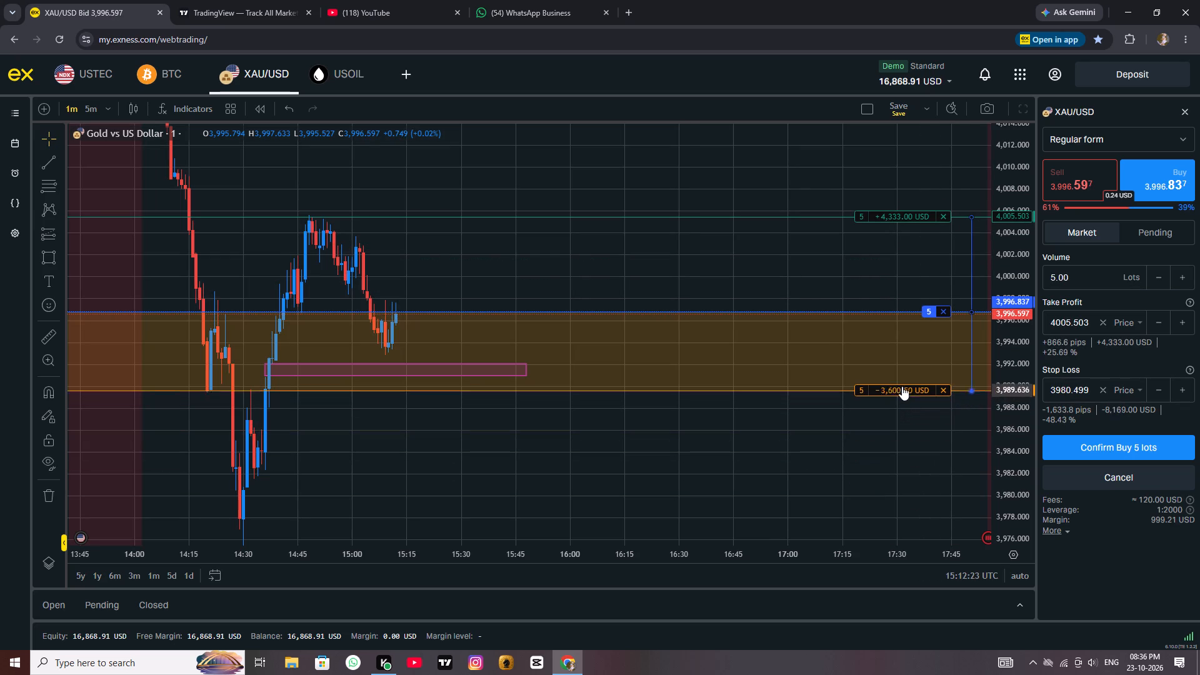
pyautogui.moveTo(902, 386); pyautogui.dragTo(901, 376)
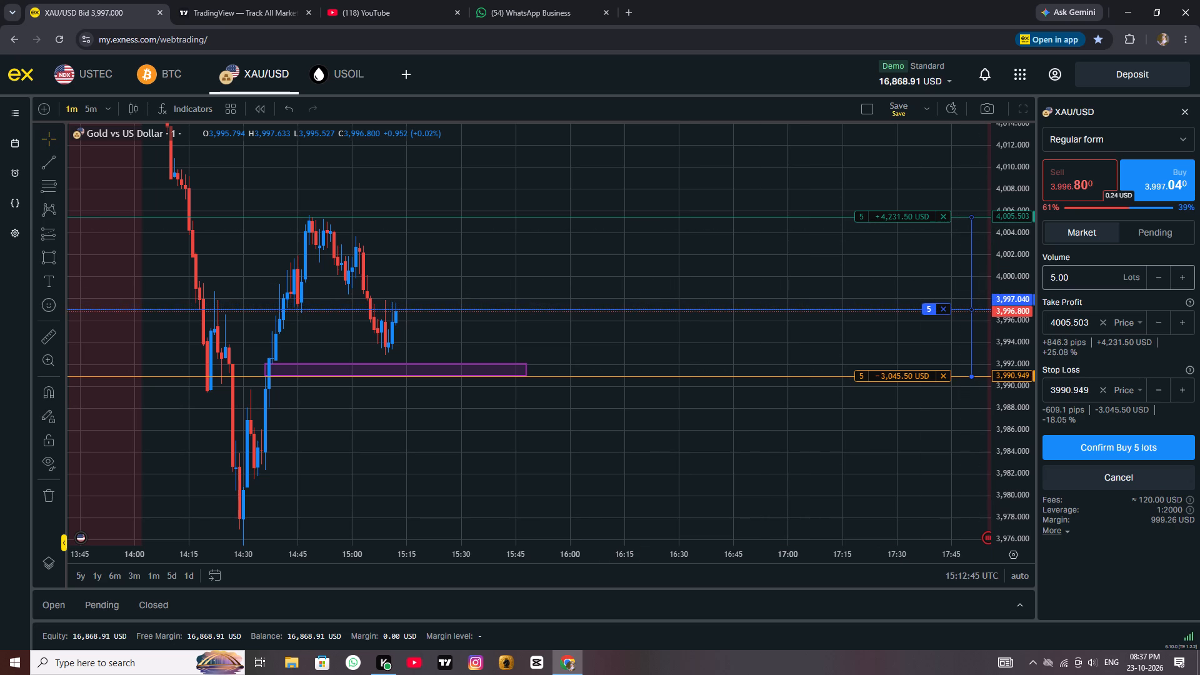
# Set the buy order's volume to 1 lot and place the market order on XAU/USD.
pyautogui.moveTo(1066, 276); pyautogui.dragTo(1002, 270)
pyautogui.press('BackSpace')
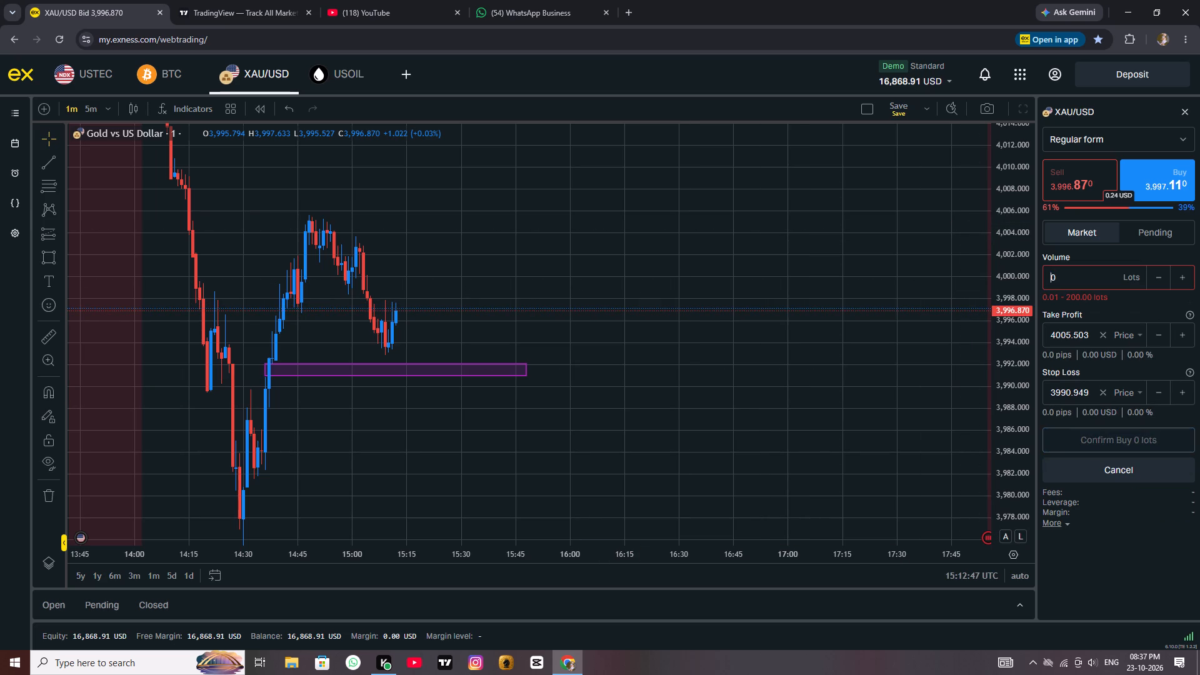
pyautogui.press('1')
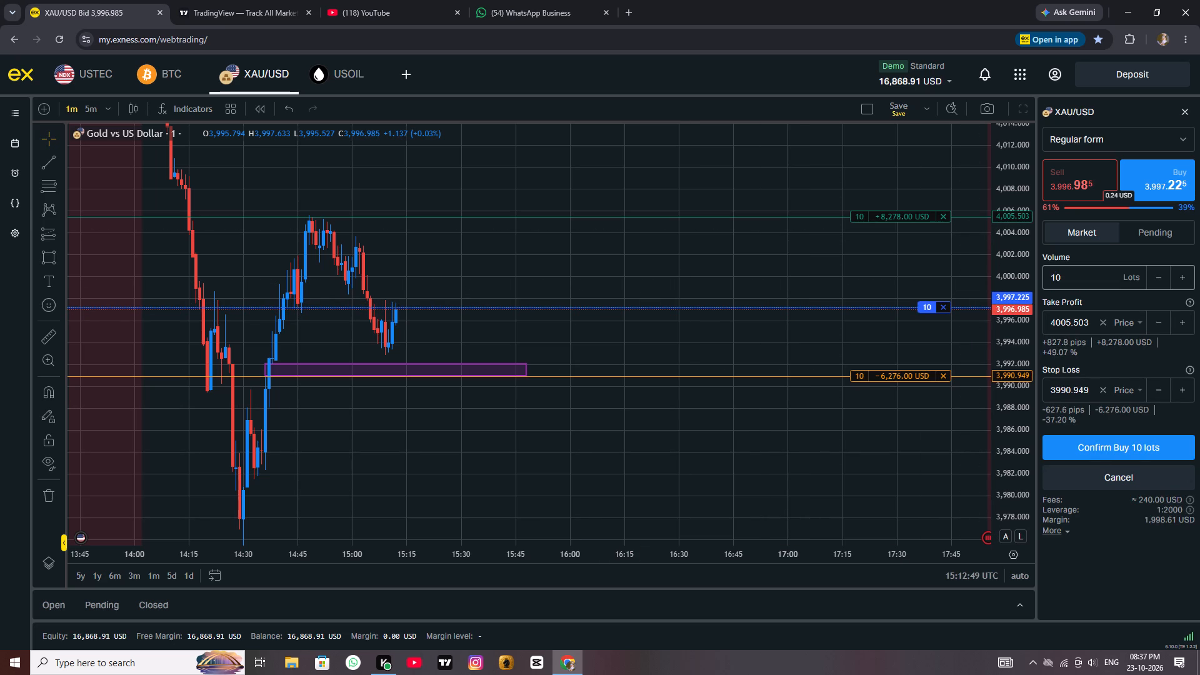
pyautogui.press('BackSpace')
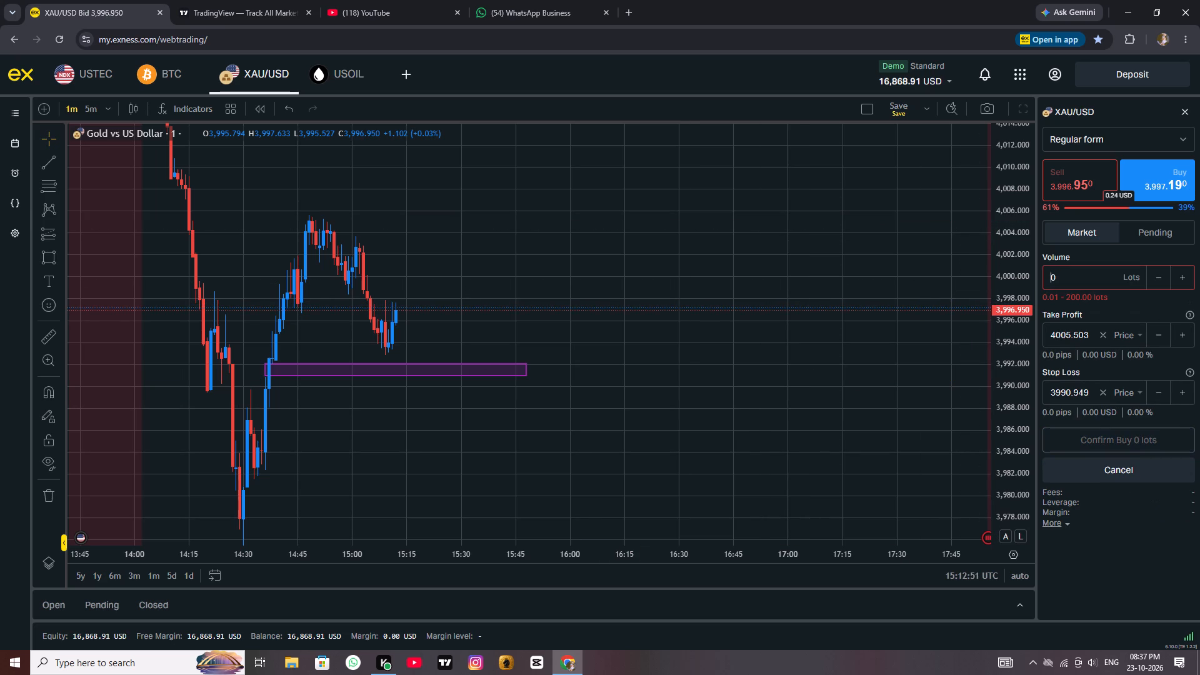
pyautogui.write('1.')
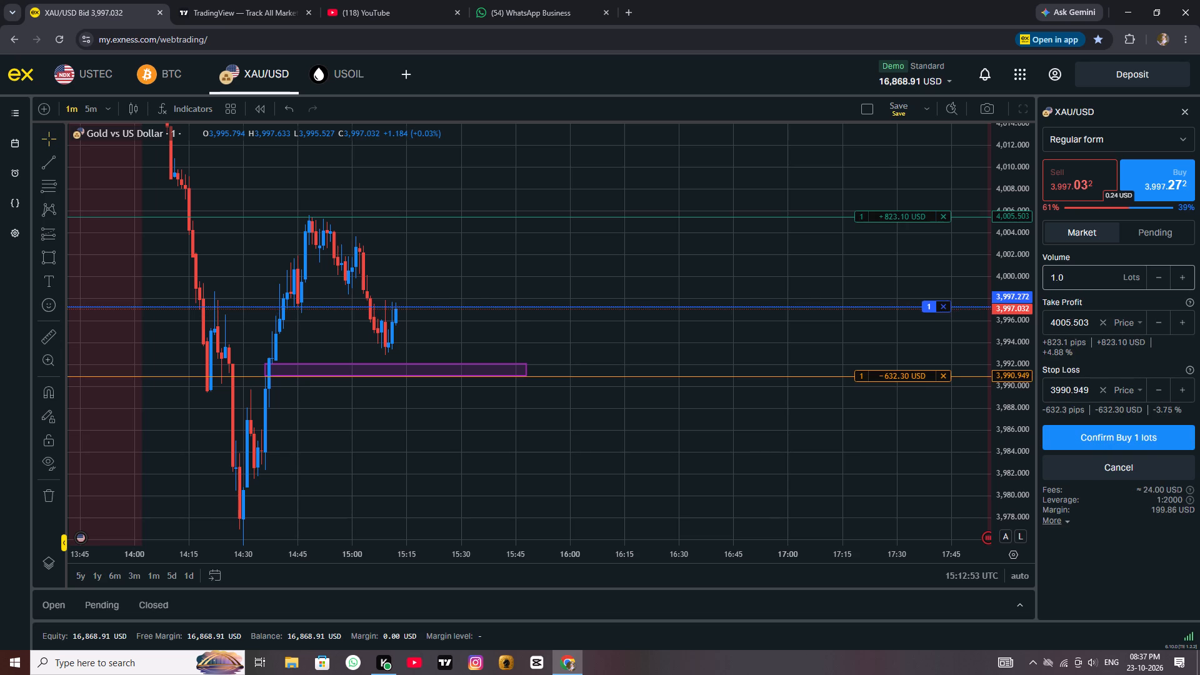
pyautogui.click(1058, 443)
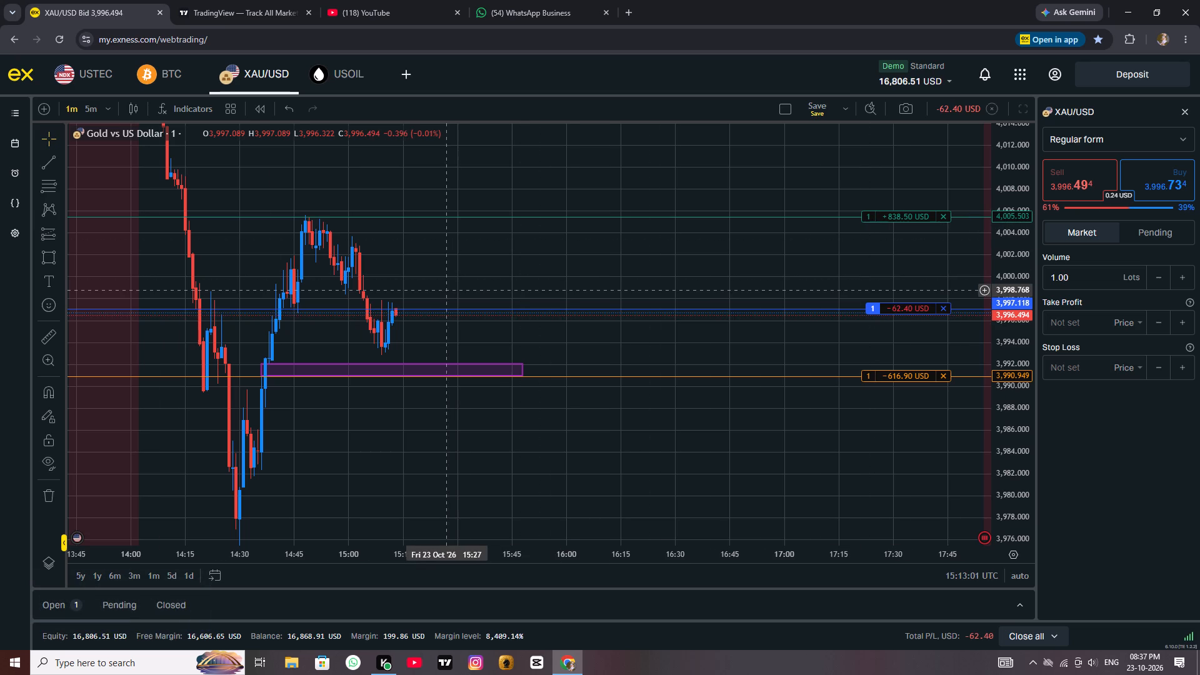
# Examine the one-minute BTC chart, covering the sharp drop after 14:00, the rebound and the latest candles.
pyautogui.scroll(-2, 446, 290)
pyautogui.scroll(5, 445, 286)
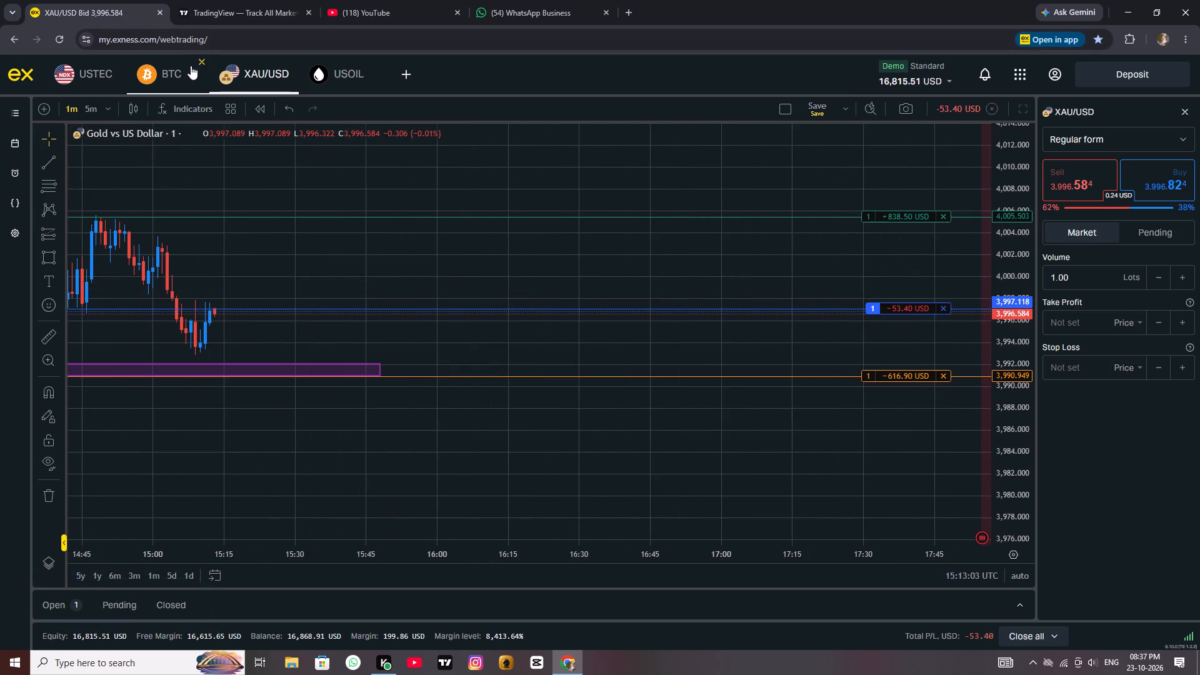
pyautogui.click(191, 66)
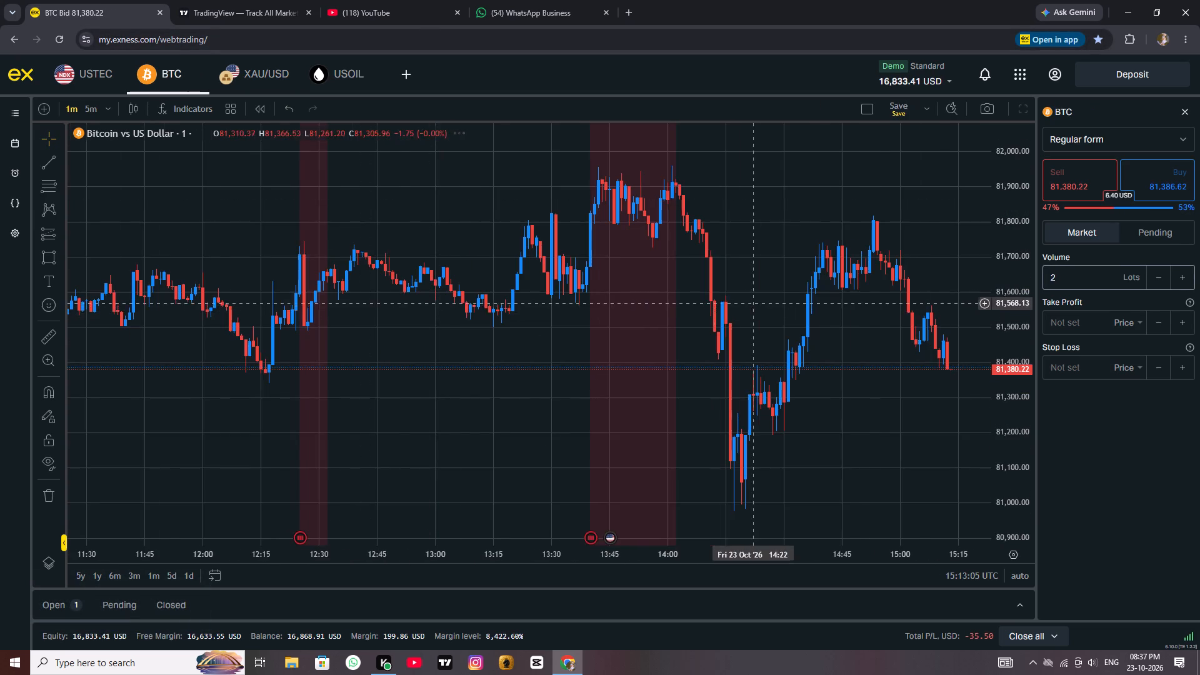
pyautogui.scroll(-5, 754, 303)
pyautogui.moveTo(764, 378); pyautogui.dragTo(290, 356)
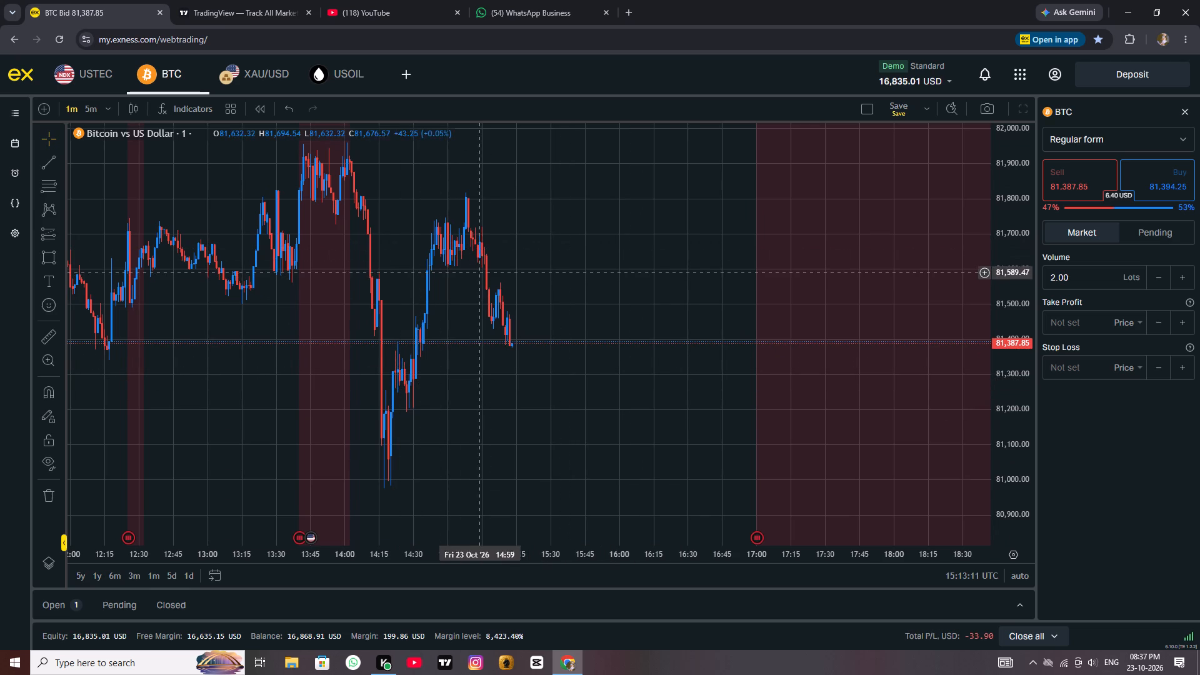
pyautogui.moveTo(612, 321); pyautogui.dragTo(567, 312)
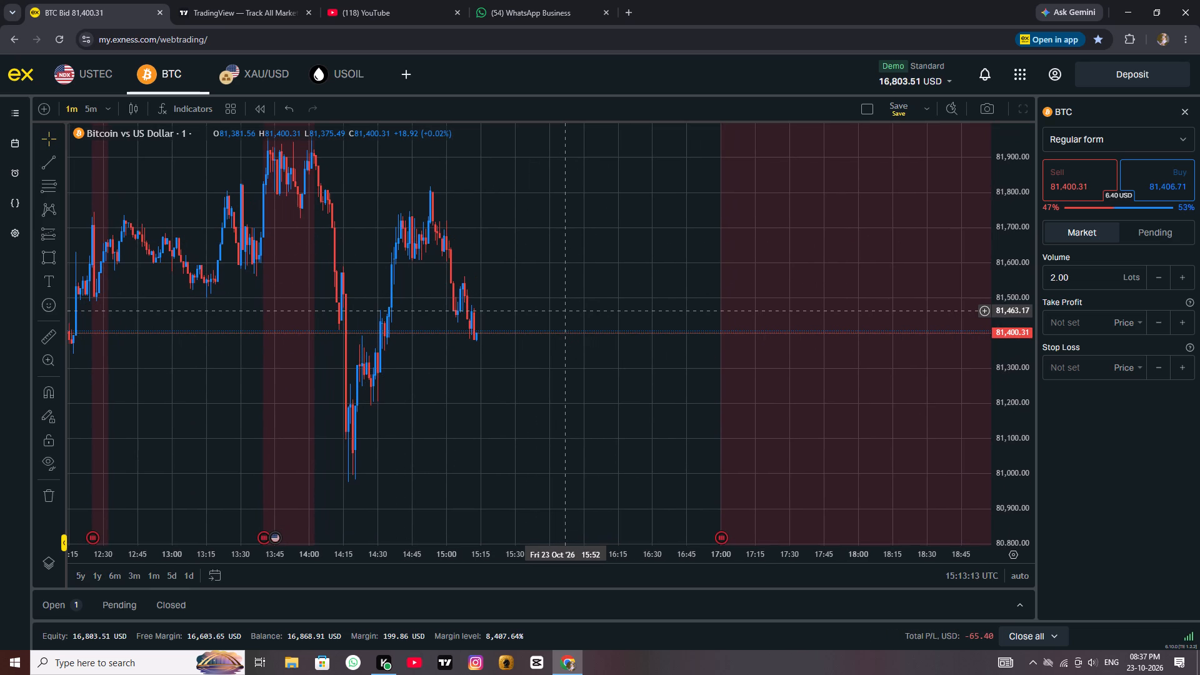
pyautogui.moveTo(562, 310); pyautogui.dragTo(798, 302)
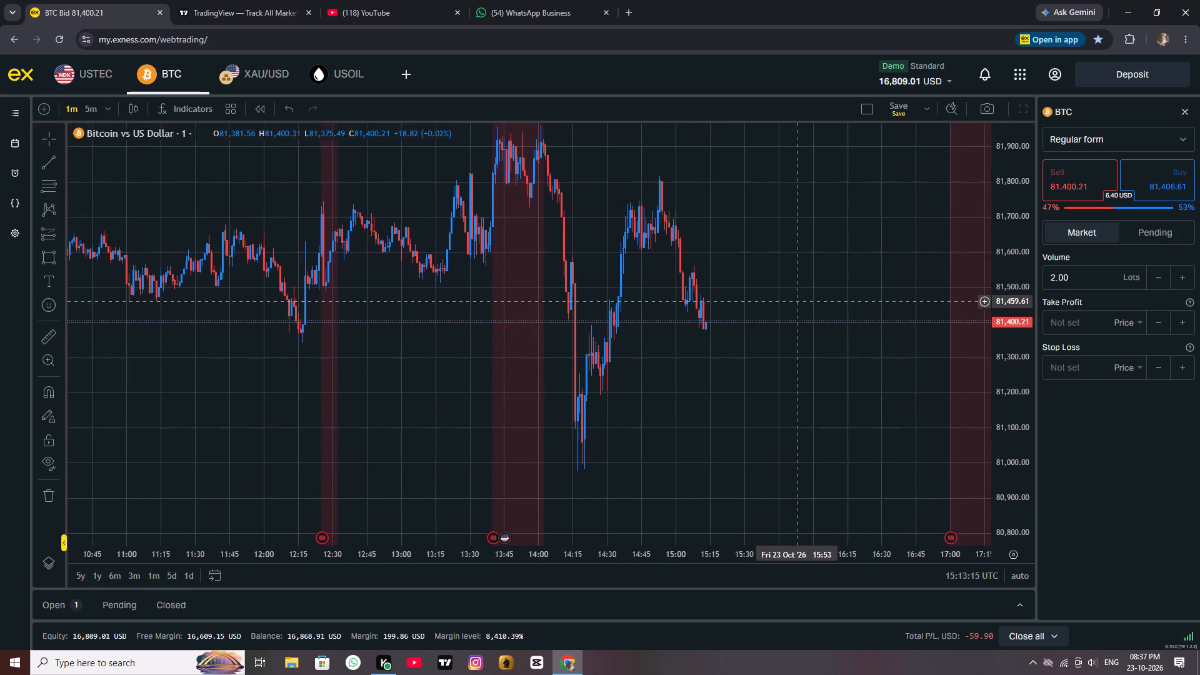
pyautogui.moveTo(798, 302); pyautogui.dragTo(781, 314)
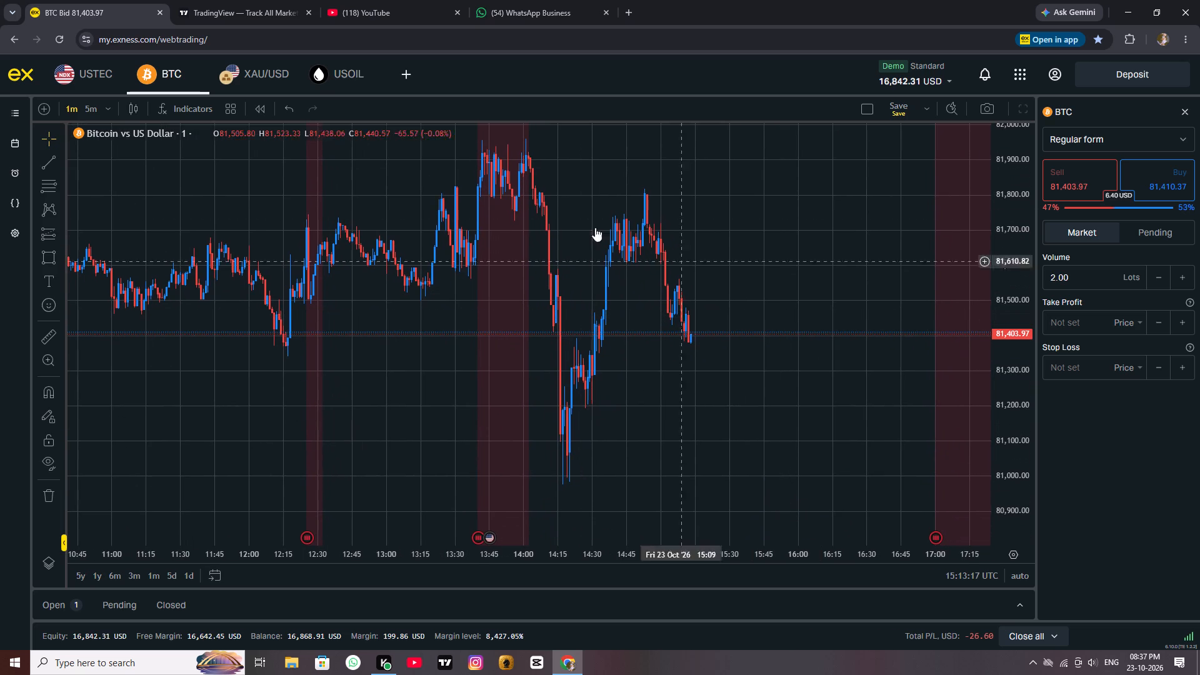
# Return to XAU/USD and examine its earlier price action around the rising trend line and the older marked zones.
pyautogui.click(267, 79)
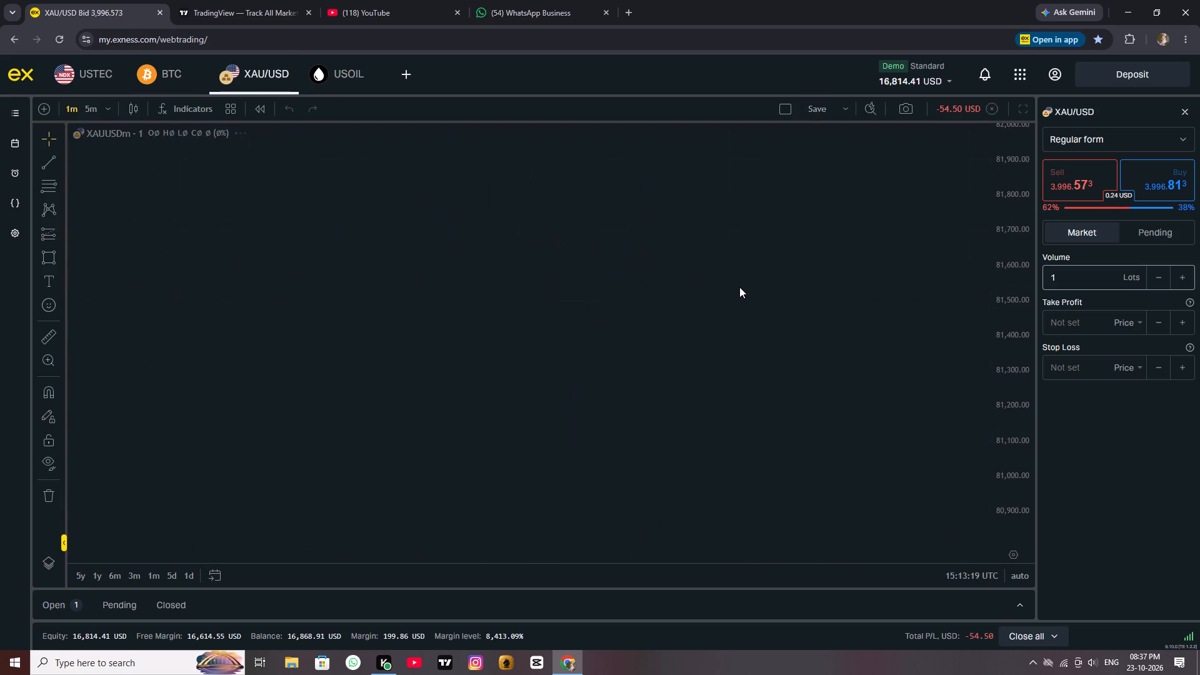
pyautogui.scroll(-4, 748, 291)
pyautogui.moveTo(615, 274); pyautogui.dragTo(606, 281)
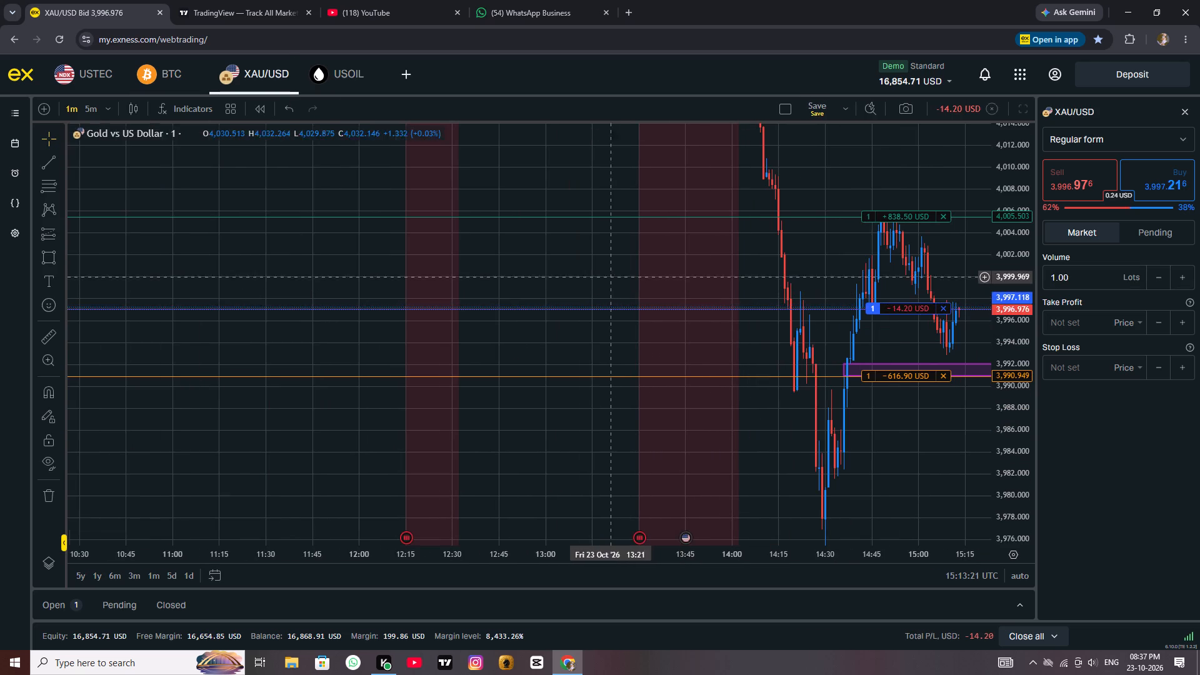
pyautogui.moveTo(606, 281); pyautogui.dragTo(337, 398)
pyautogui.moveTo(244, 282); pyautogui.dragTo(333, 318)
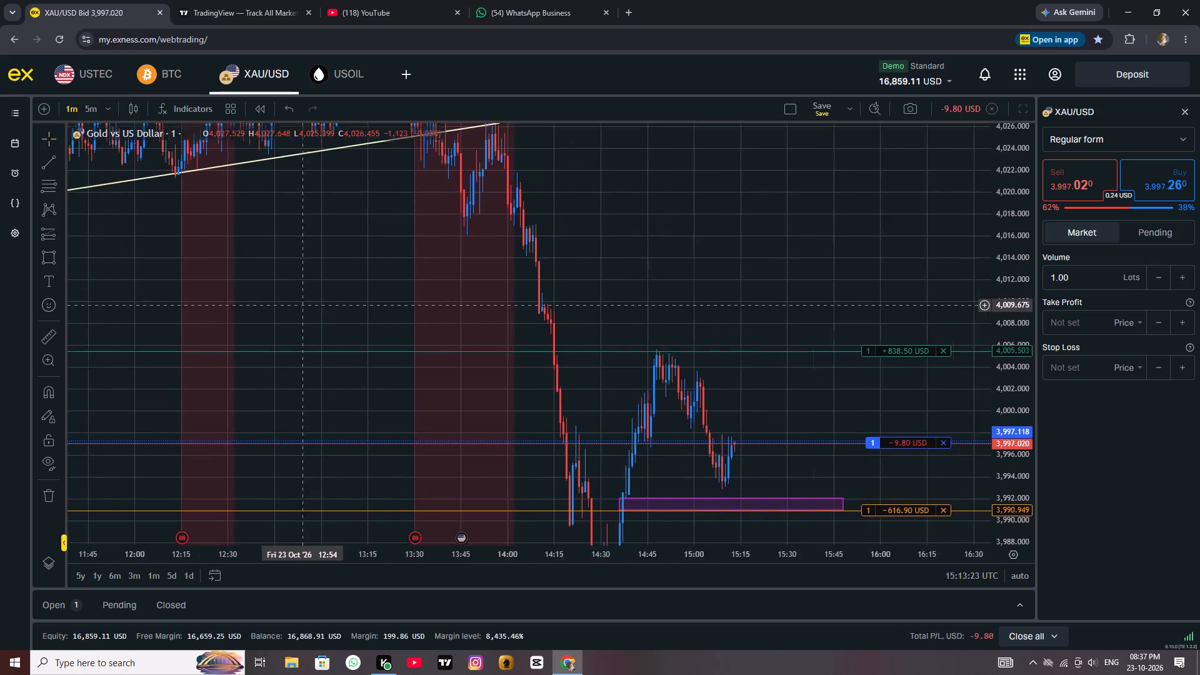
pyautogui.moveTo(333, 318); pyautogui.dragTo(504, 382)
pyautogui.scroll(-4, 508, 366)
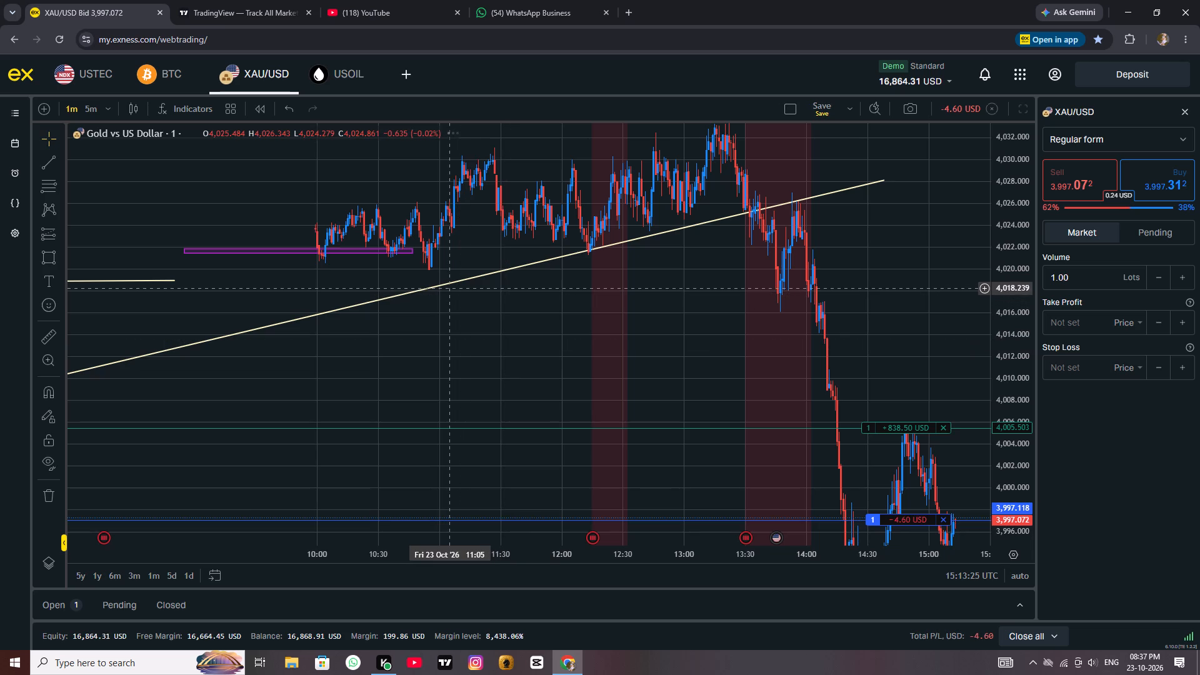
pyautogui.click(447, 284)
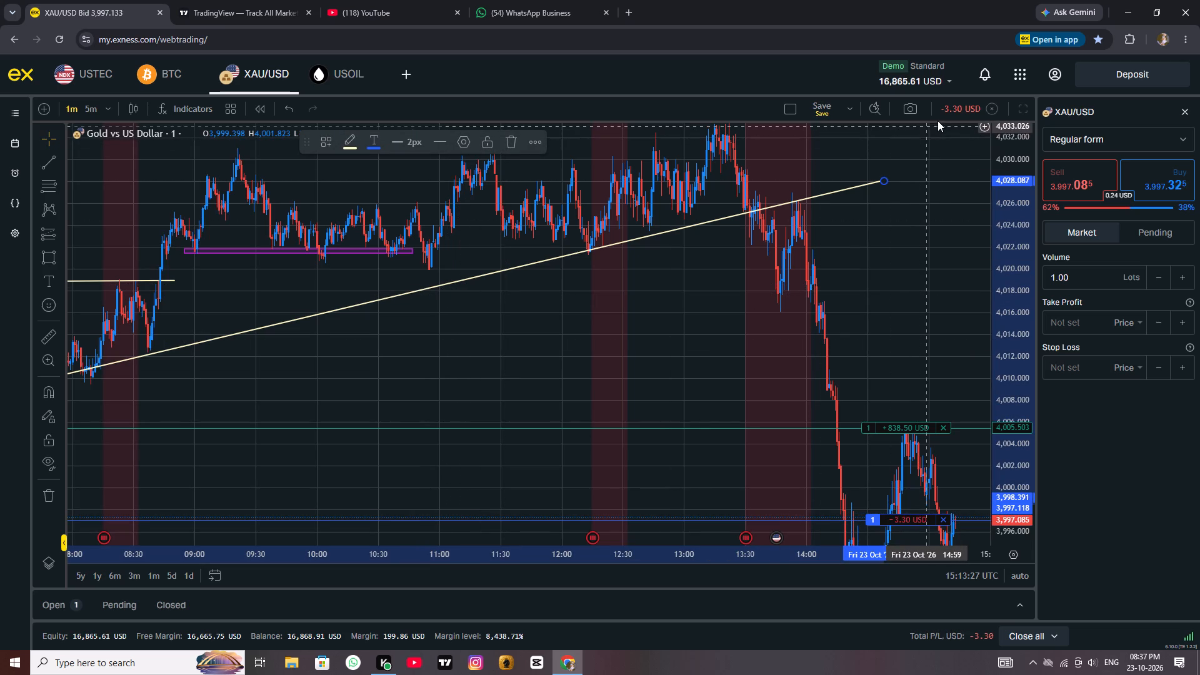
pyautogui.click(899, 178)
pyautogui.scroll(4, 927, 199)
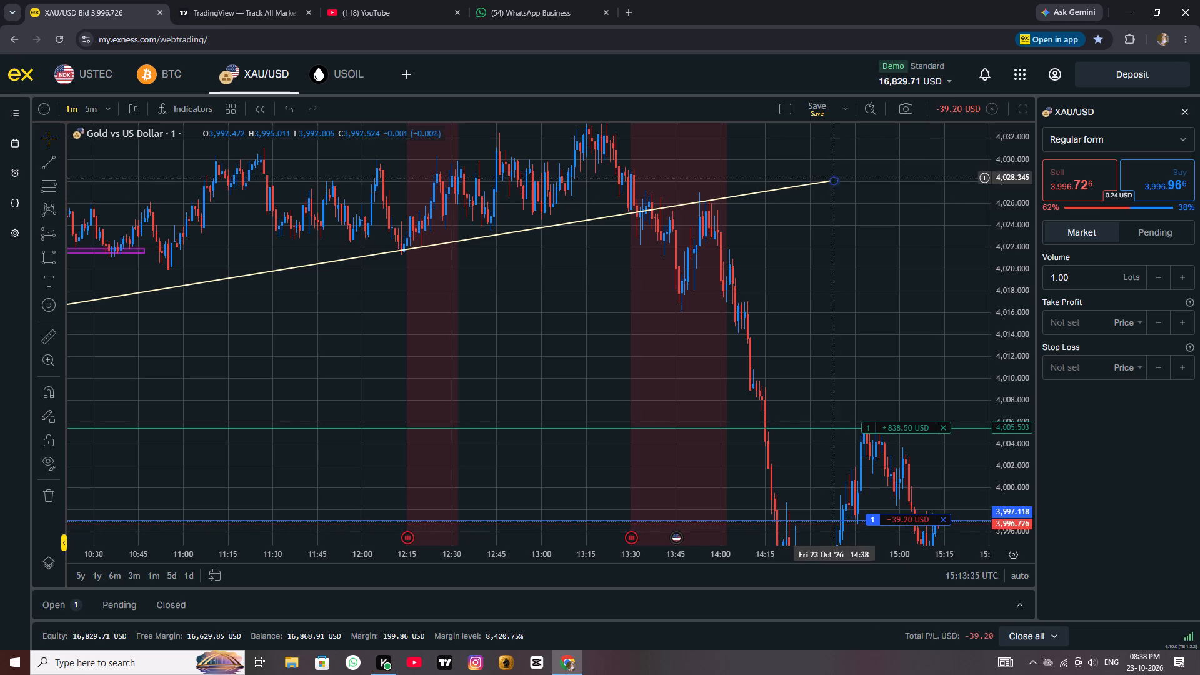
pyautogui.scroll(-10, 401, 281)
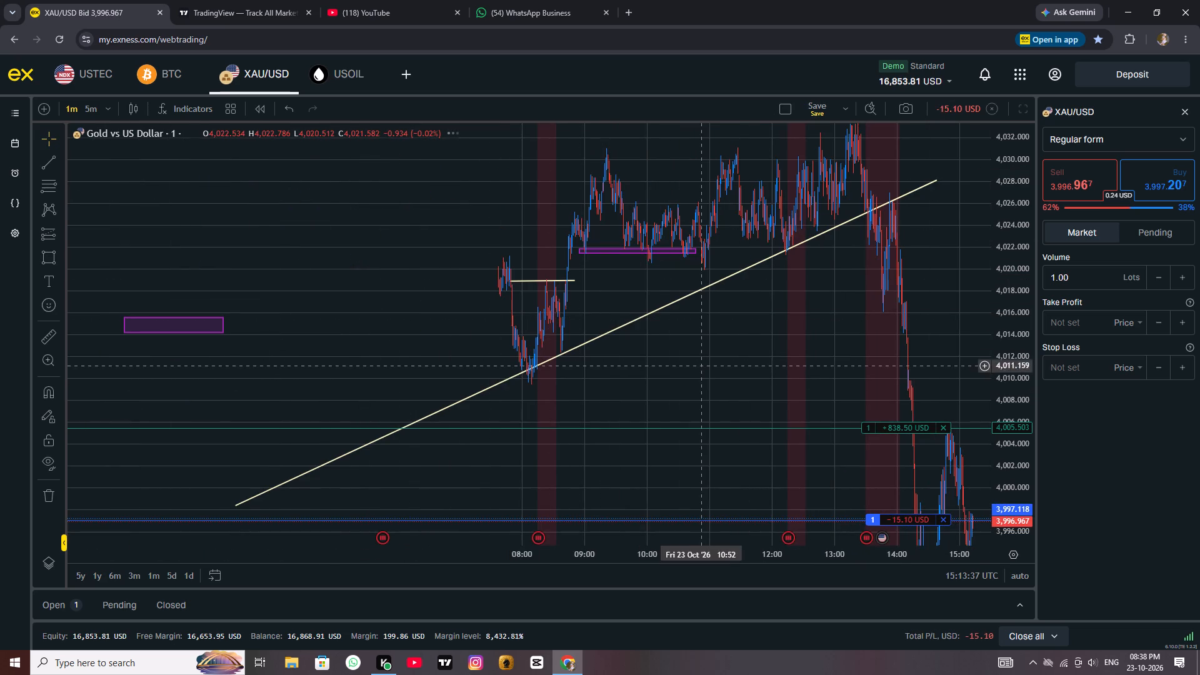
pyautogui.moveTo(702, 284); pyautogui.dragTo(771, 189)
pyautogui.moveTo(519, 421); pyautogui.dragTo(566, 305)
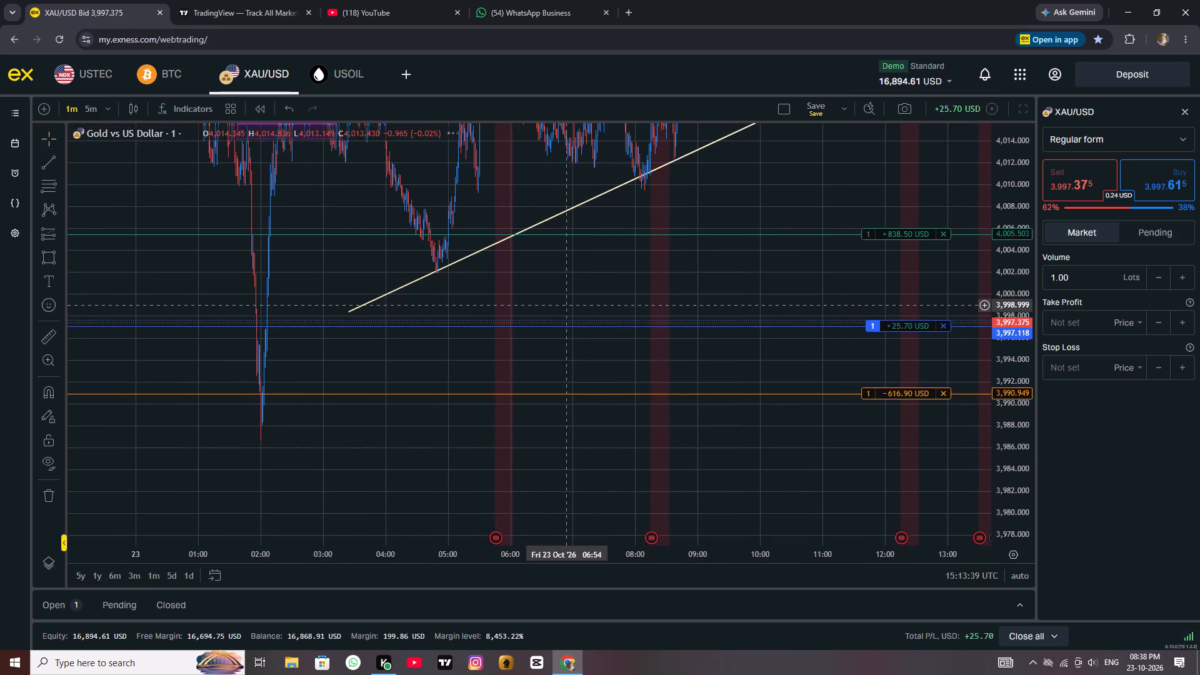
pyautogui.moveTo(566, 305); pyautogui.dragTo(136, 380)
pyautogui.moveTo(672, 352); pyautogui.dragTo(565, 351)
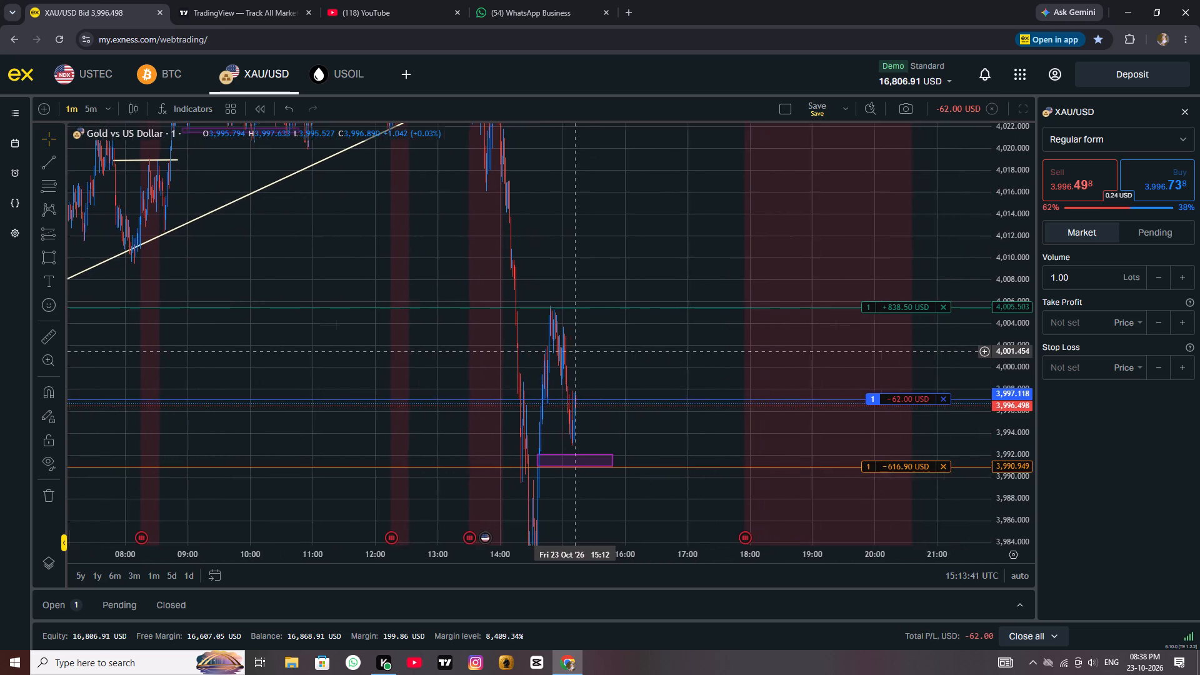
# Raise the open XAU/USD buy position's stop loss to 3992.890, just above the rectangle zone, and apply the modification.
pyautogui.moveTo(565, 351); pyautogui.dragTo(559, 351)
pyautogui.scroll(9, 624, 377)
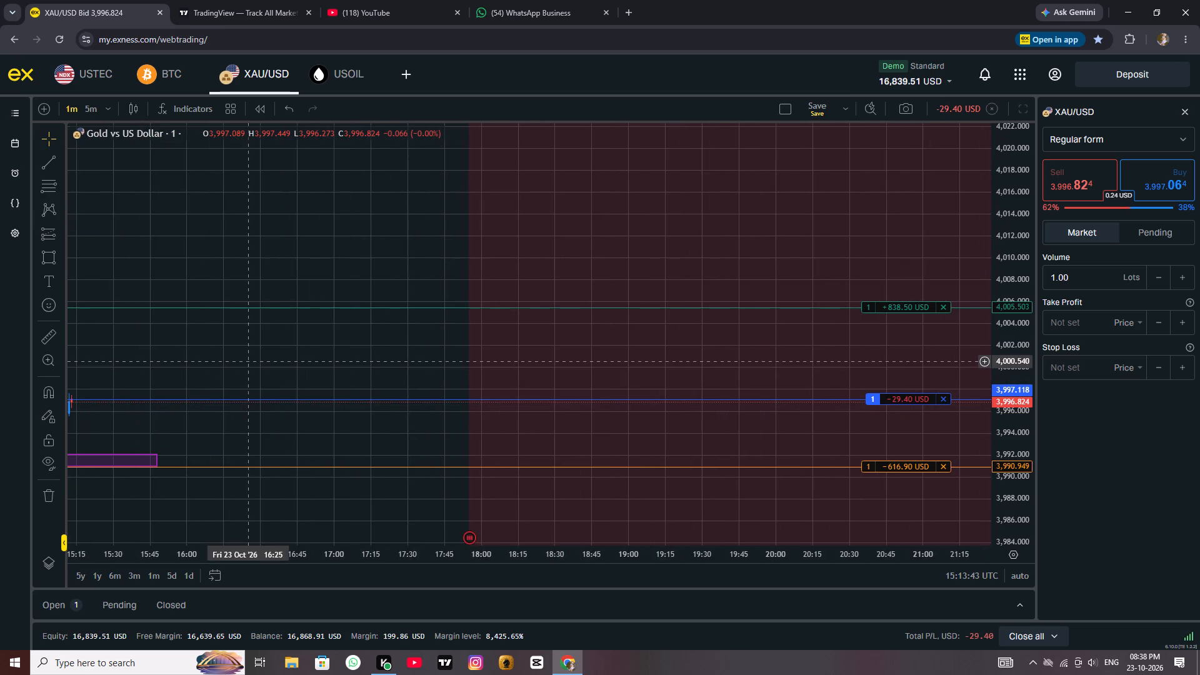
pyautogui.moveTo(244, 361); pyautogui.dragTo(746, 338)
pyautogui.scroll(5, 747, 338)
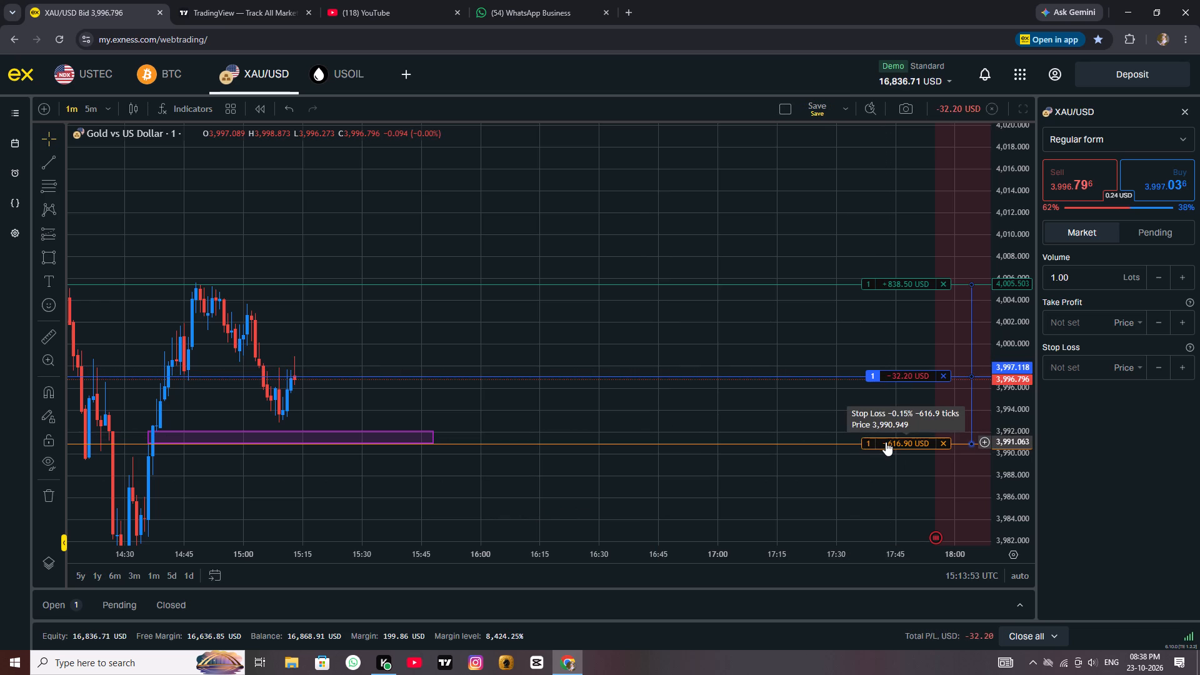
pyautogui.moveTo(886, 442); pyautogui.dragTo(877, 422)
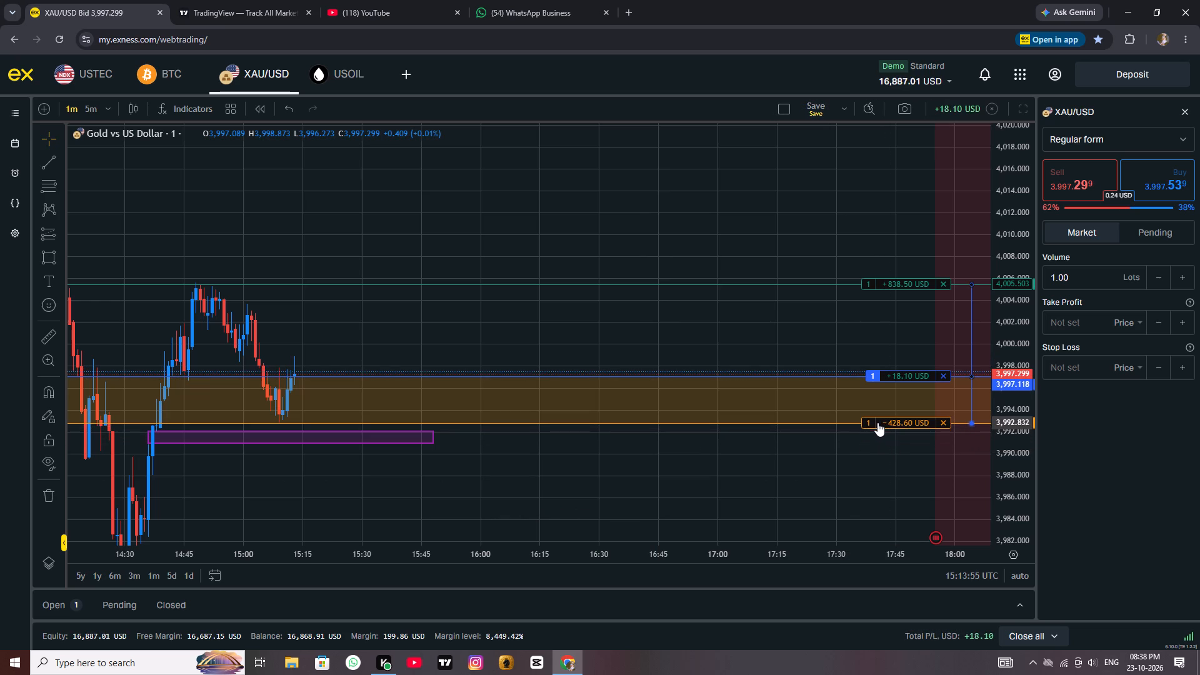
pyautogui.moveTo(877, 422); pyautogui.dragTo(877, 422)
pyautogui.click(456, 458)
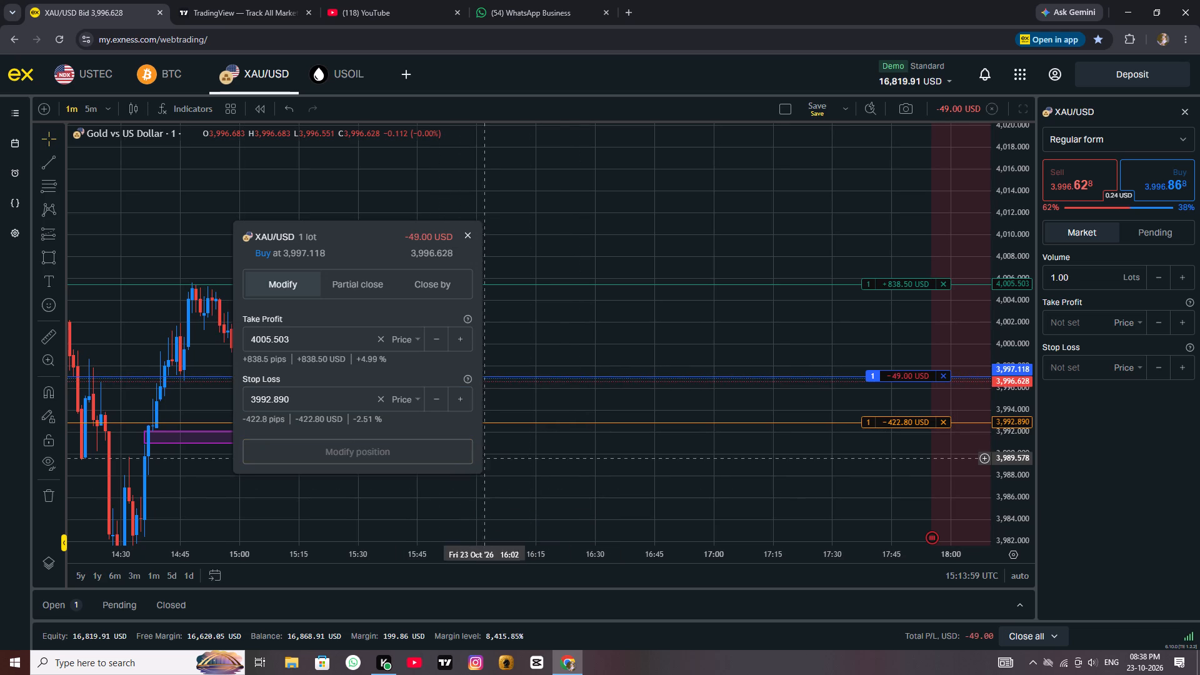
pyautogui.scroll(4, 656, 441)
pyautogui.scroll(-6, 656, 441)
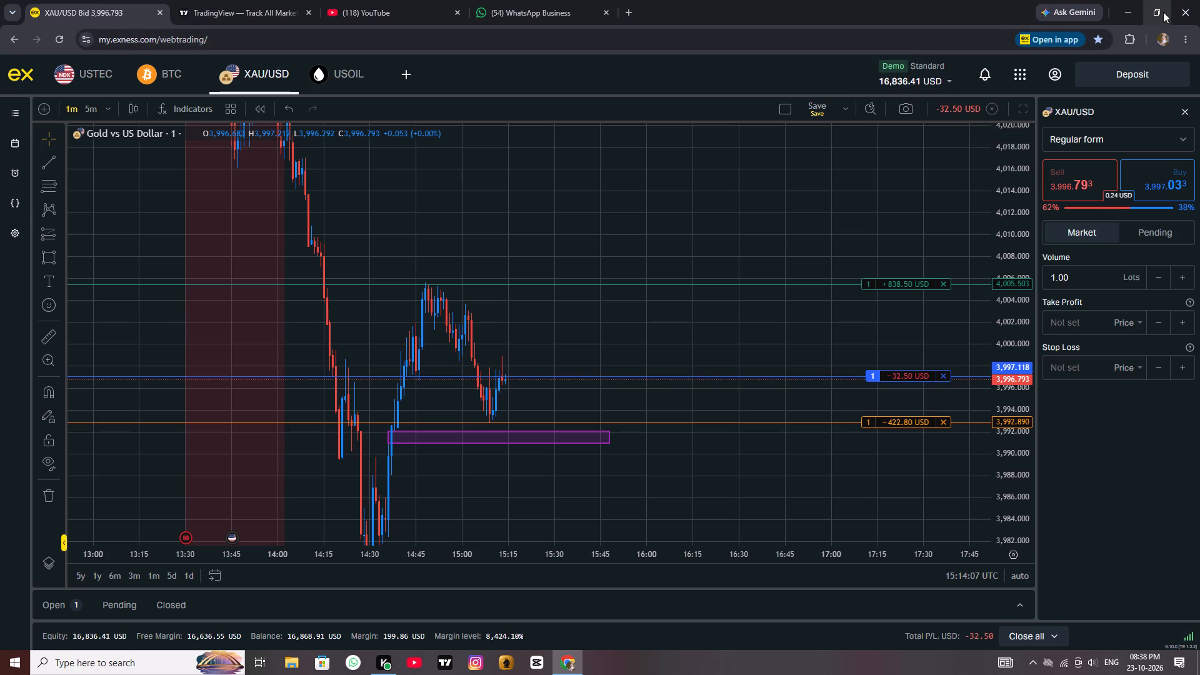
# Switch to the YouTube home page and look through the recommended videos and live trading streams.
pyautogui.click(376, 9)
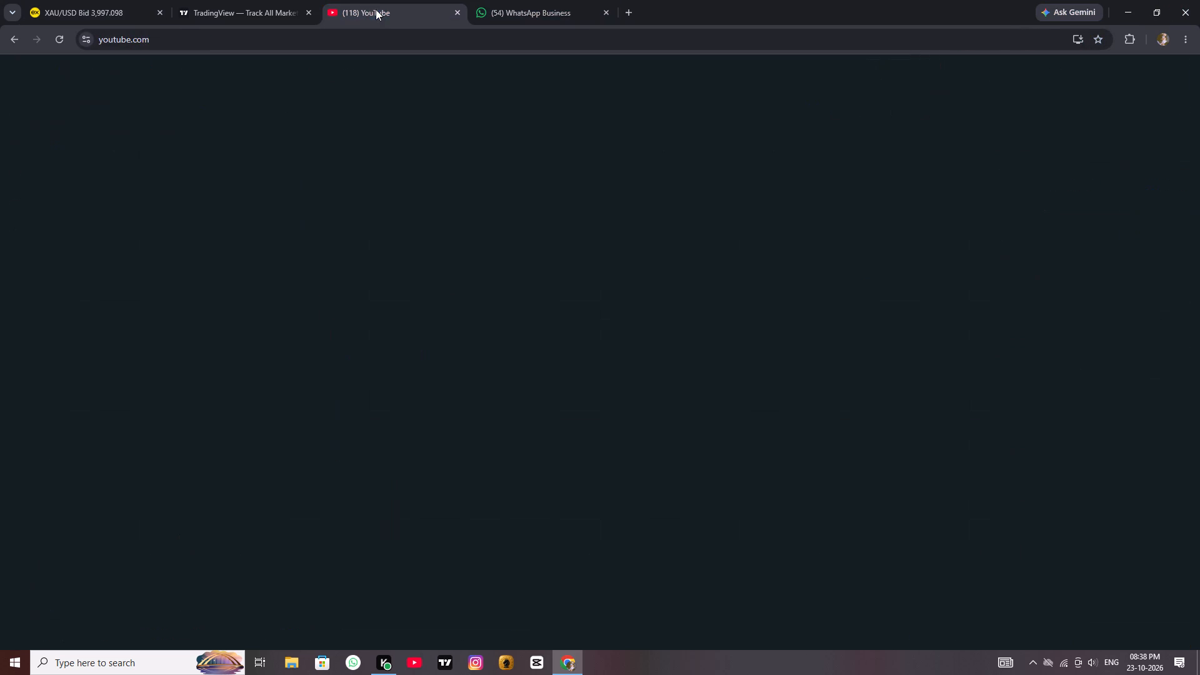
pyautogui.click(211, 14)
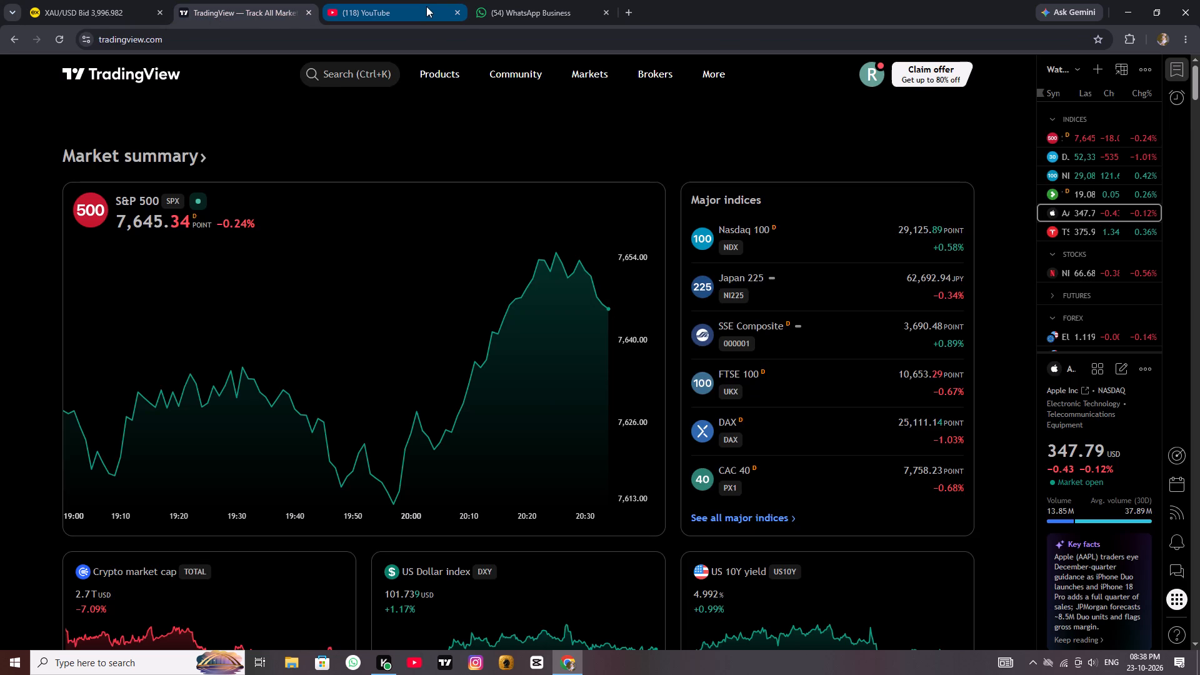
pyautogui.click(426, 6)
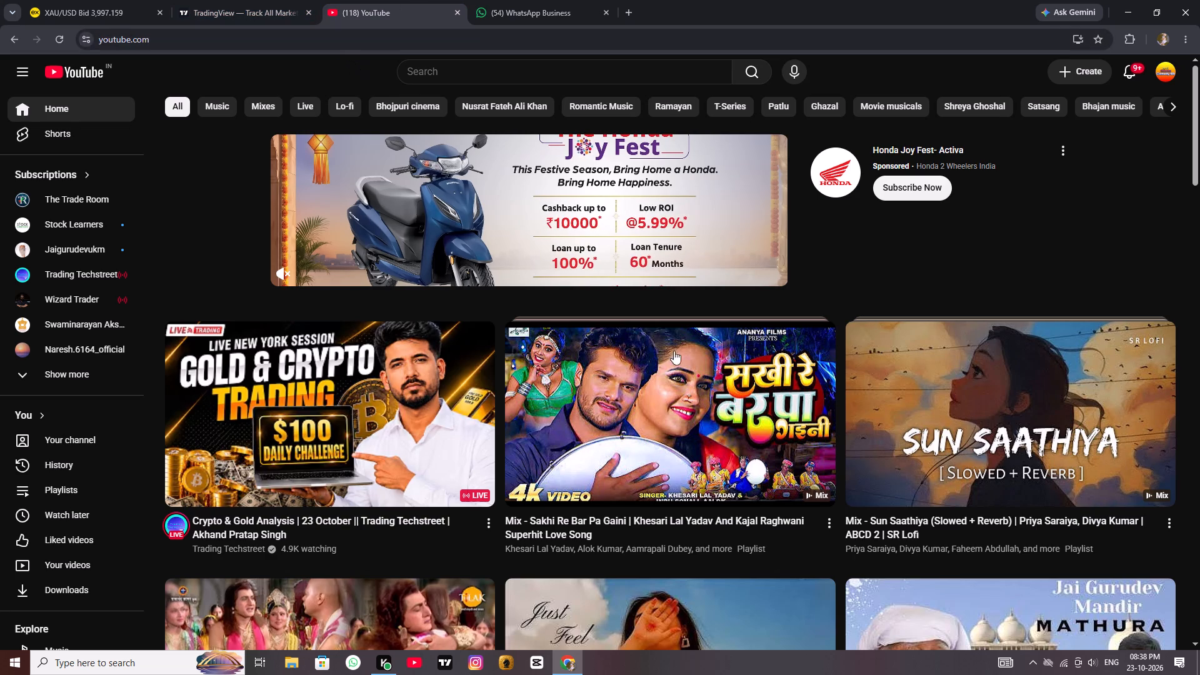
pyautogui.scroll(-6, 709, 437)
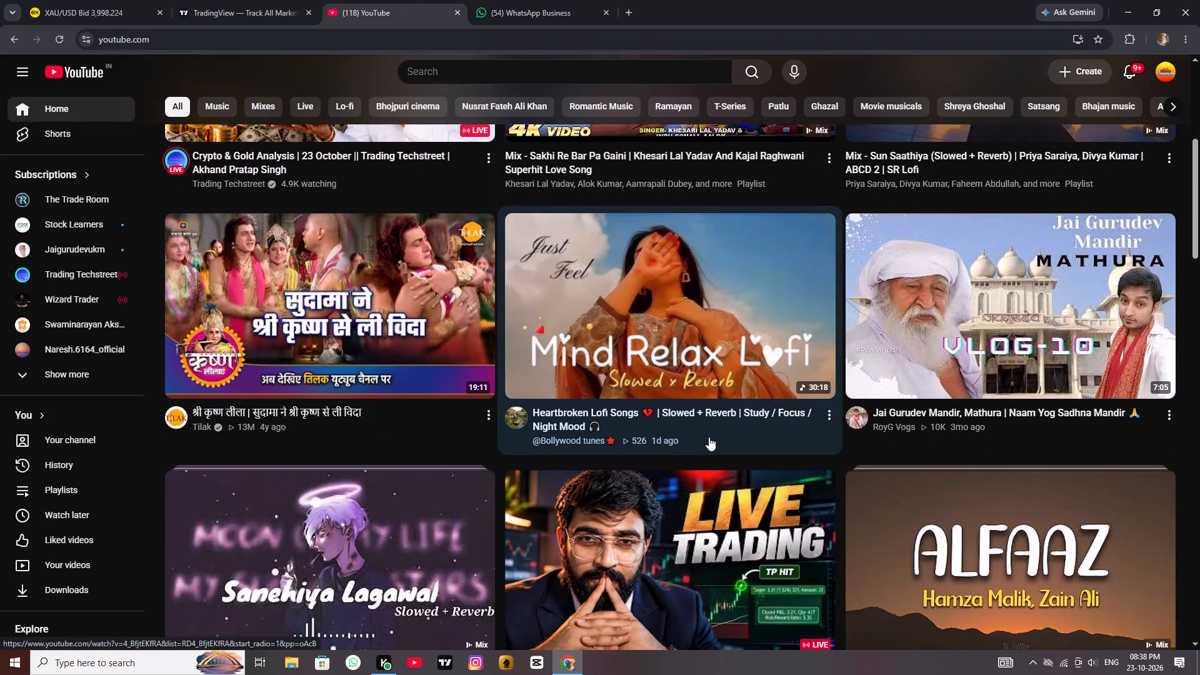
pyautogui.scroll(-3, 709, 437)
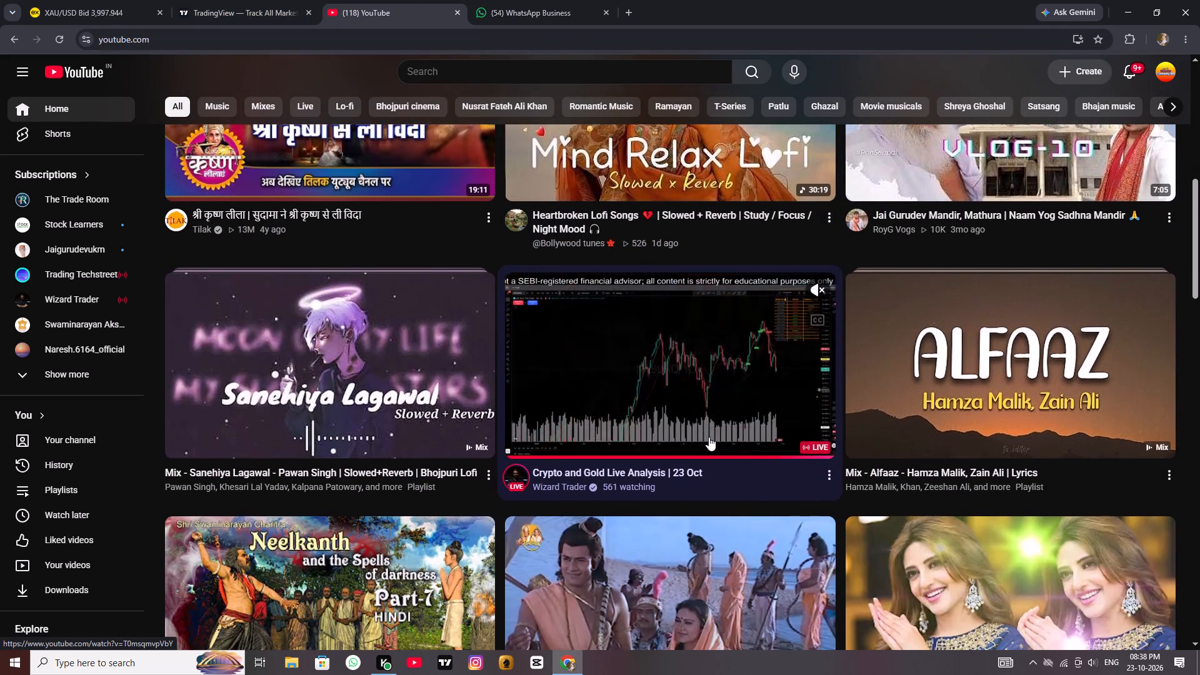
pyautogui.scroll(-1, 709, 437)
pyautogui.scroll(2, 709, 437)
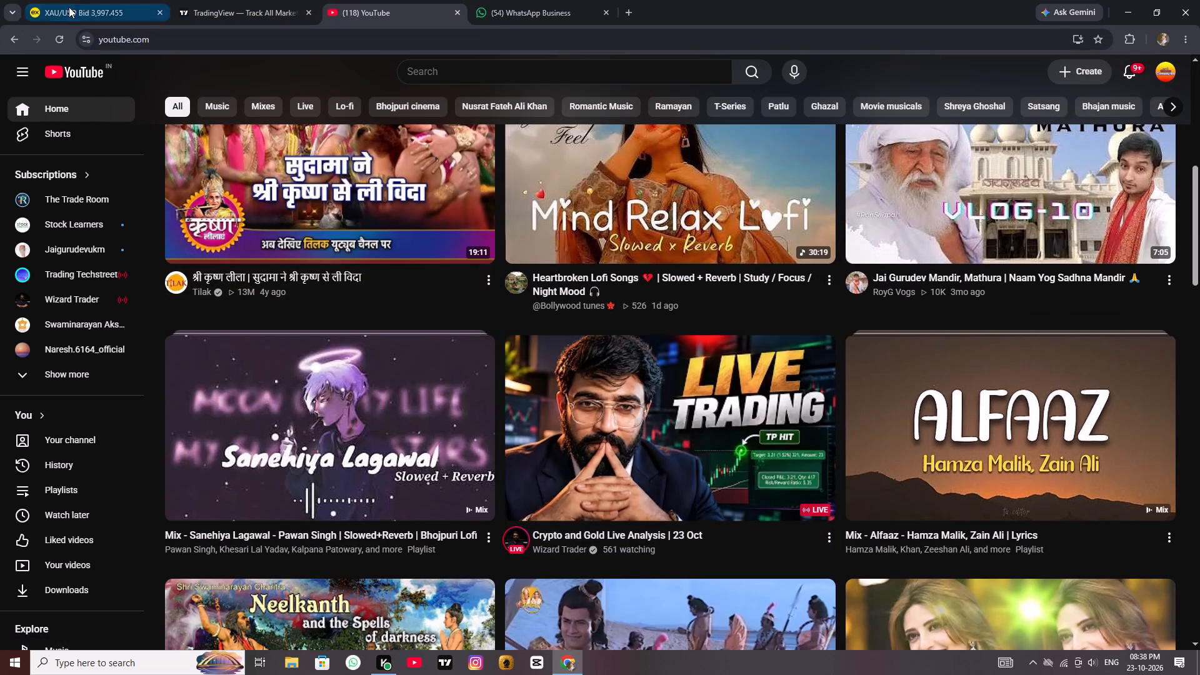
# Return to the XAU/USD chart and look through the Fibonacci, Gann, pattern and Elliott wave drawing tools.
pyautogui.click(71, 2)
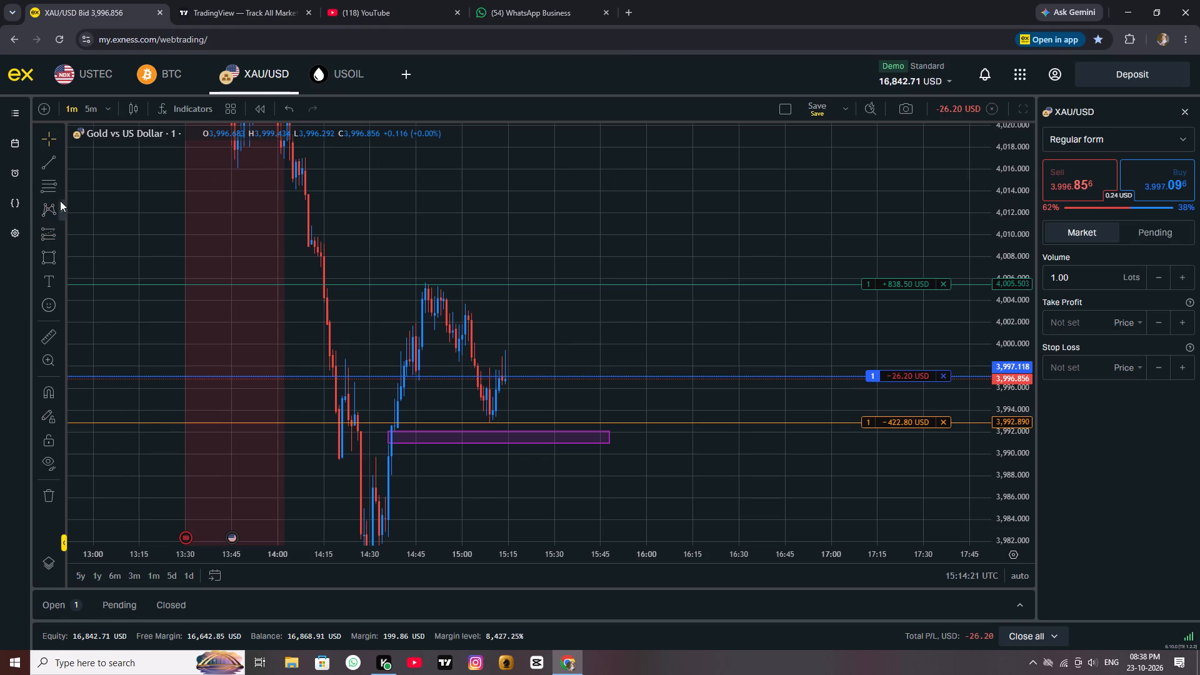
pyautogui.click(63, 188)
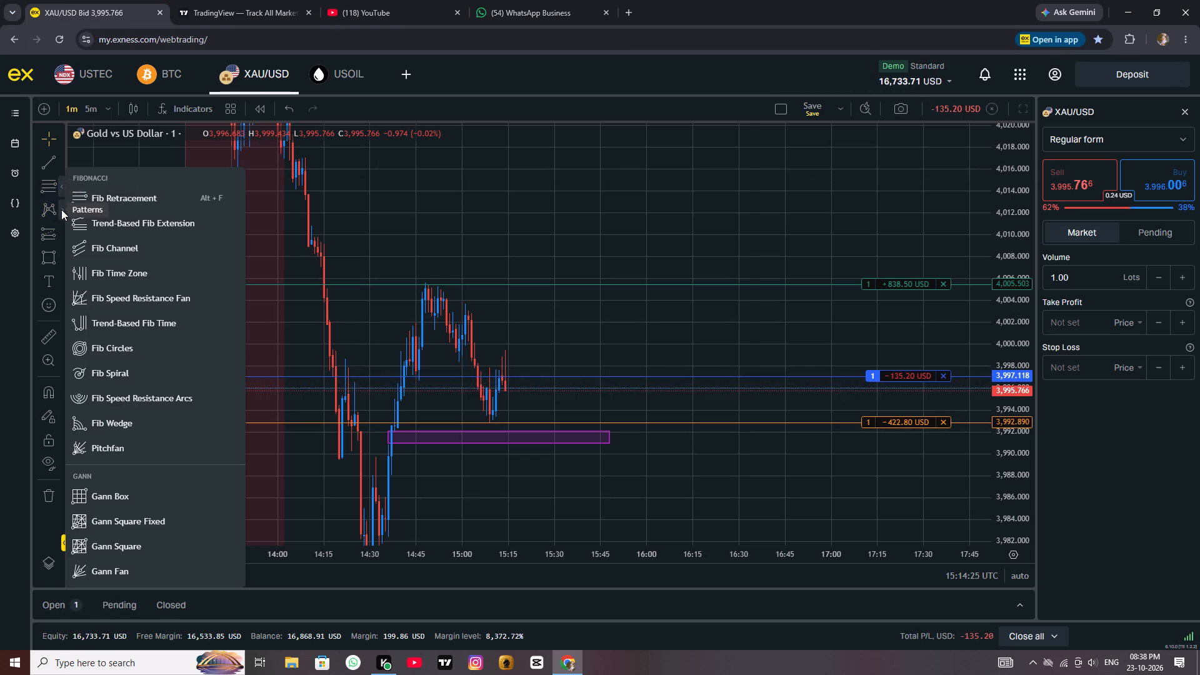
pyautogui.click(61, 209)
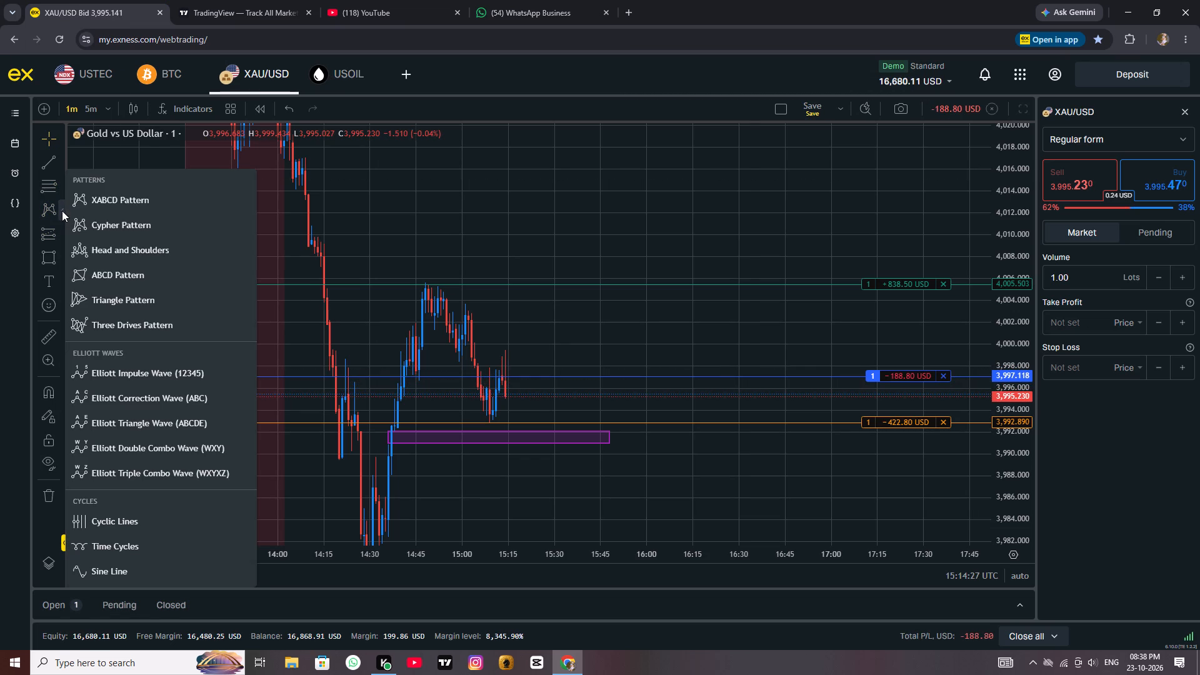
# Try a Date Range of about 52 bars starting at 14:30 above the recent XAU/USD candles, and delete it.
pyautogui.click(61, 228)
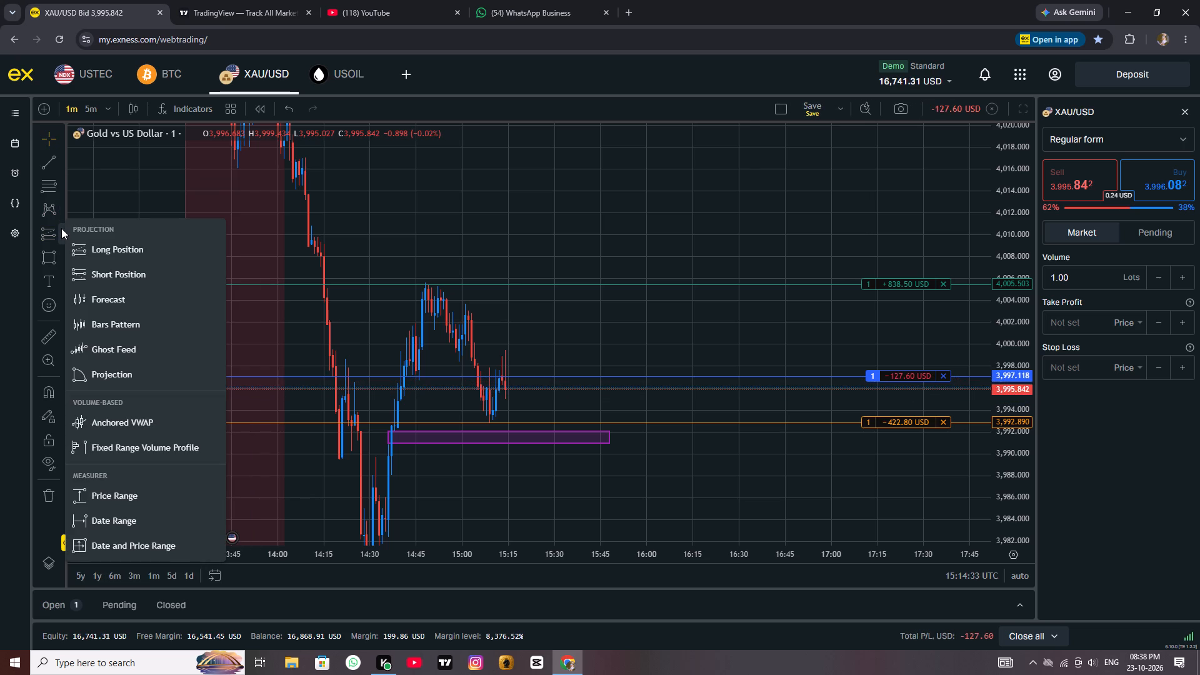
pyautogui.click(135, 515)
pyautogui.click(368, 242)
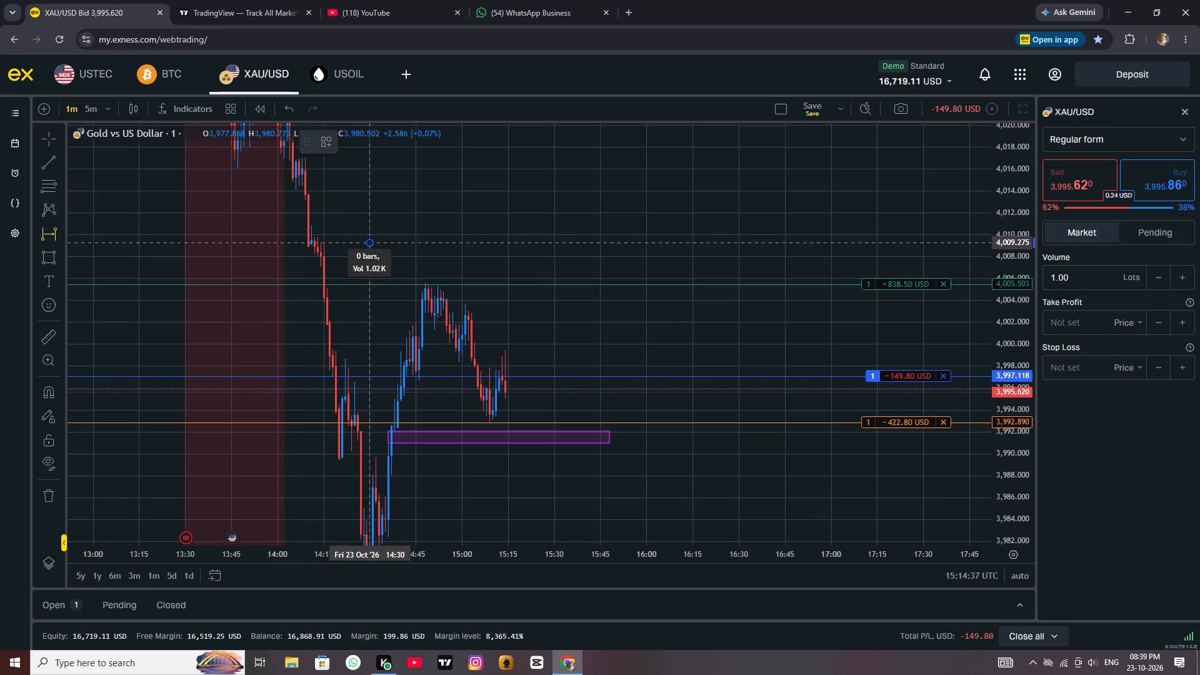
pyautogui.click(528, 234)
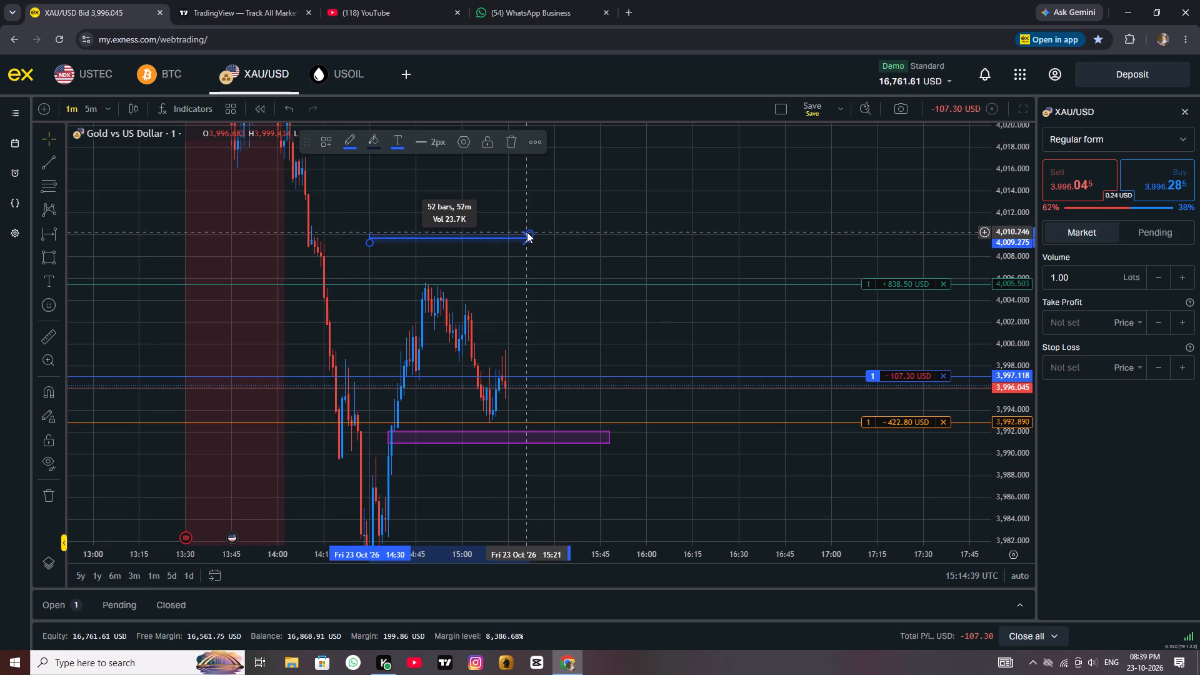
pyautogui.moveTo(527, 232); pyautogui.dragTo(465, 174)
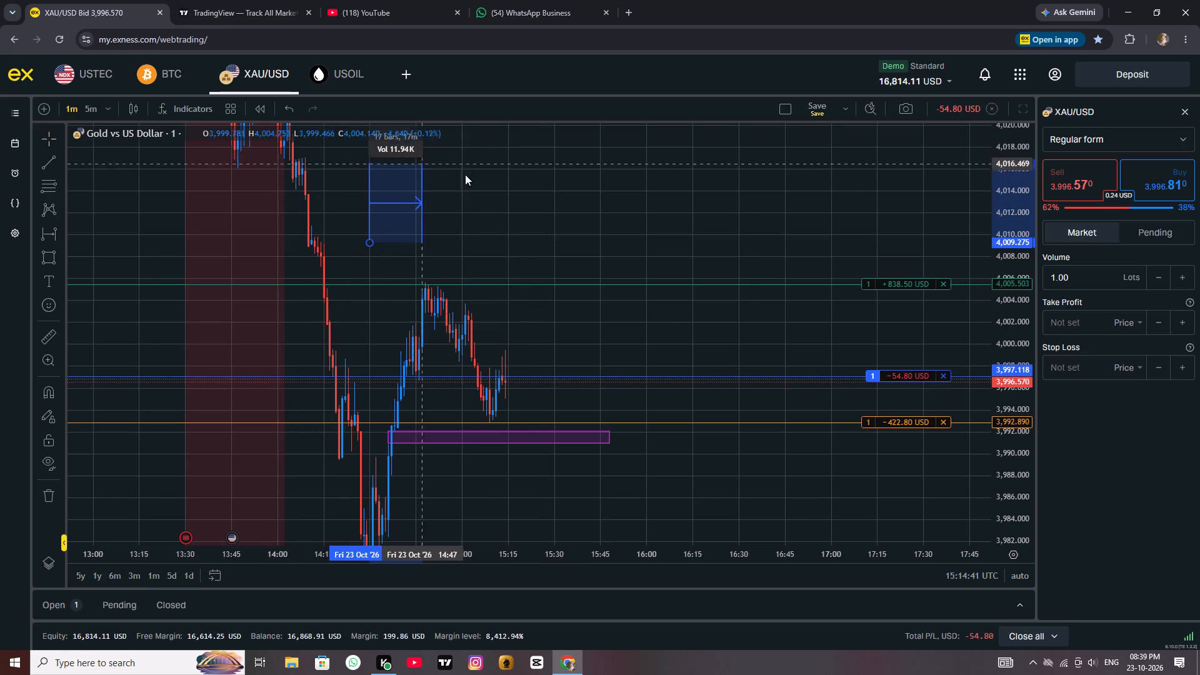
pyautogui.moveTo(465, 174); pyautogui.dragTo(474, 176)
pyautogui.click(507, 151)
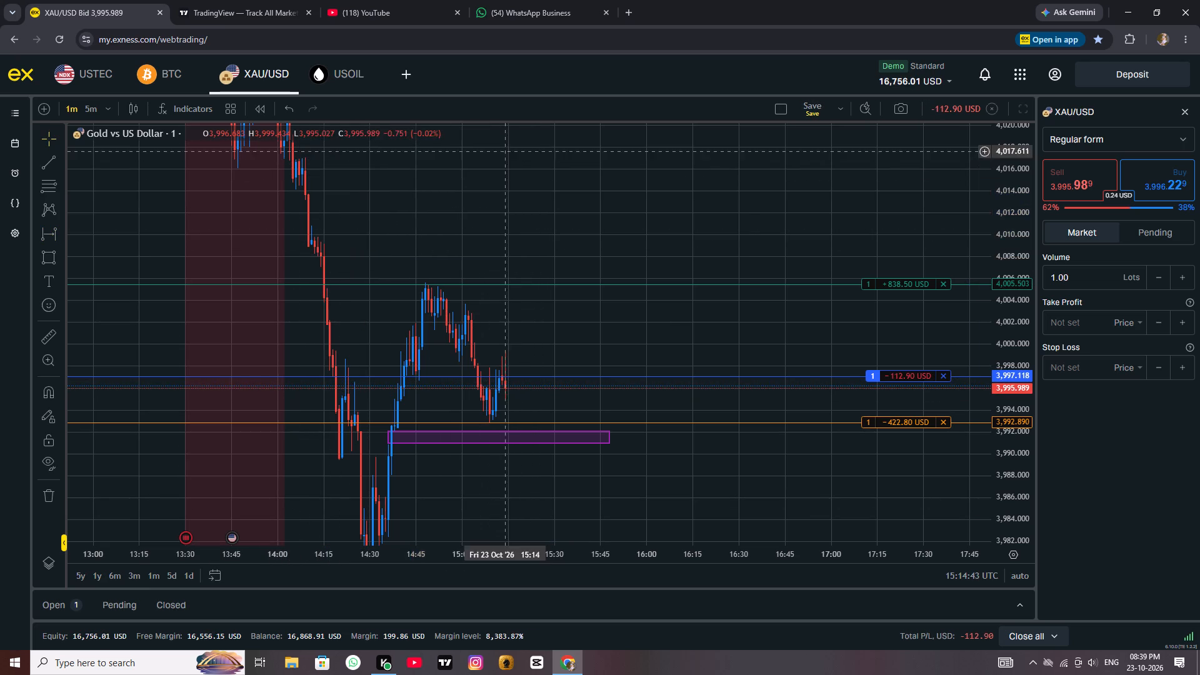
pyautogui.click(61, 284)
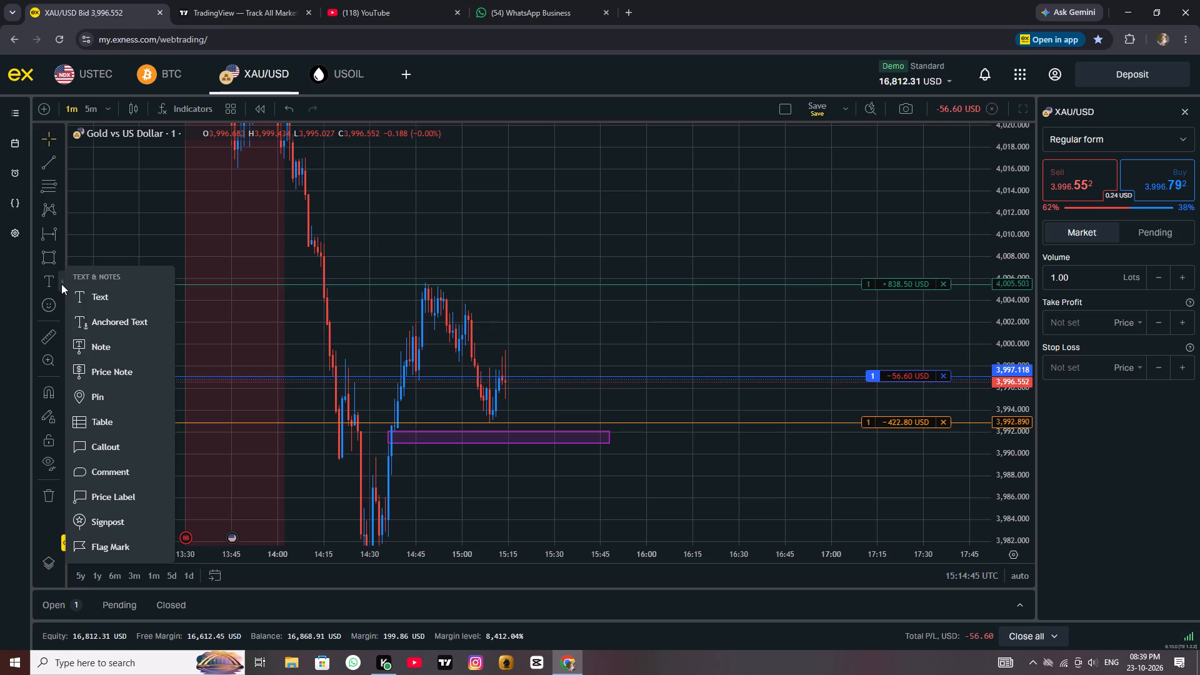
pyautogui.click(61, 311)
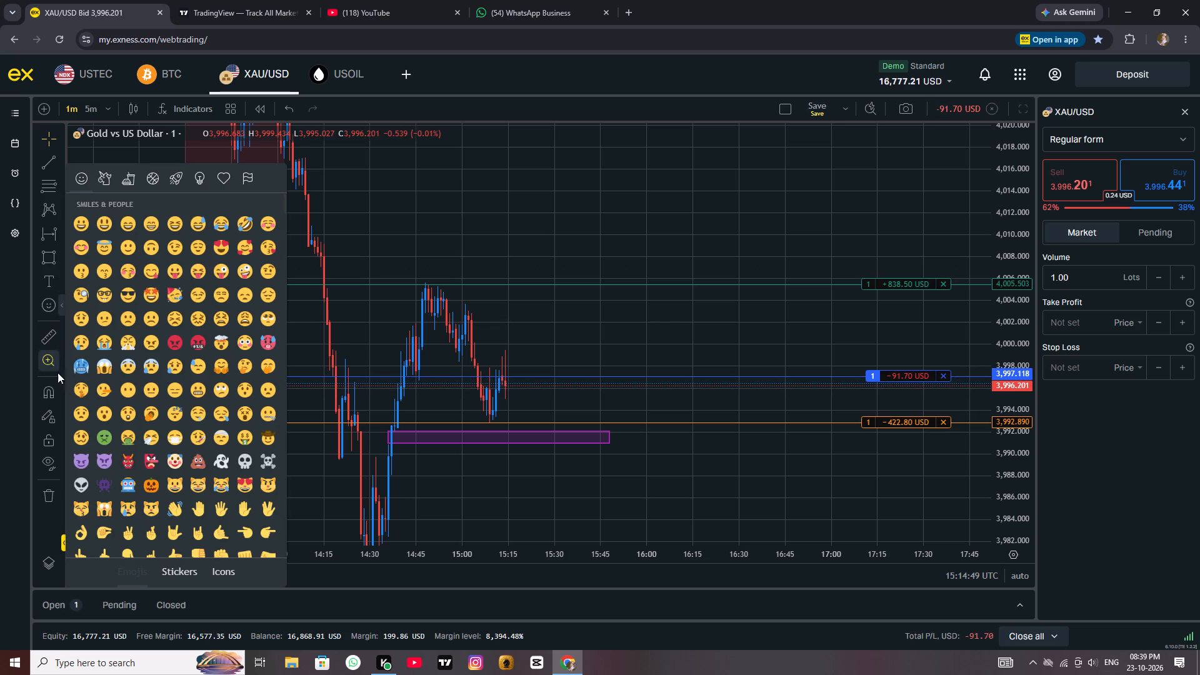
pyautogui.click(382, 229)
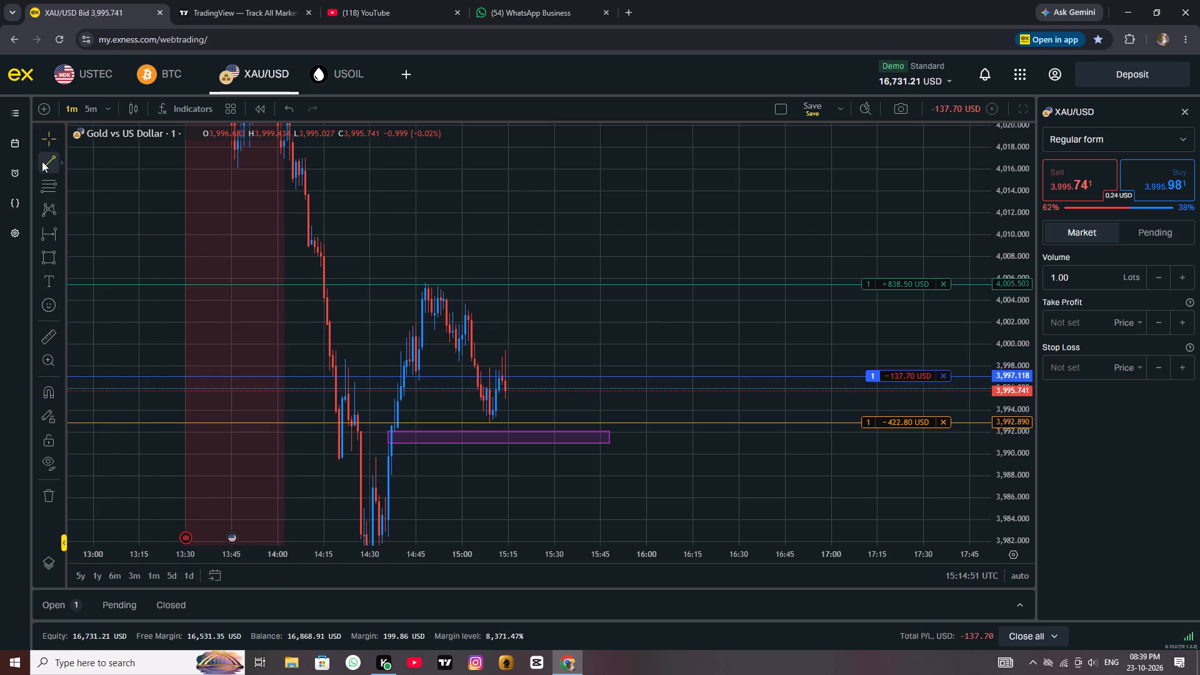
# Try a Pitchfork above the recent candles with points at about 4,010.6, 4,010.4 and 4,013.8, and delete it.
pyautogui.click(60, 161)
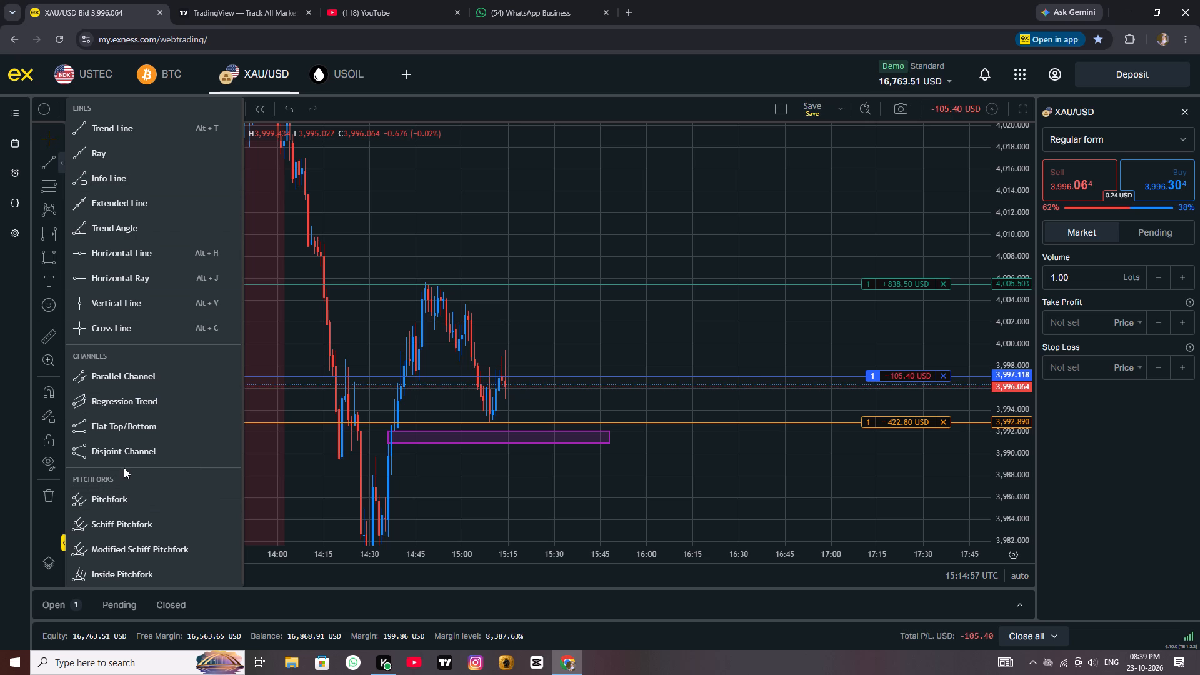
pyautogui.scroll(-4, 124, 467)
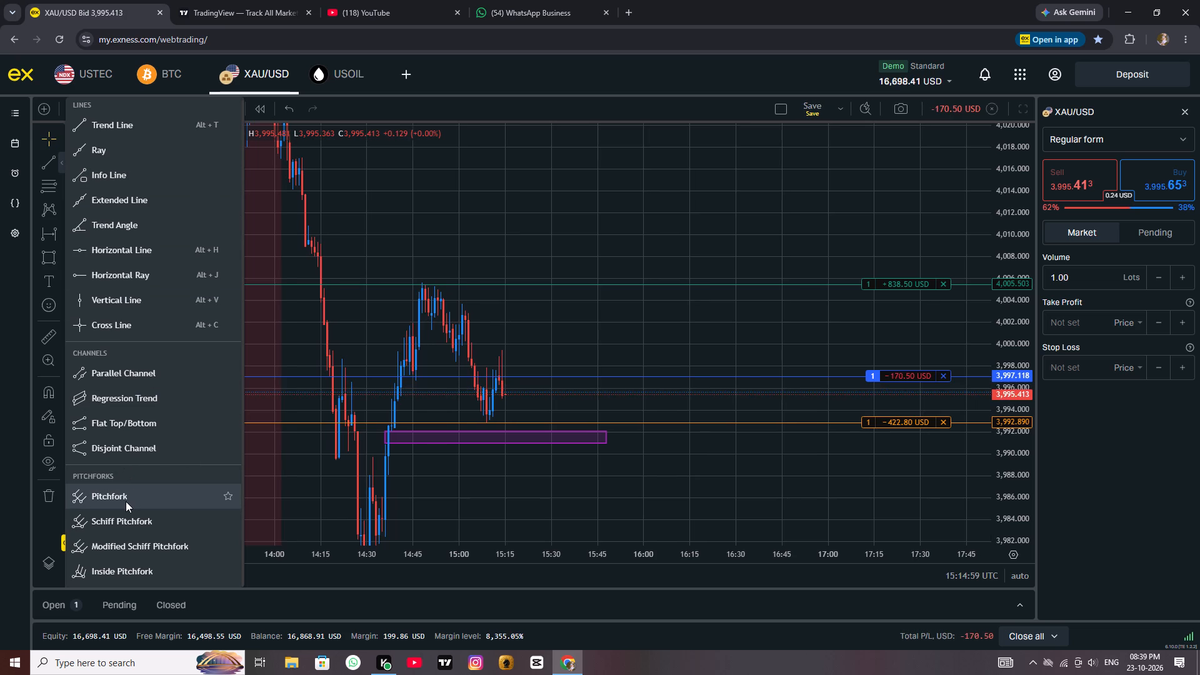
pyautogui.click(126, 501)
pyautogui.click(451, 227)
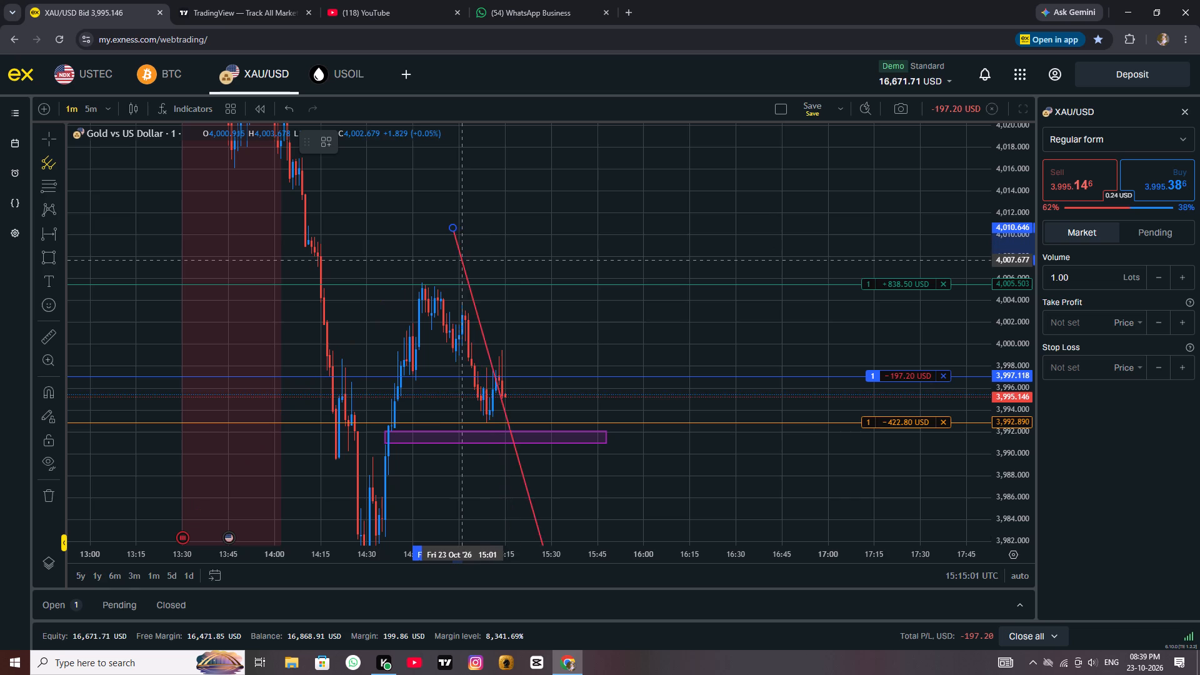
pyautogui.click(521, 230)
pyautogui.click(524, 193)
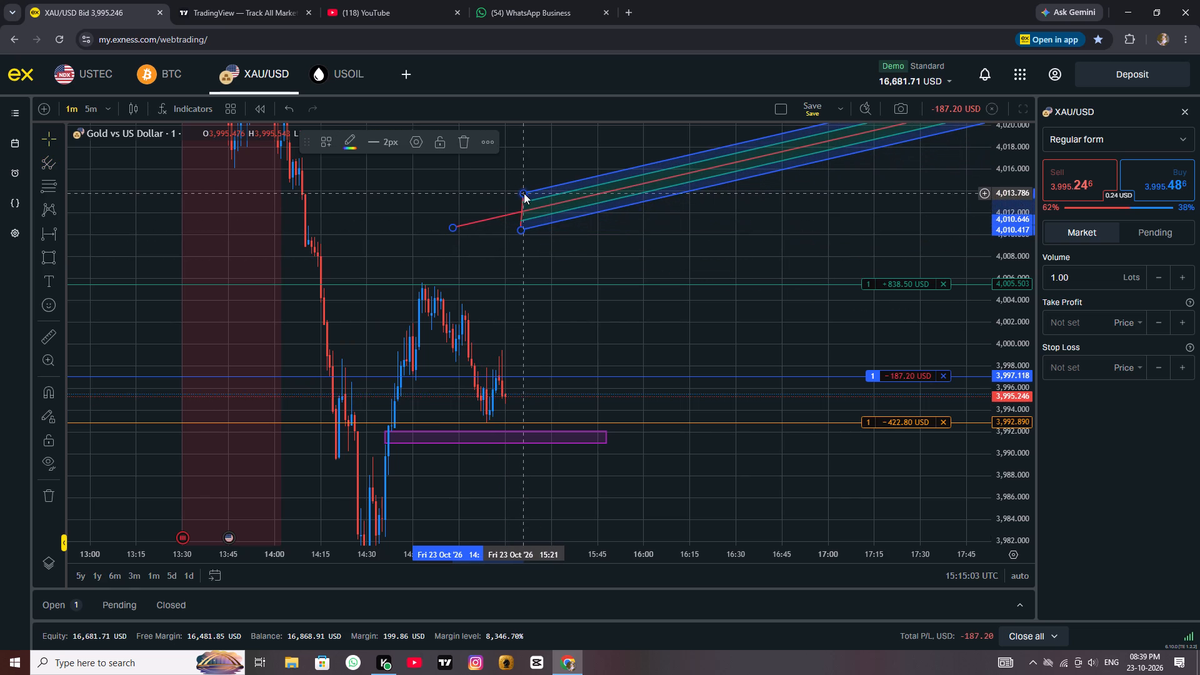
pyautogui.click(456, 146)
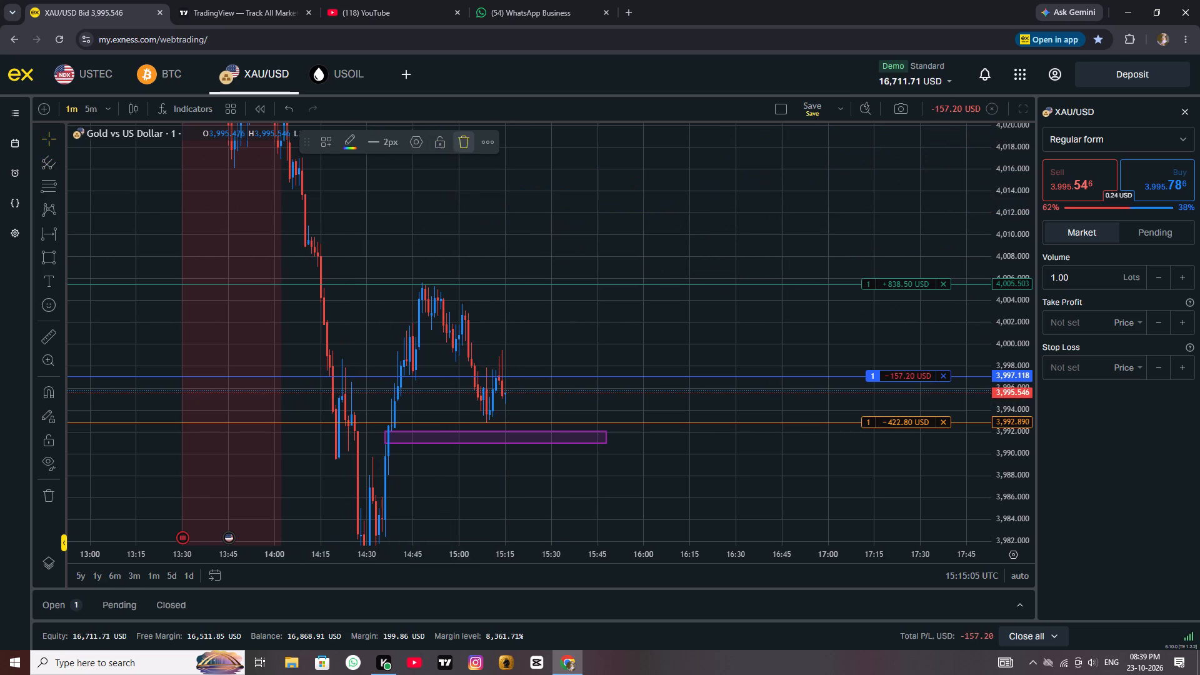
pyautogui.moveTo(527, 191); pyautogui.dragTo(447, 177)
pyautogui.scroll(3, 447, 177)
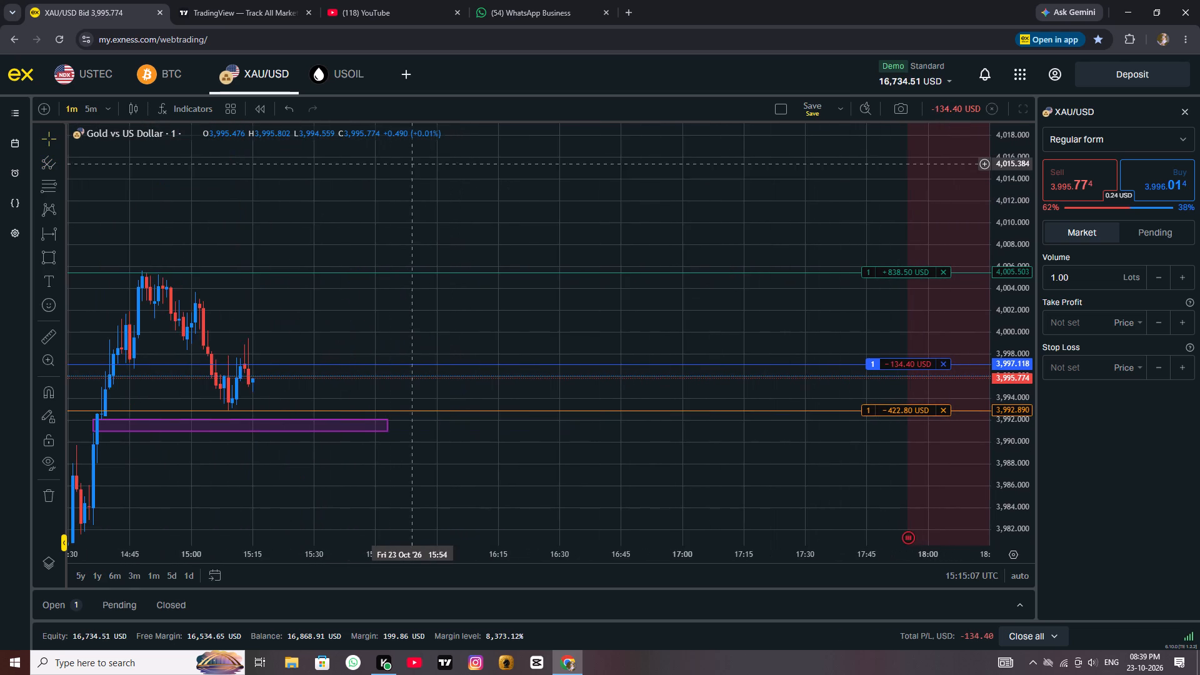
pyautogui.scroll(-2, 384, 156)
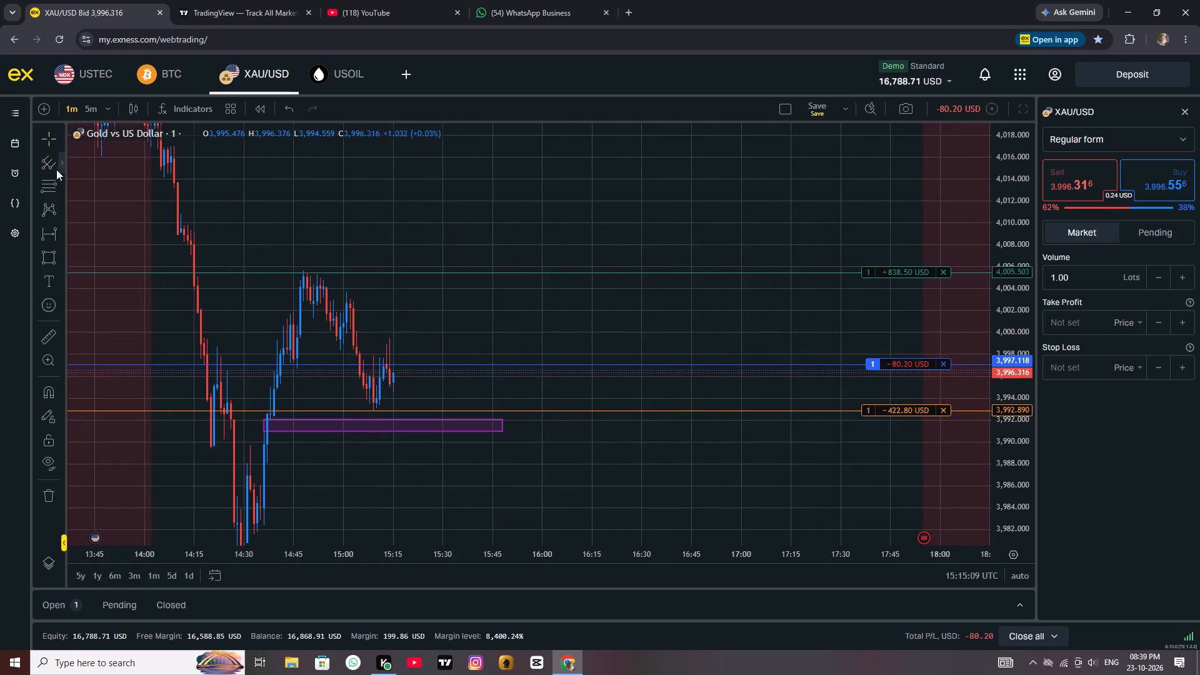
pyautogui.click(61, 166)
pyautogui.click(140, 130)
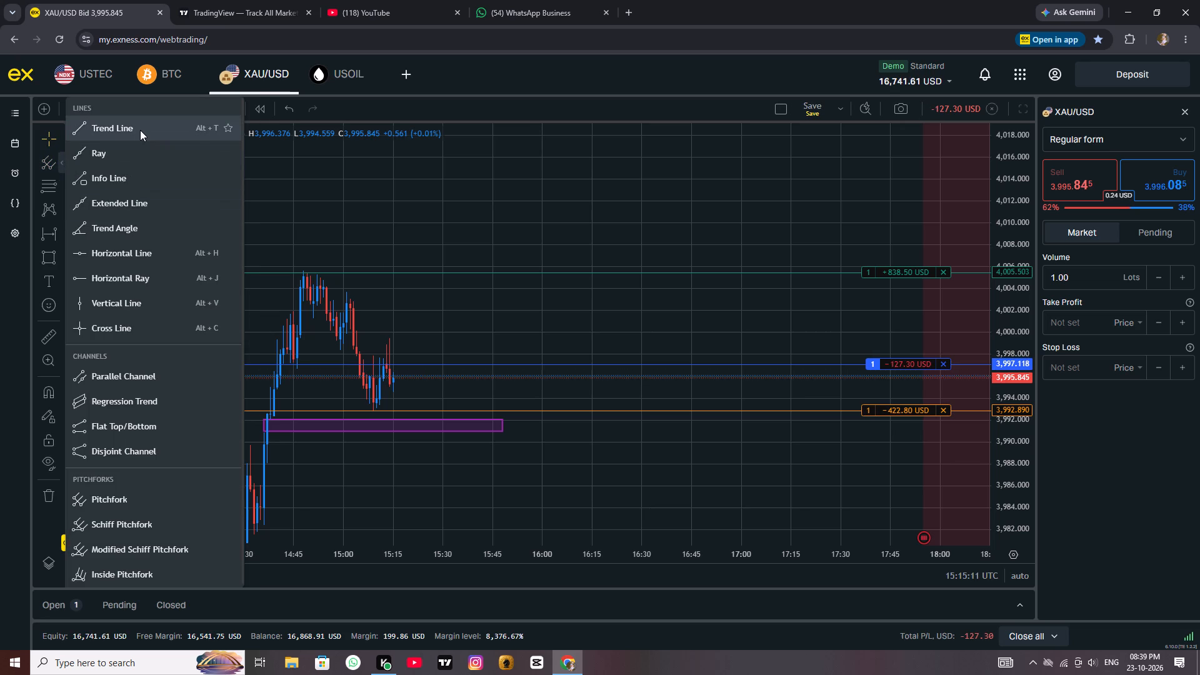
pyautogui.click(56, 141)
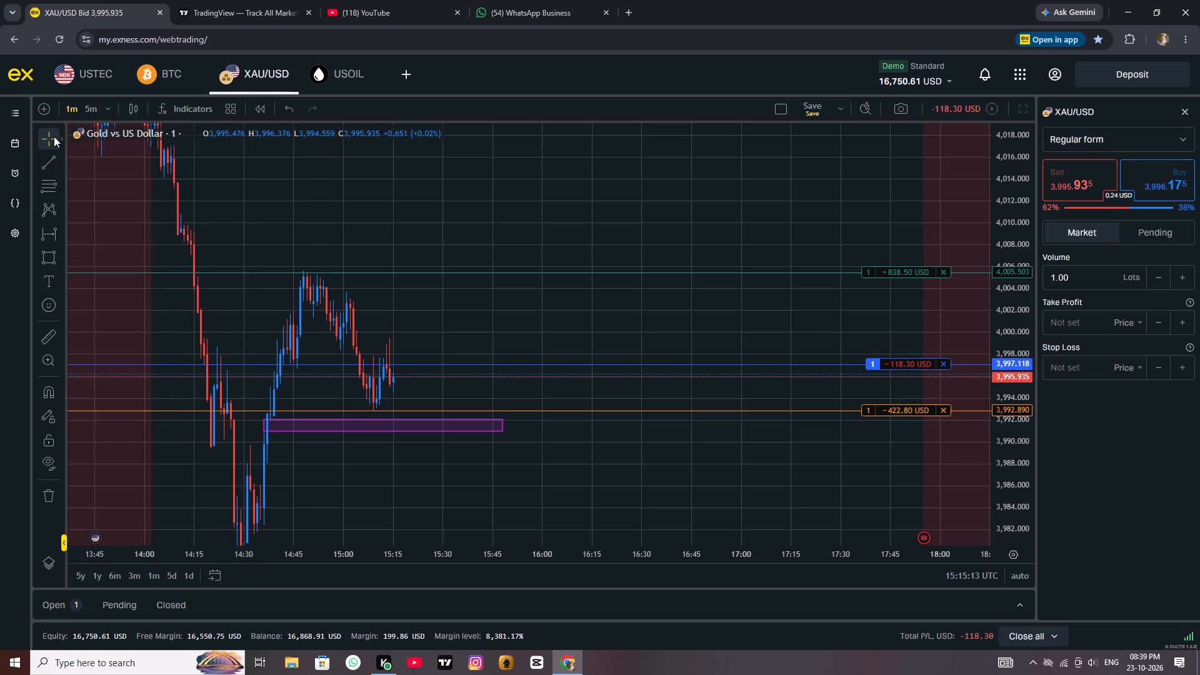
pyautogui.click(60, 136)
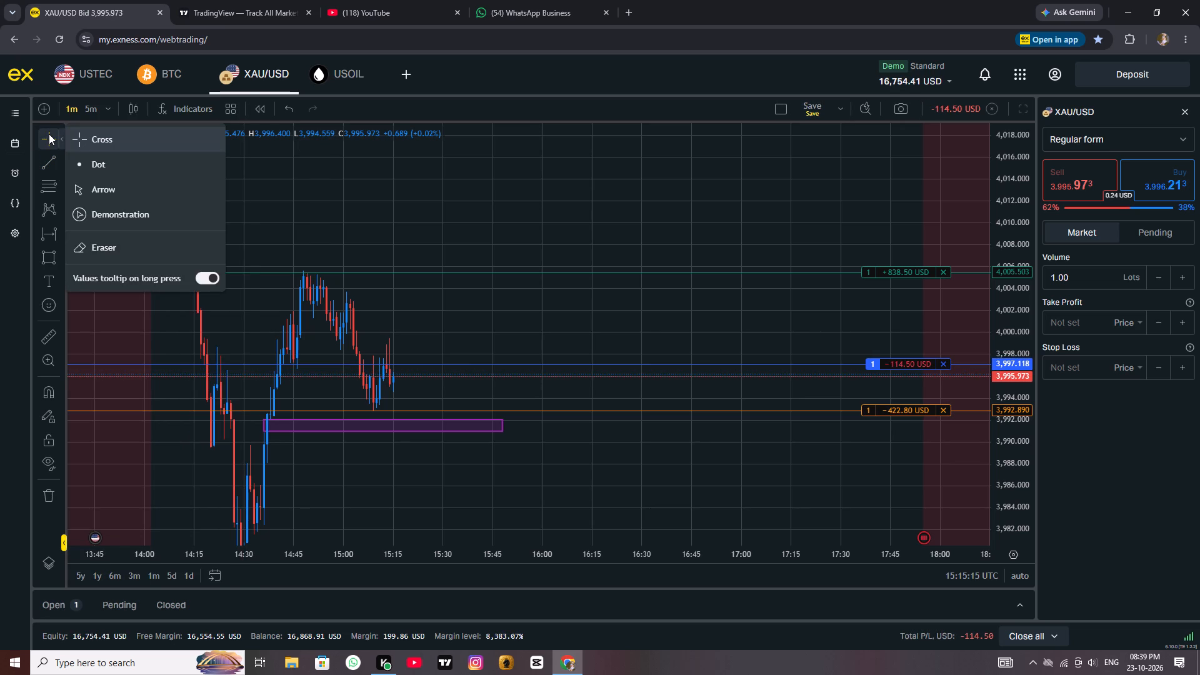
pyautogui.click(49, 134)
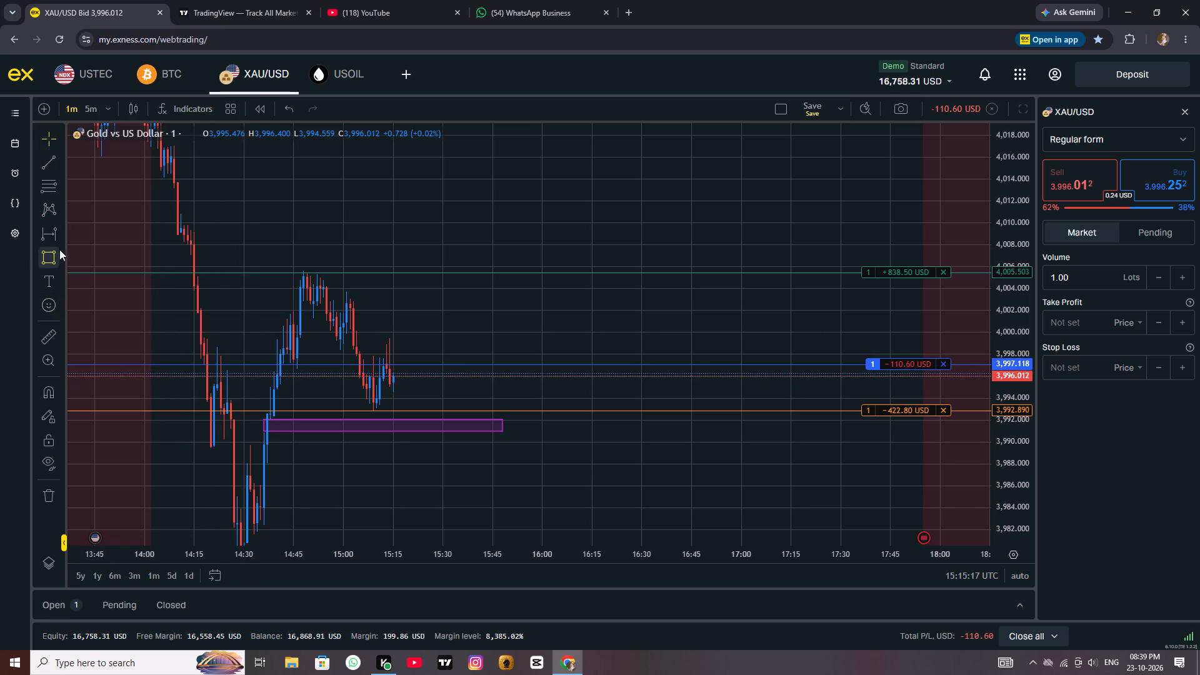
# Look through the brush, arrow, shape and projection drawing tools available for the XAU/USD chart.
pyautogui.click(62, 255)
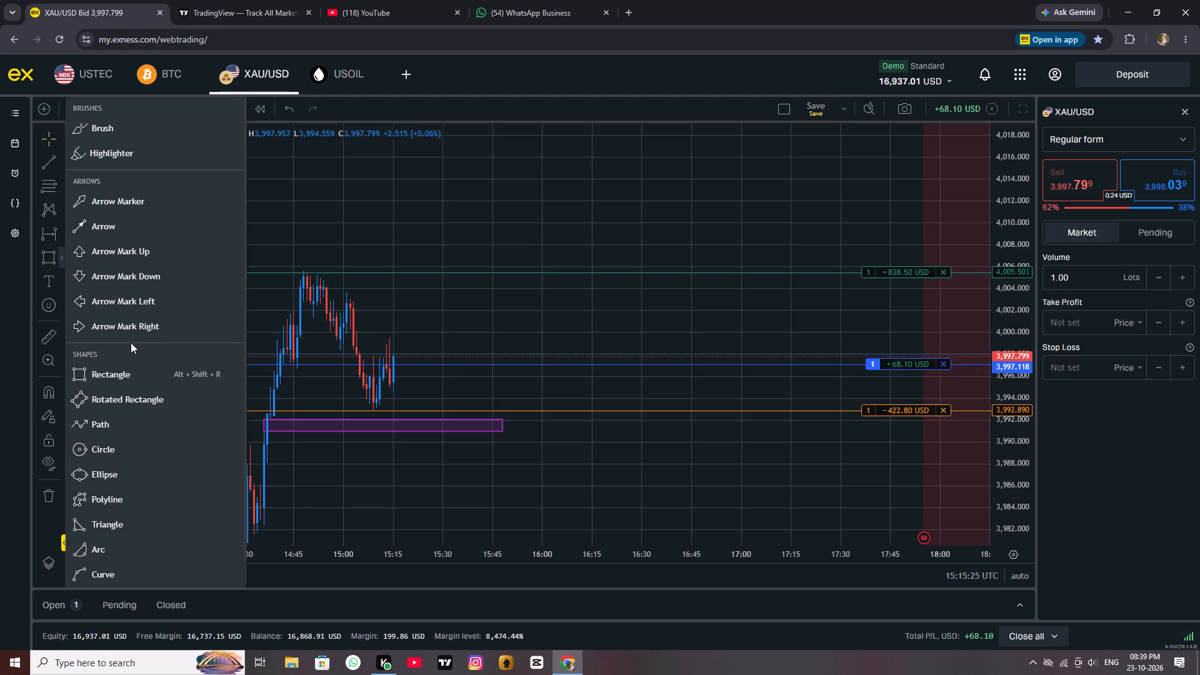
pyautogui.scroll(-7, 147, 414)
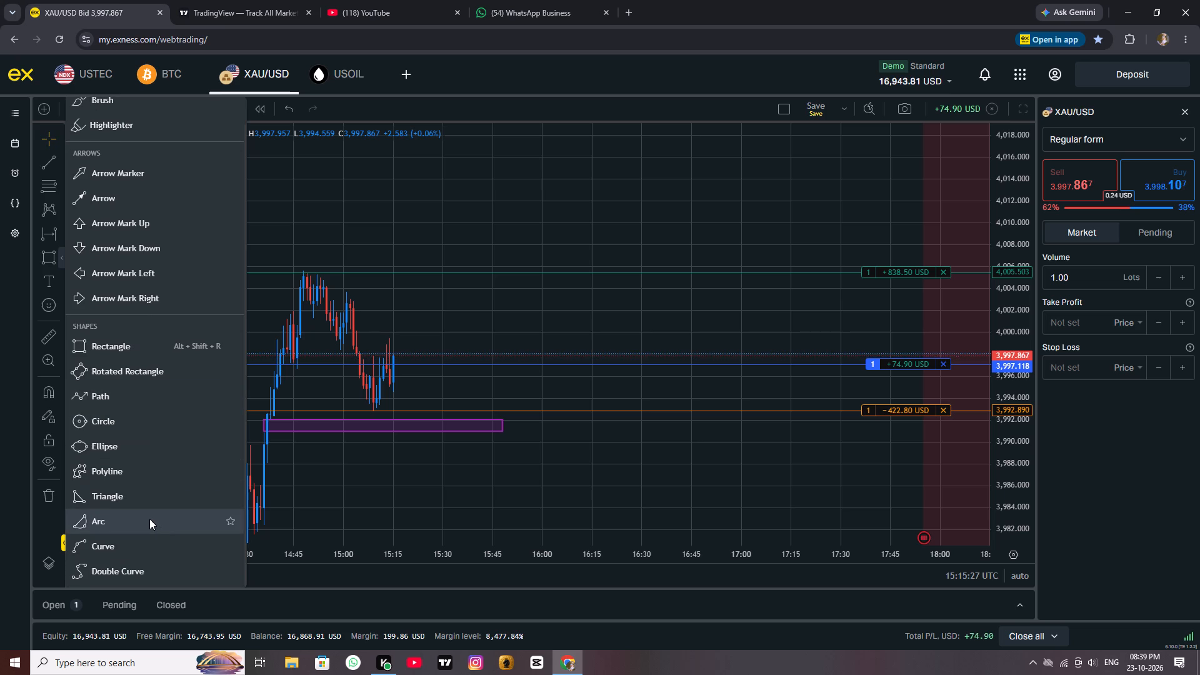
pyautogui.scroll(2, 149, 518)
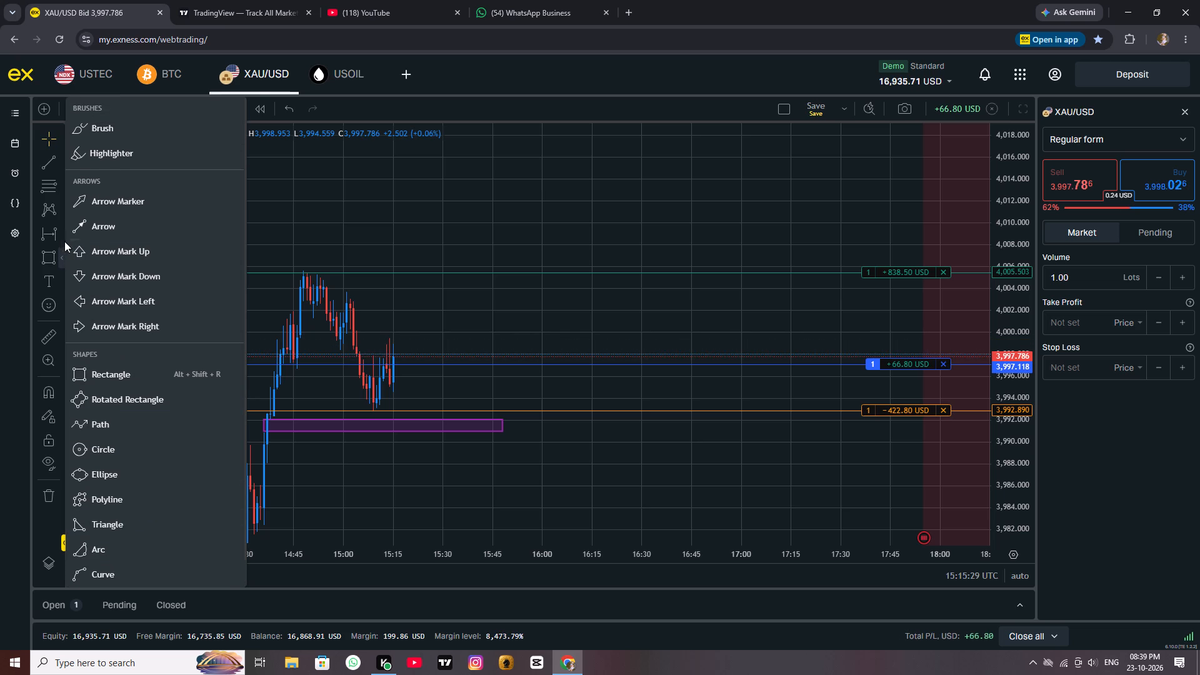
pyautogui.click(62, 237)
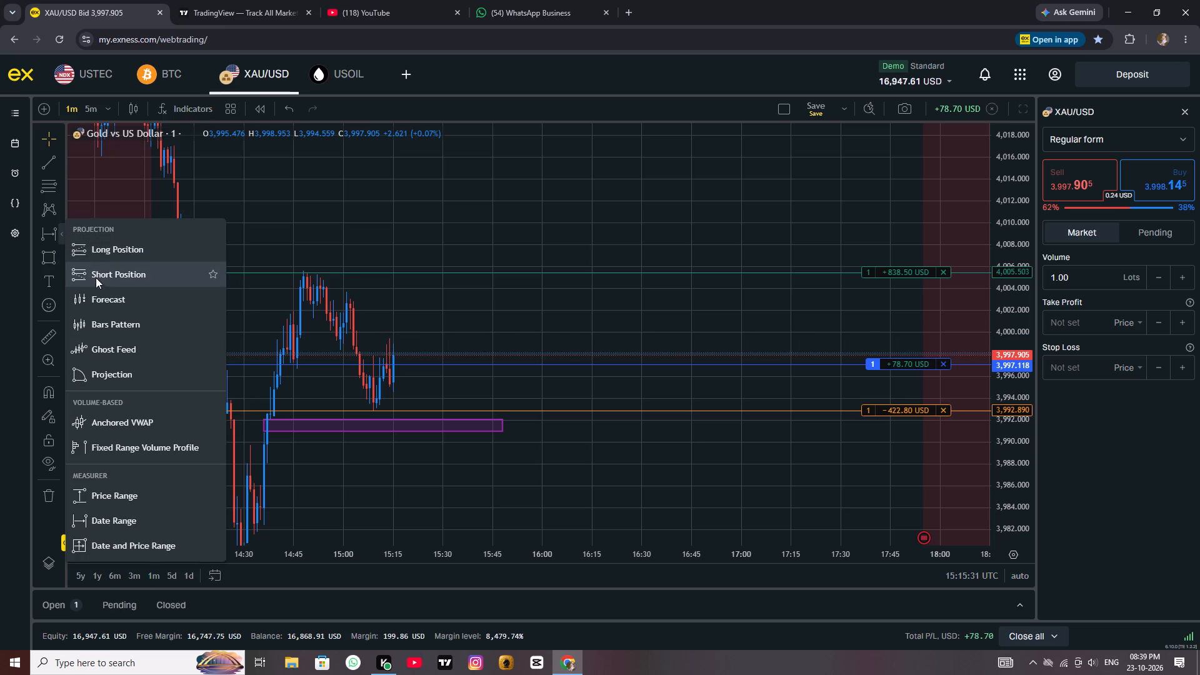
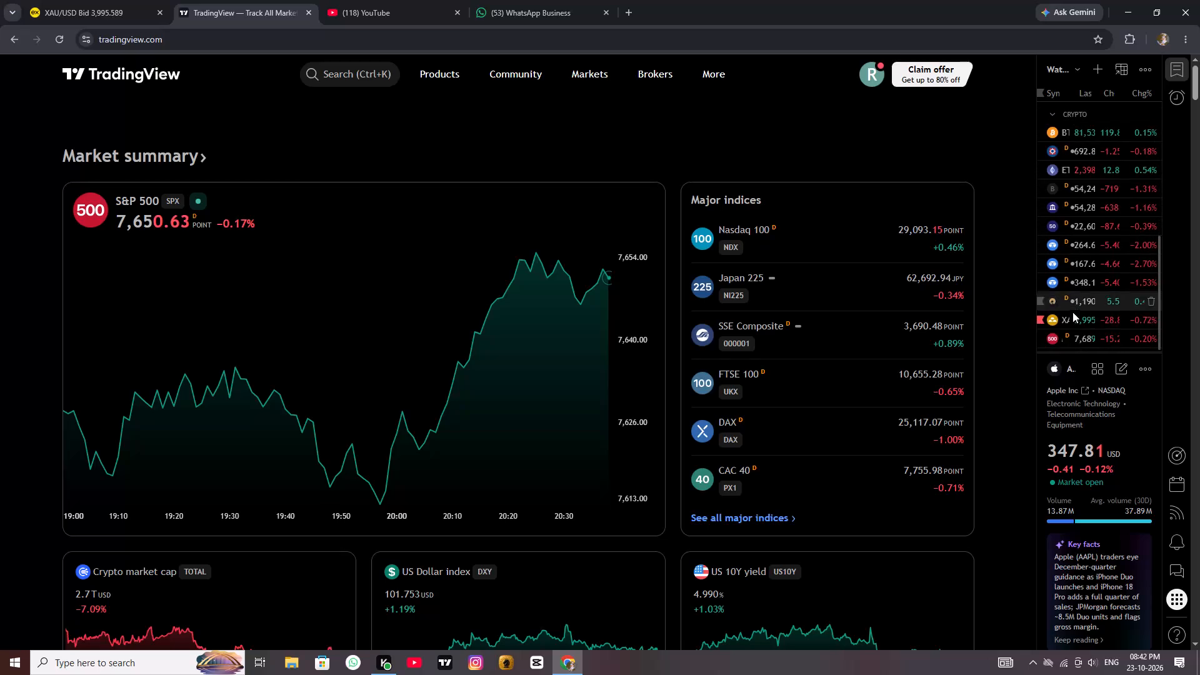
# Open the full OANDA Gold Spot / U.S. Dollar chart from the TradingView watchlist.
pyautogui.click(1072, 312)
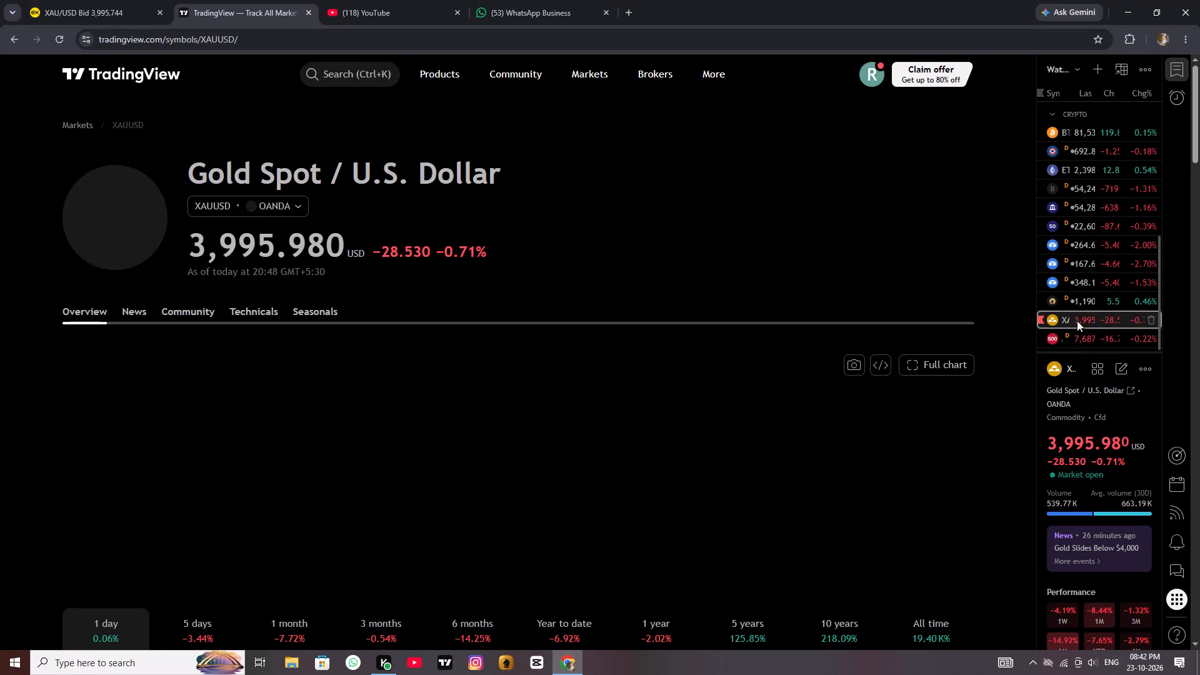
pyautogui.click(919, 372)
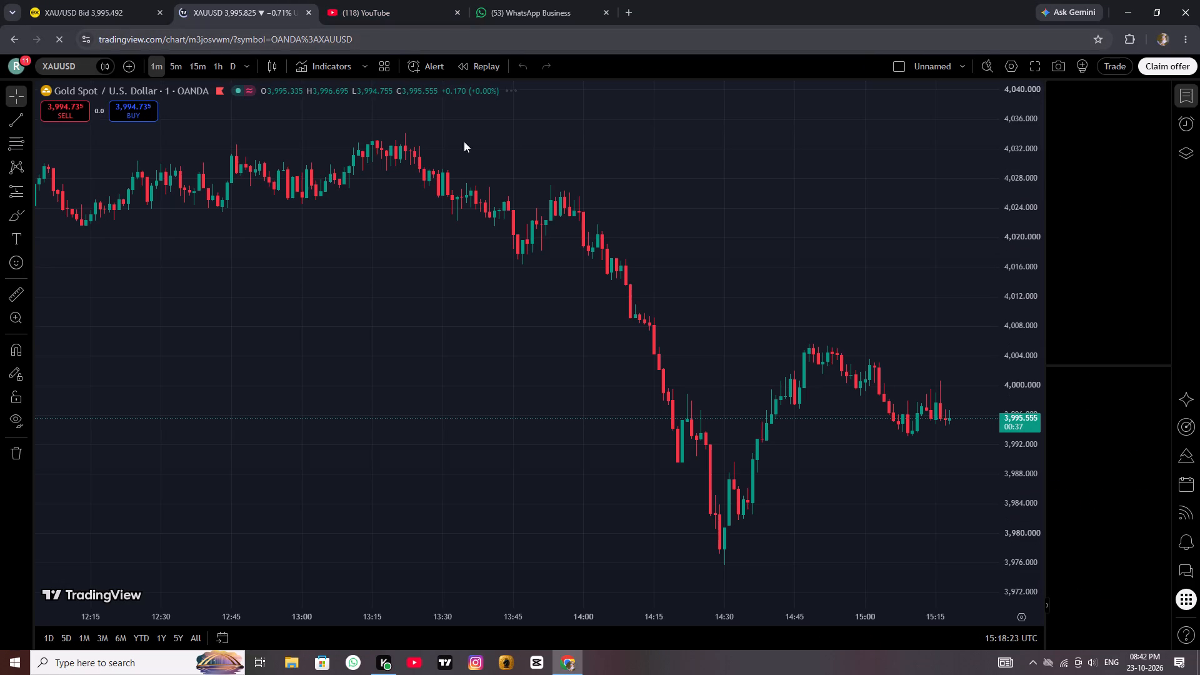
# Collapse the watchlist sidebar so the one-minute XAUUSD chart fills the width.
pyautogui.scroll(1, 889, 339)
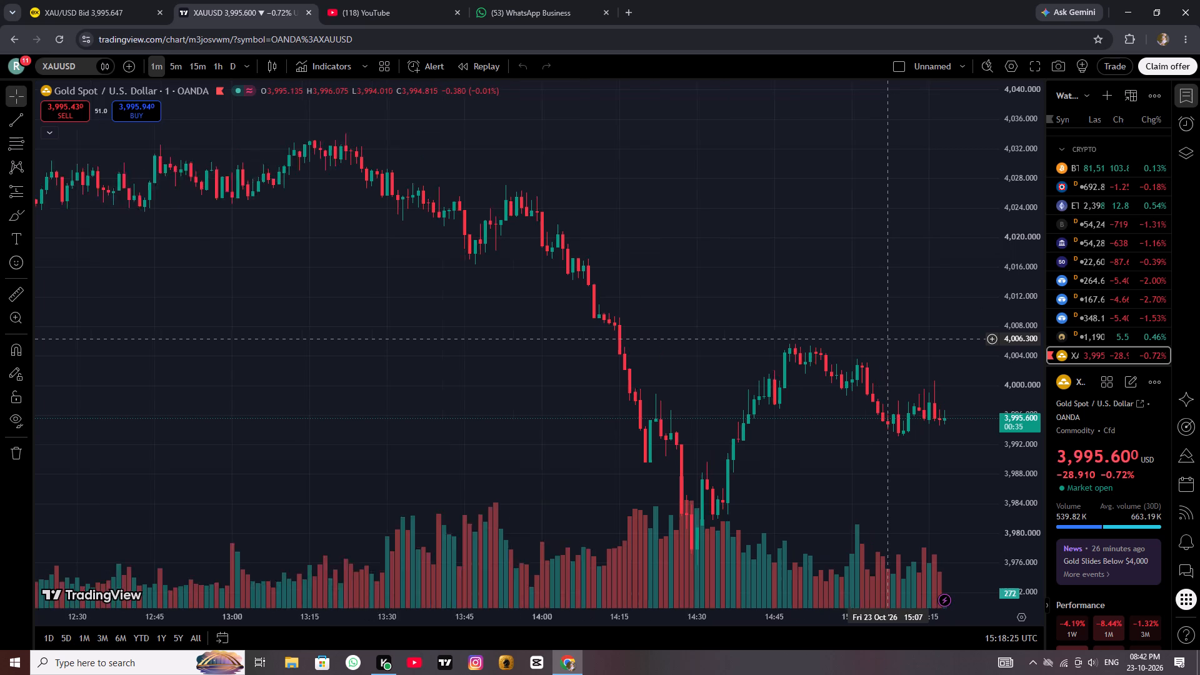
pyautogui.scroll(2, 889, 339)
pyautogui.scroll(-5, 889, 339)
pyautogui.scroll(3, 902, 341)
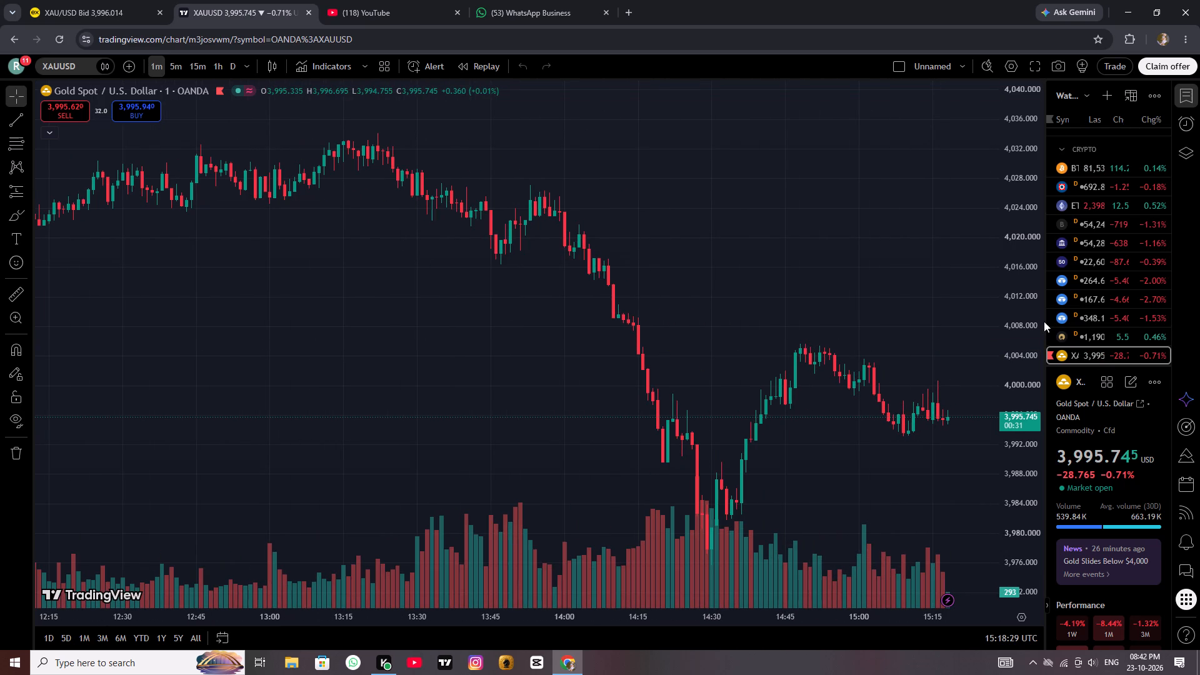
pyautogui.moveTo(1046, 321); pyautogui.dragTo(1199, 307)
# Examine the one-minute XAUUSD candles and volume from about 14:00 up to the latest bar.
pyautogui.moveTo(995, 274); pyautogui.dragTo(989, 275)
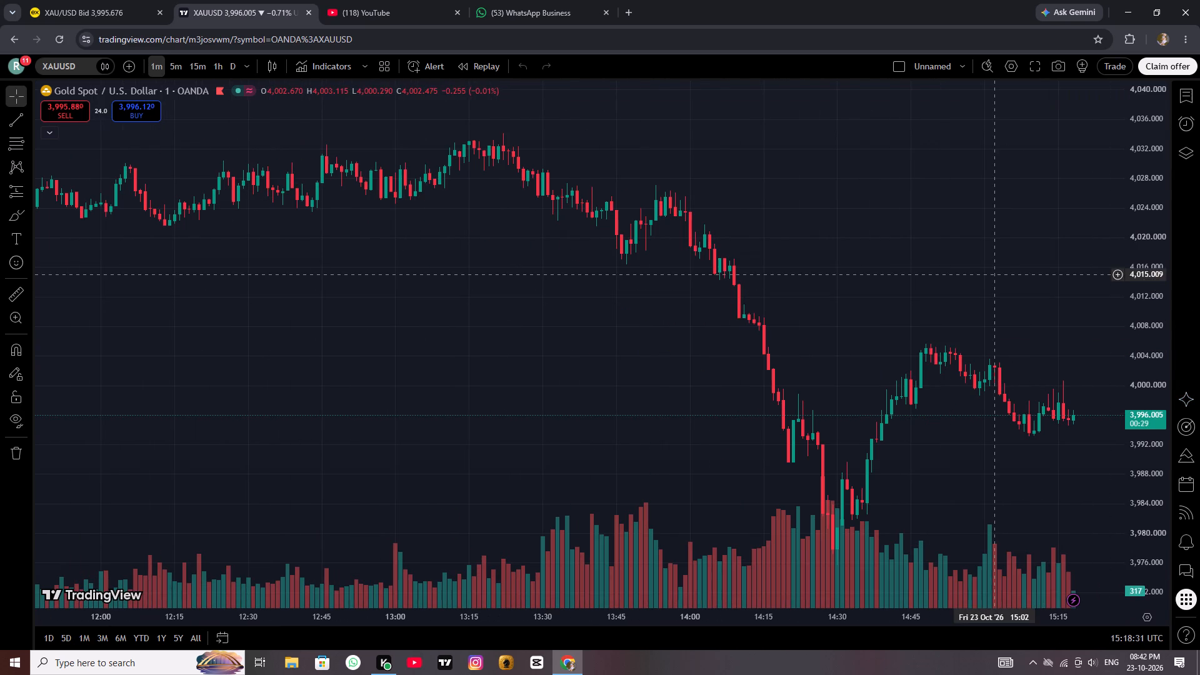
pyautogui.moveTo(989, 275); pyautogui.dragTo(824, 367)
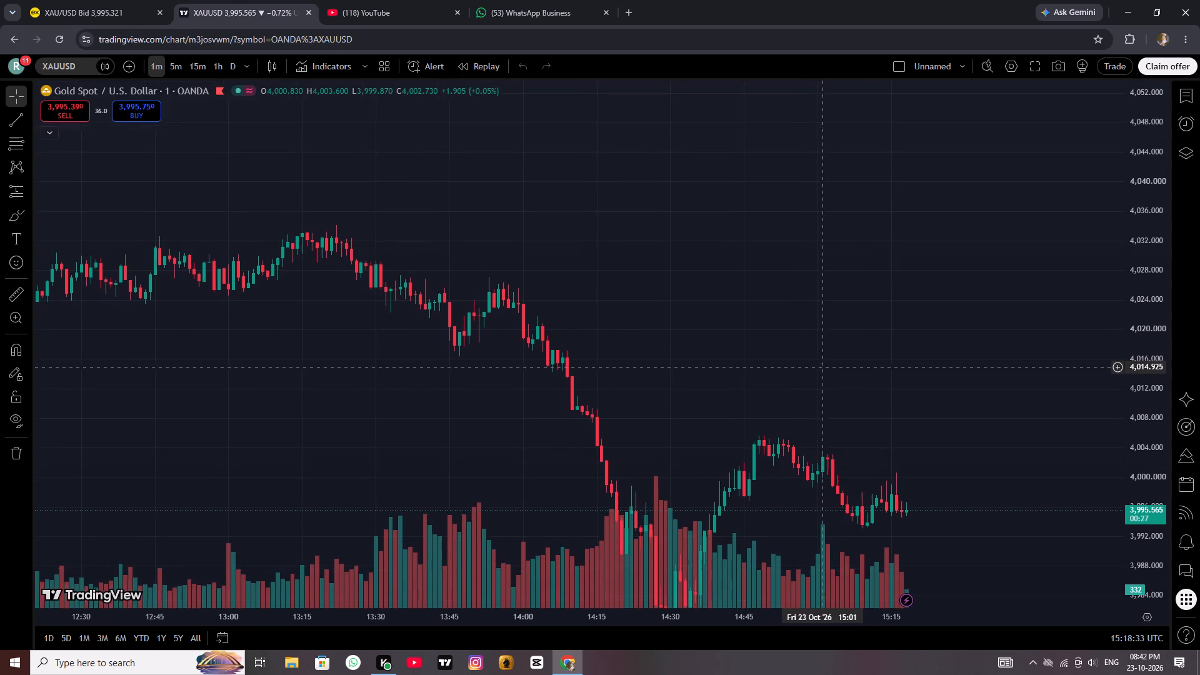
pyautogui.moveTo(824, 367); pyautogui.dragTo(826, 302)
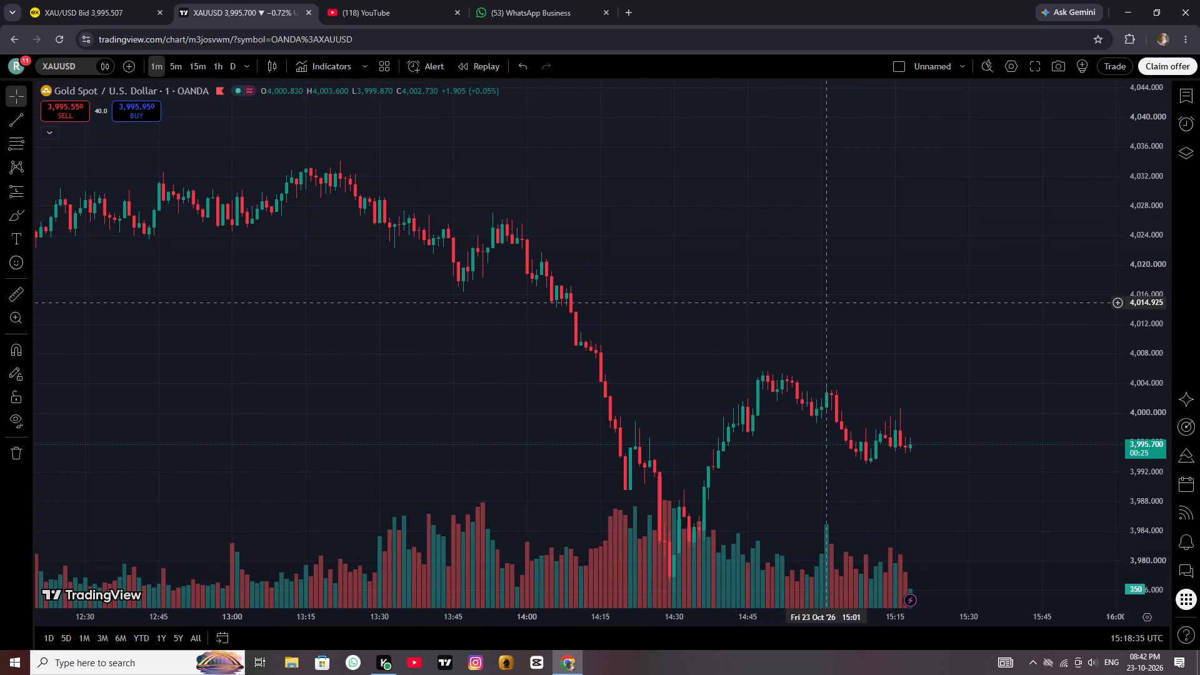
pyautogui.moveTo(826, 302); pyautogui.dragTo(754, 242)
pyautogui.moveTo(754, 242); pyautogui.dragTo(694, 296)
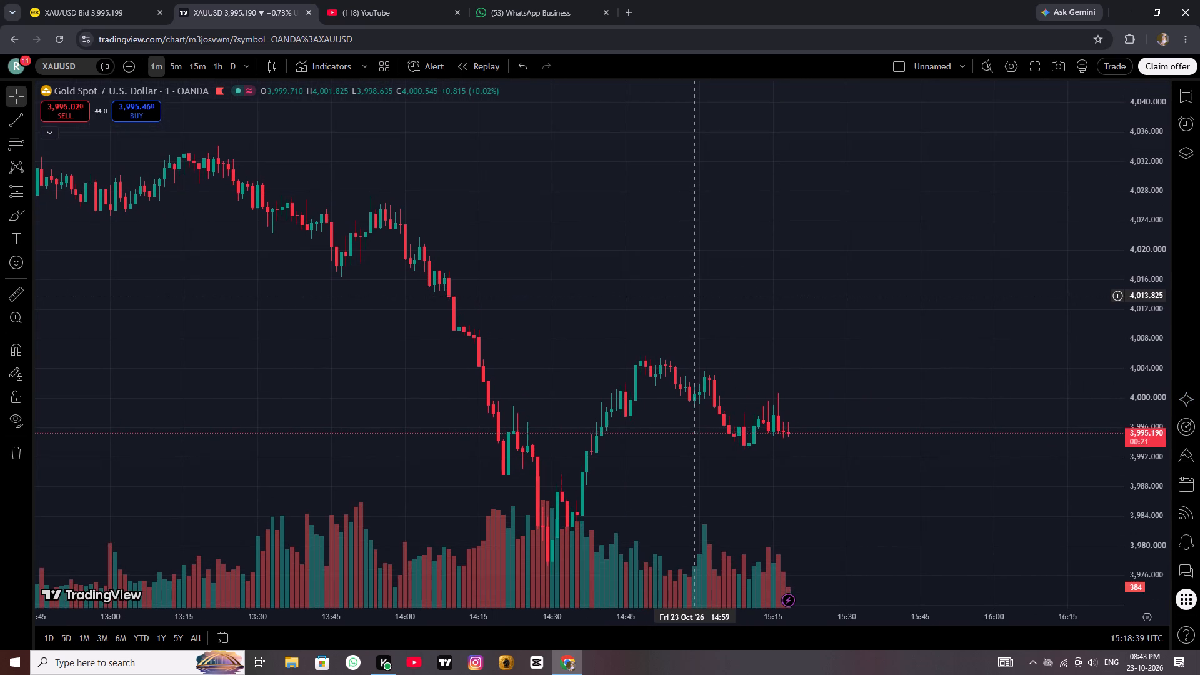
pyautogui.moveTo(694, 296); pyautogui.dragTo(622, 188)
pyautogui.moveTo(768, 192); pyautogui.dragTo(724, 186)
pyautogui.moveTo(857, 213); pyautogui.dragTo(817, 218)
pyautogui.scroll(5, 818, 218)
pyautogui.scroll(-4, 818, 218)
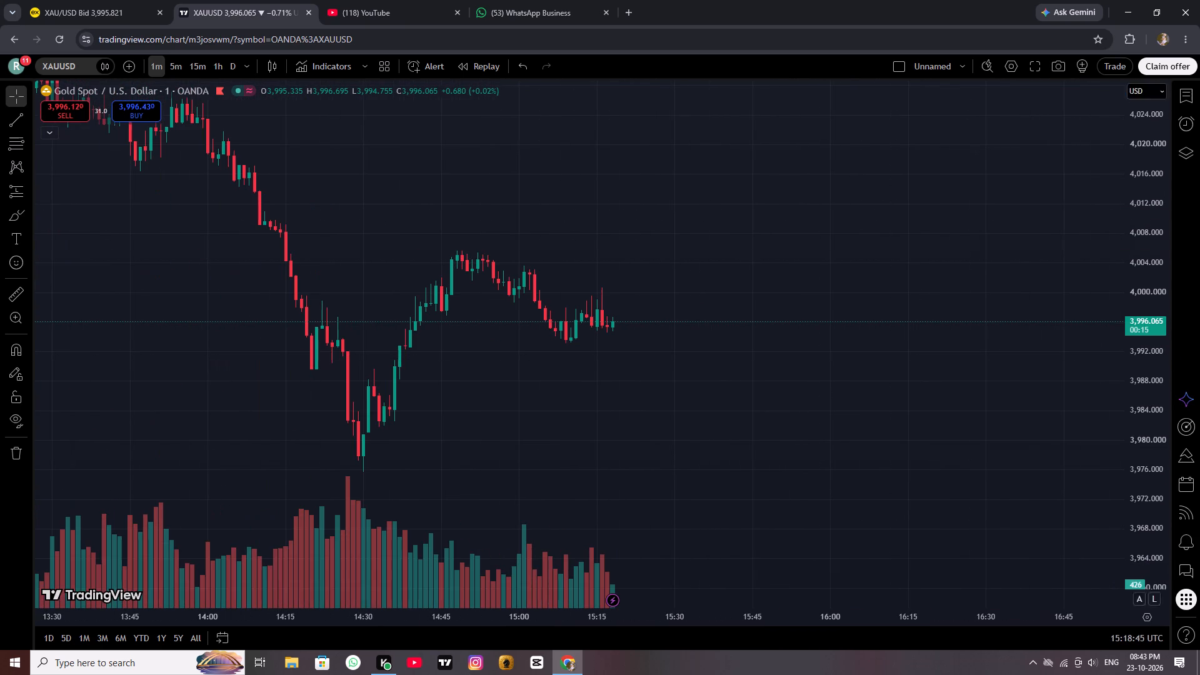
pyautogui.scroll(15, 1136, 342)
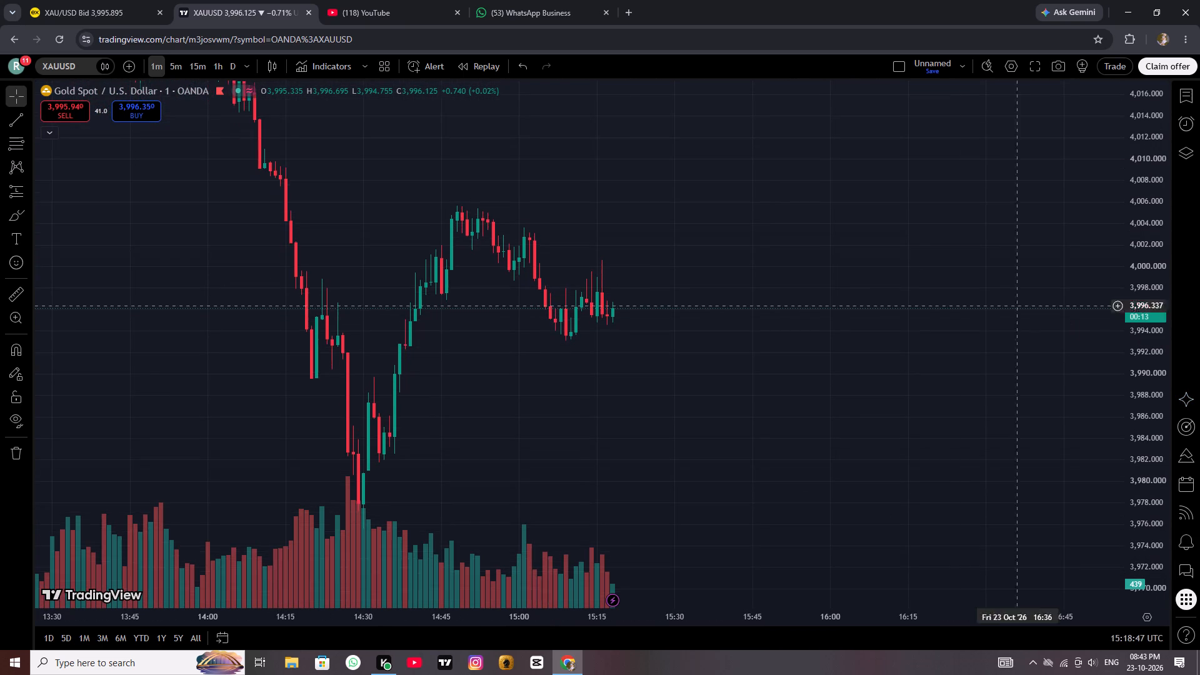
pyautogui.scroll(8, 816, 264)
pyautogui.scroll(-5, 431, 338)
pyautogui.moveTo(401, 396); pyautogui.dragTo(594, 341)
pyautogui.scroll(-2, 594, 341)
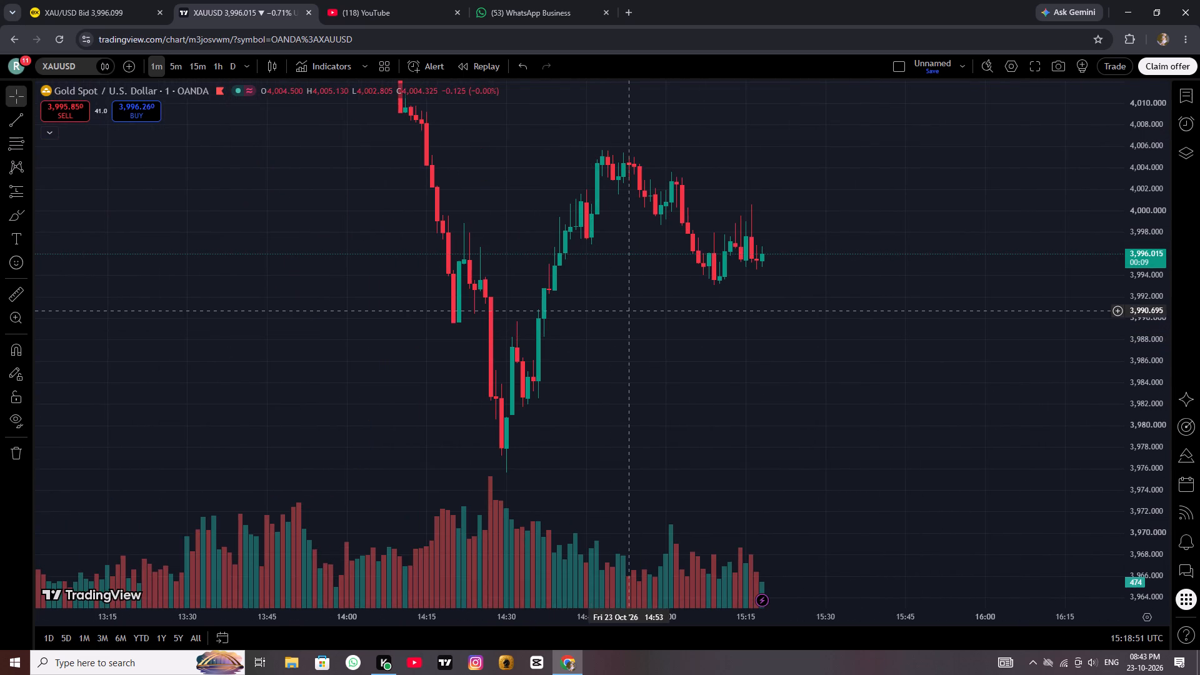
pyautogui.scroll(-3, 627, 311)
pyautogui.moveTo(797, 299); pyautogui.dragTo(709, 317)
pyautogui.moveTo(709, 317); pyautogui.dragTo(641, 376)
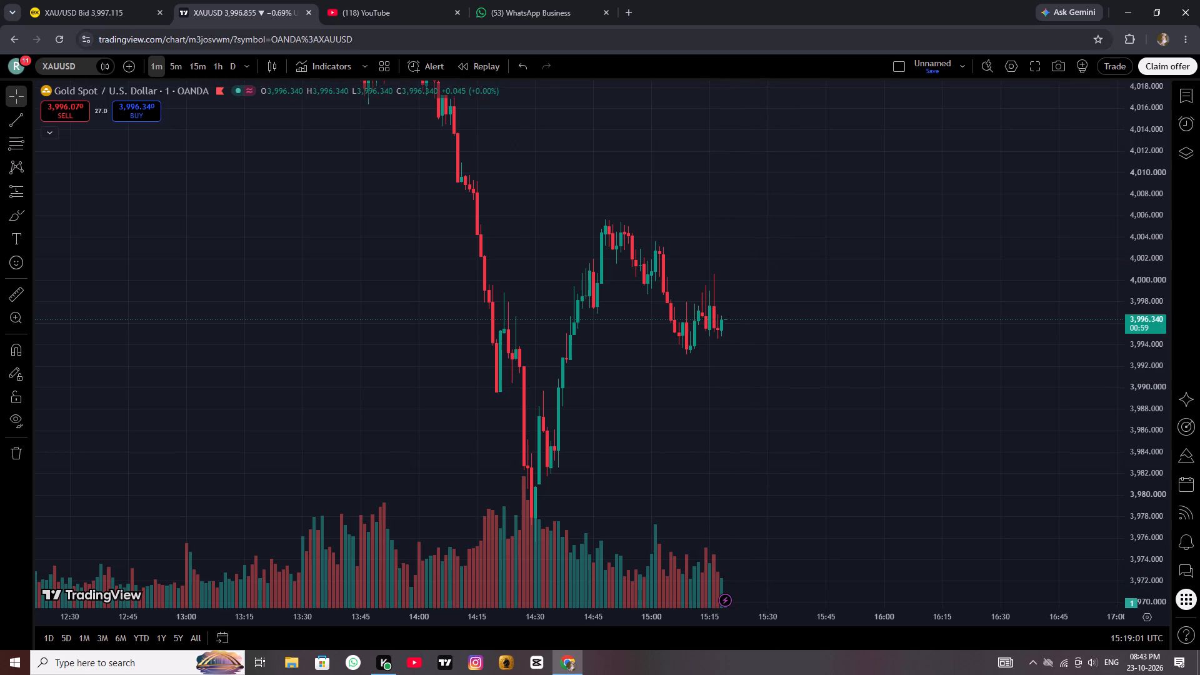
# Switch to the Exness trading terminal and enlarge its page display to normal size, keeping the recent XAU/USD candles and order levels in view.
pyautogui.click(121, 16)
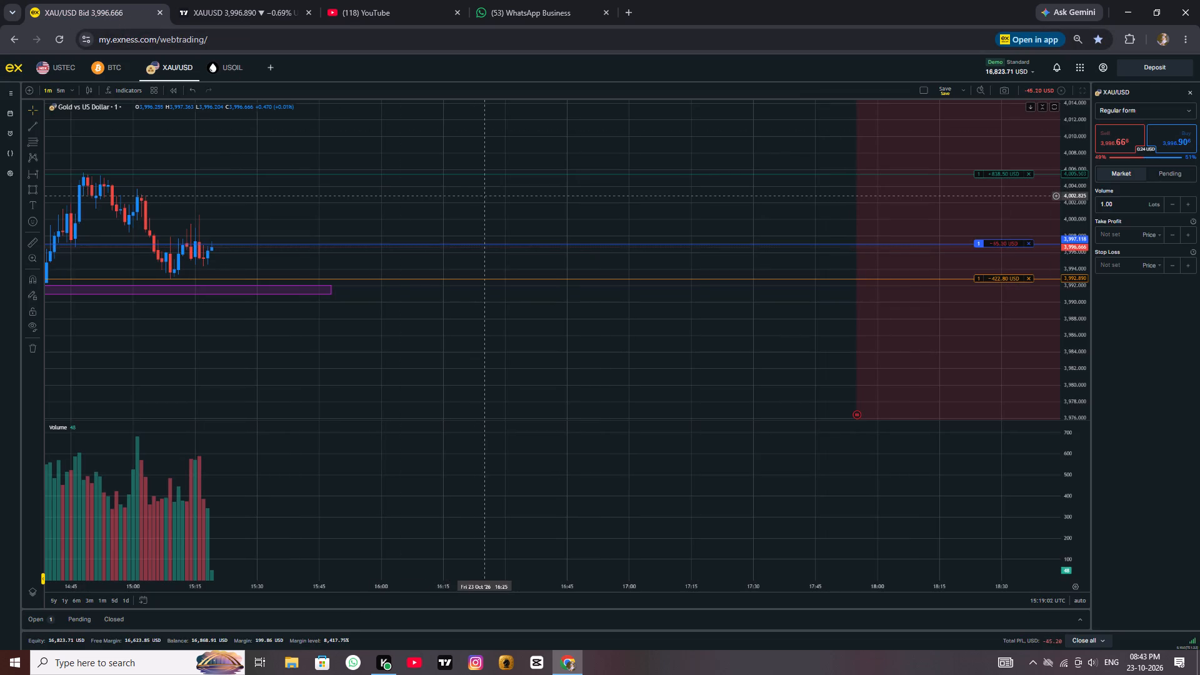
pyautogui.scroll(-4, 486, 196)
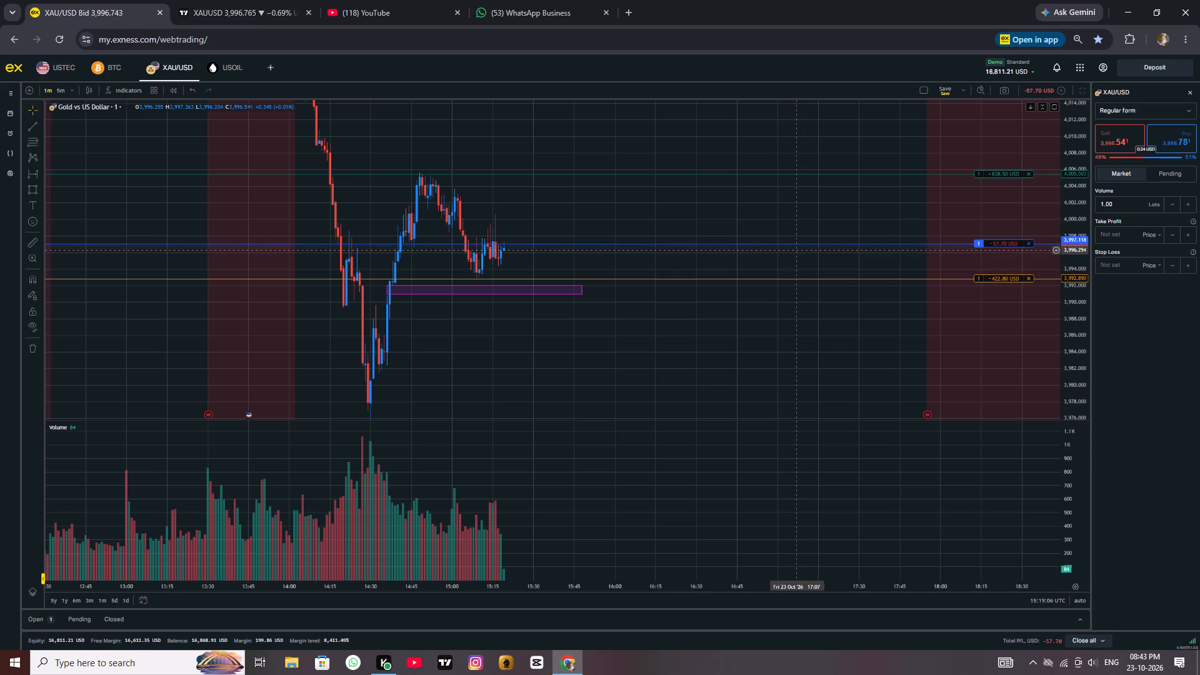
pyautogui.hotkey('ctrl', '-')
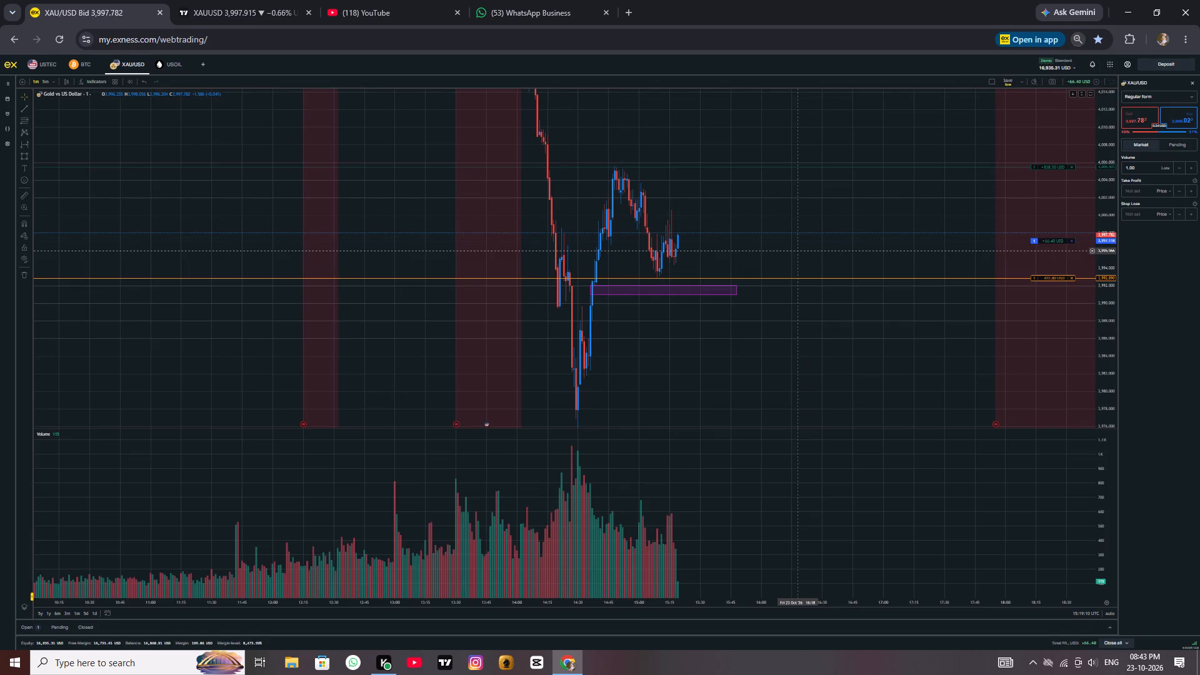
pyautogui.hotkey('ctrl', '-')
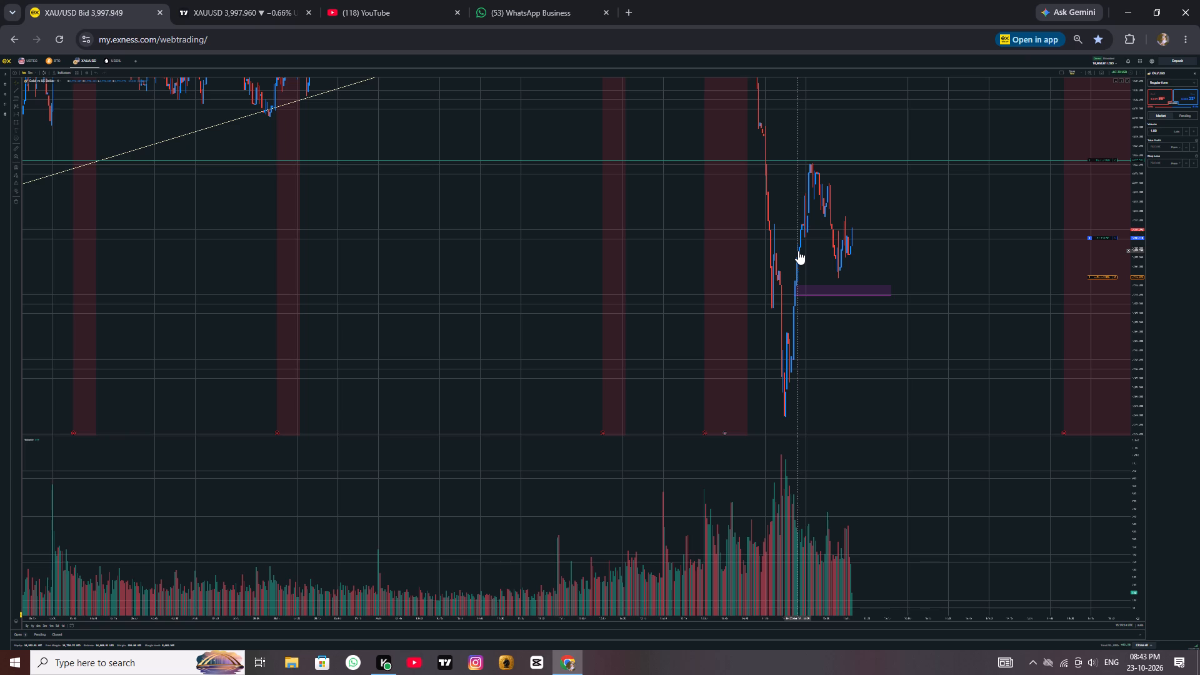
pyautogui.hotkey('ctrl', '=')
pyautogui.hotkey('ctrl', '=')
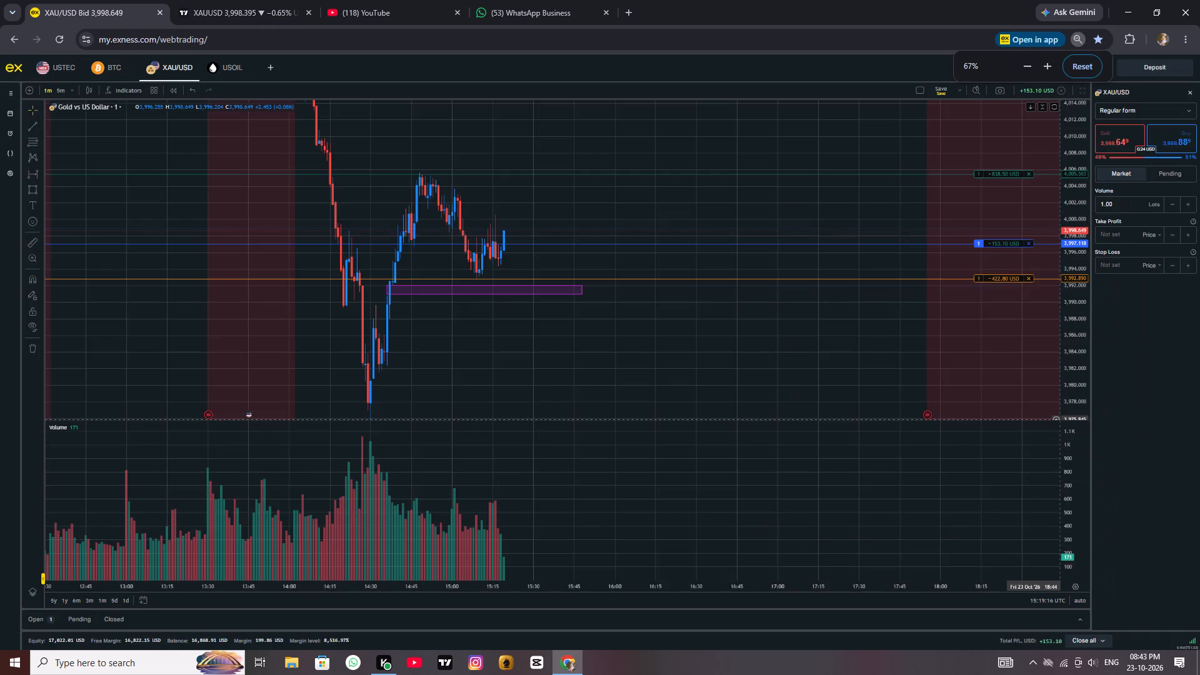
pyautogui.hotkey('ctrl', '=')
pyautogui.hotkey('ctrl', '=')
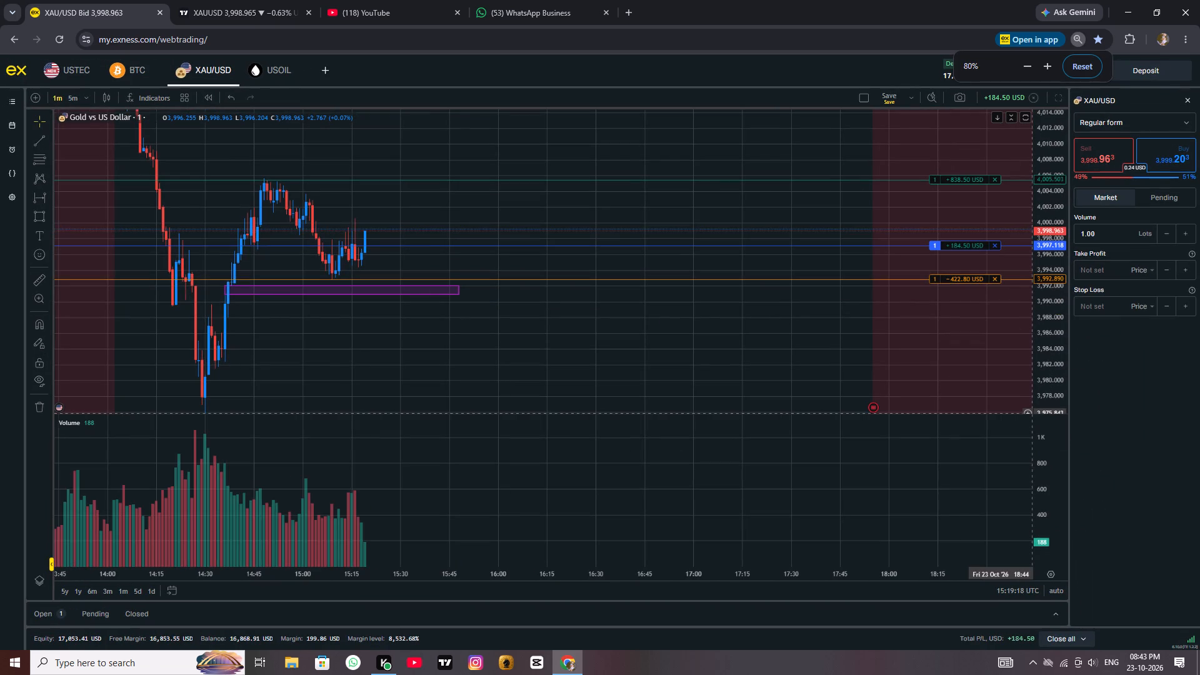
pyautogui.hotkey('ctrl', '=')
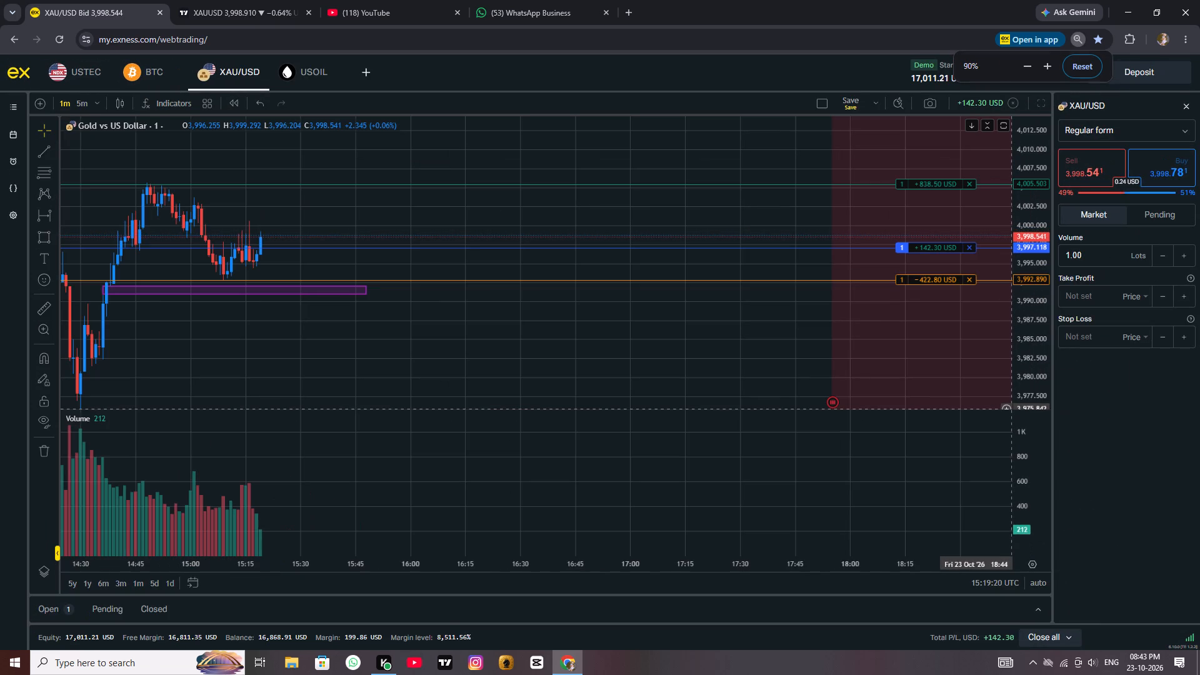
pyautogui.hotkey('ctrl', '=')
pyautogui.moveTo(563, 368); pyautogui.dragTo(827, 402)
pyautogui.scroll(-2, 827, 402)
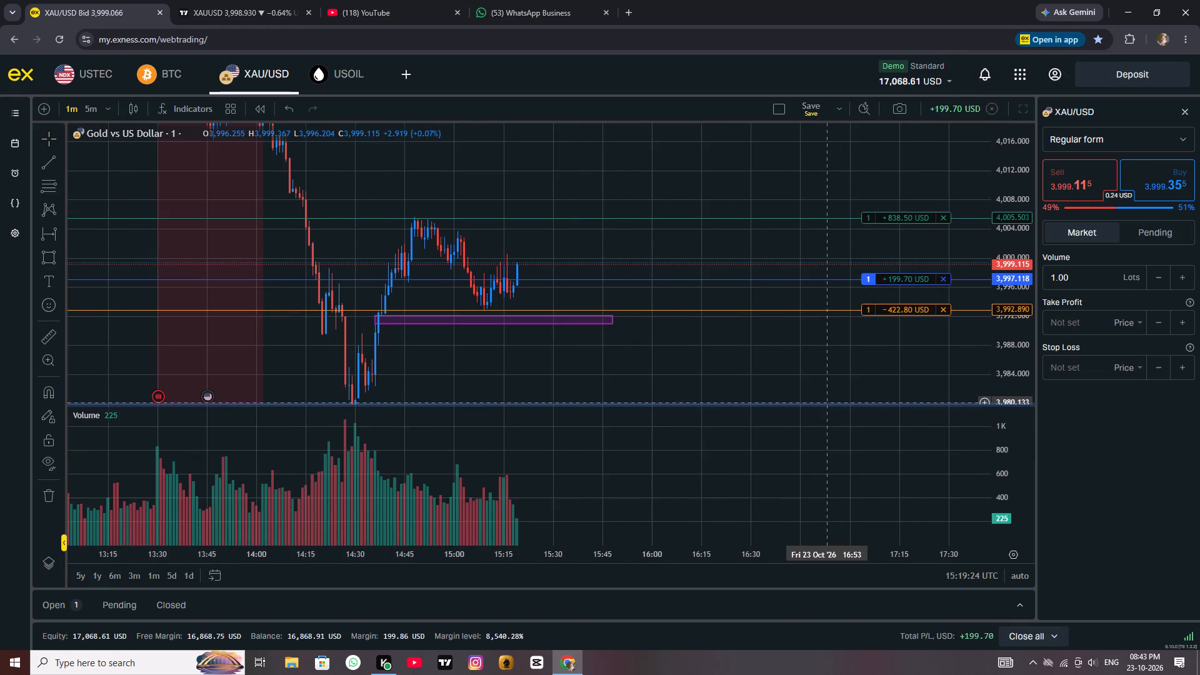
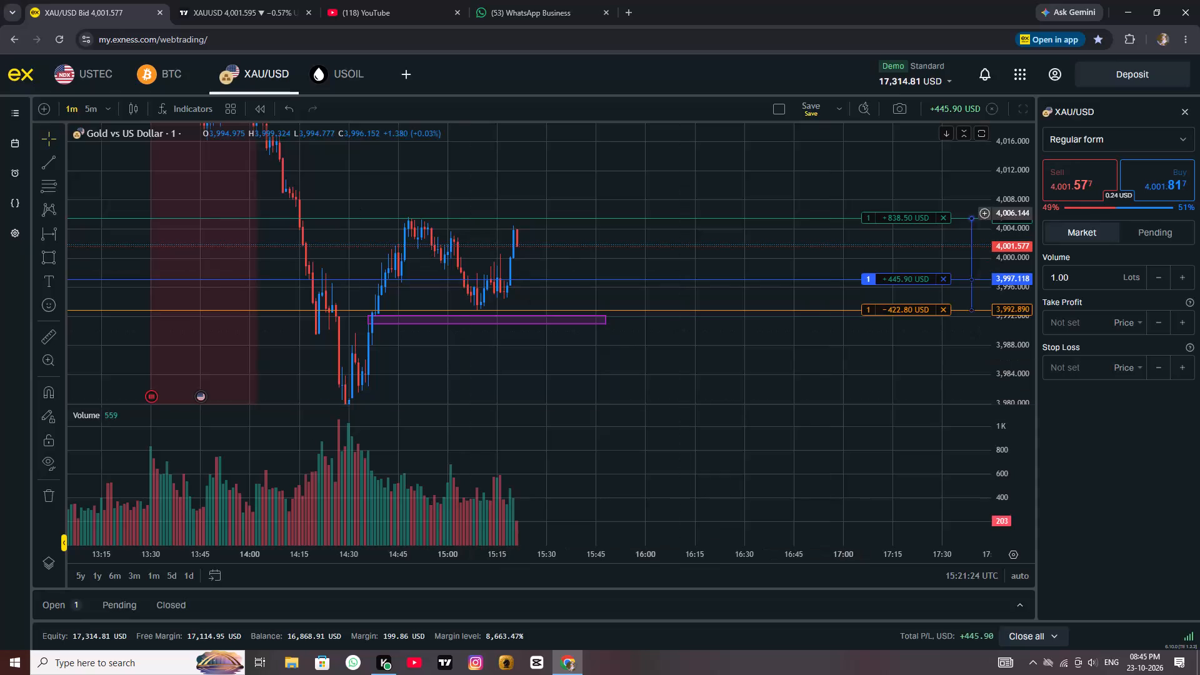
# Place a Long Position drawing on the XAU/USD chart at the 15:20 candle, with its entry at about 3,996.96.
pyautogui.click(64, 189)
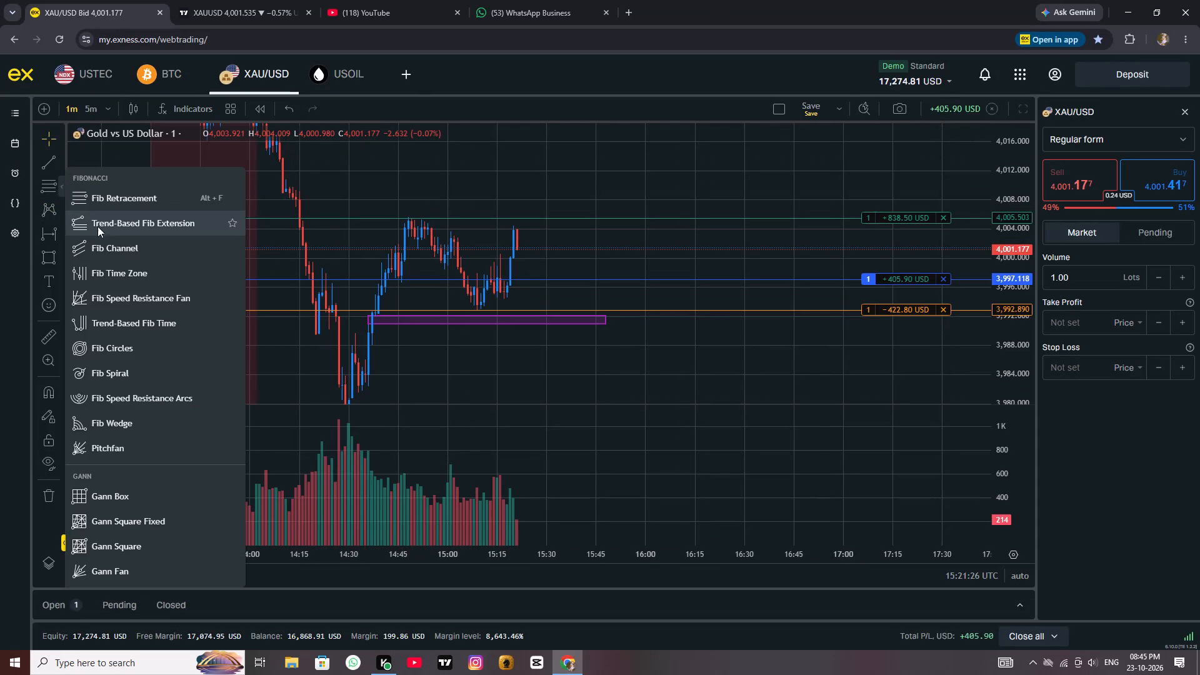
pyautogui.click(59, 189)
pyautogui.click(62, 211)
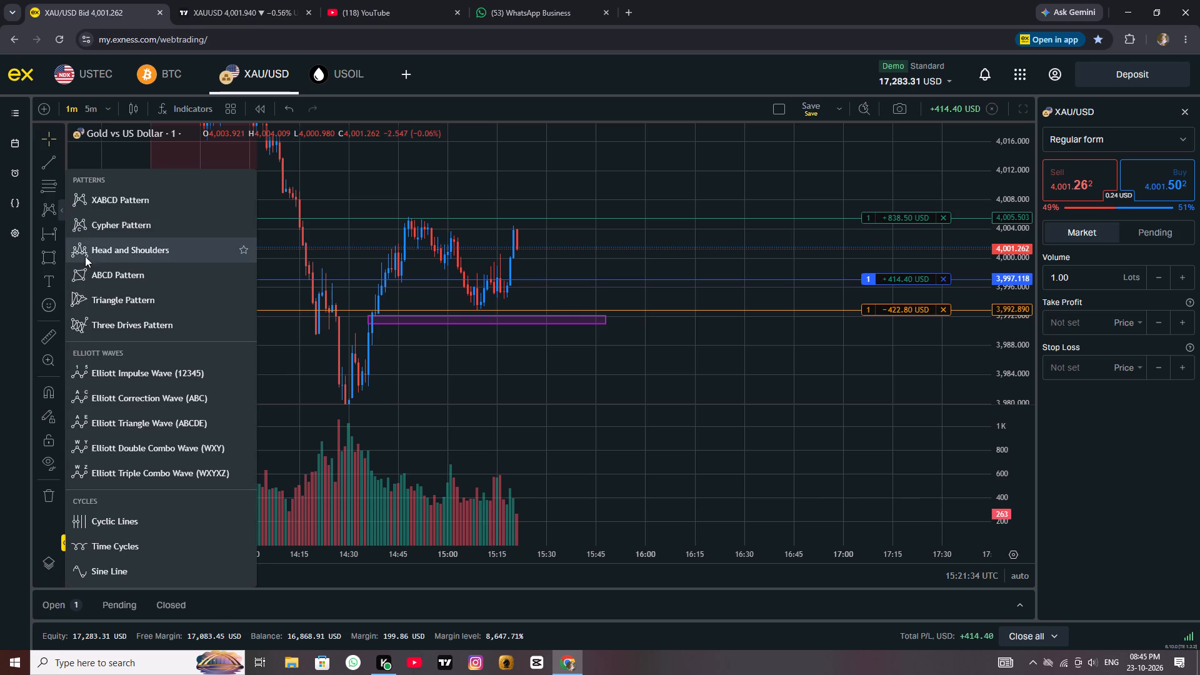
pyautogui.click(57, 177)
pyautogui.doubleClick(57, 177)
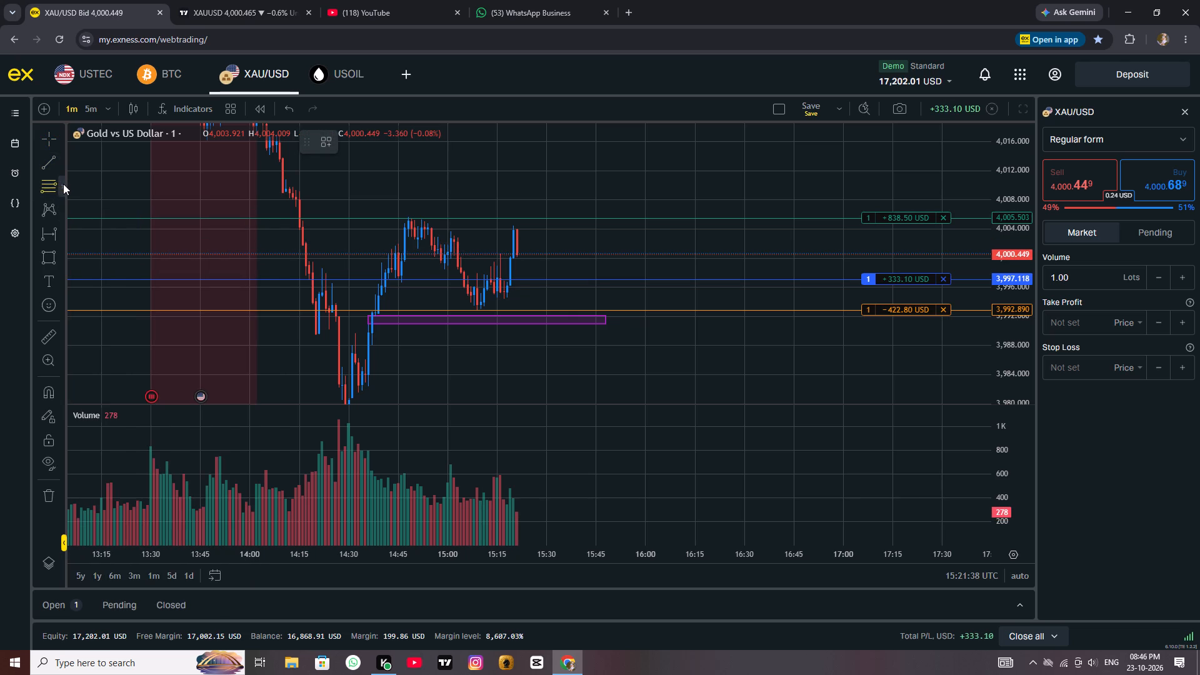
pyautogui.click(63, 184)
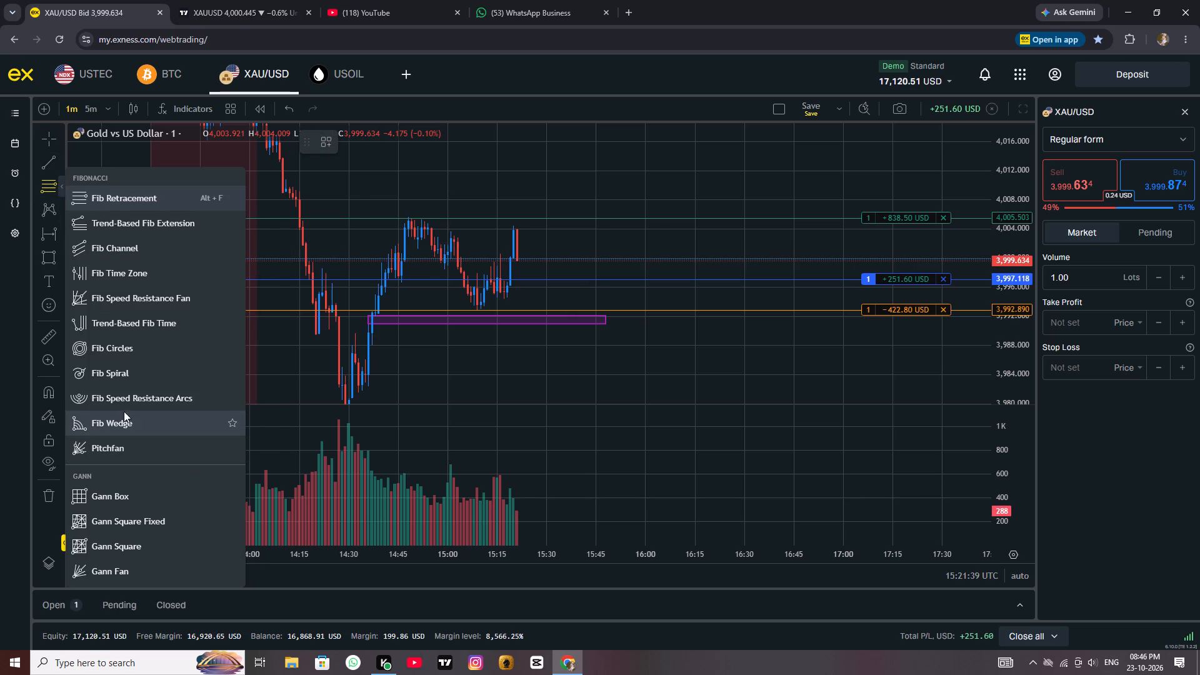
pyautogui.scroll(-3, 123, 409)
pyautogui.scroll(3, 120, 402)
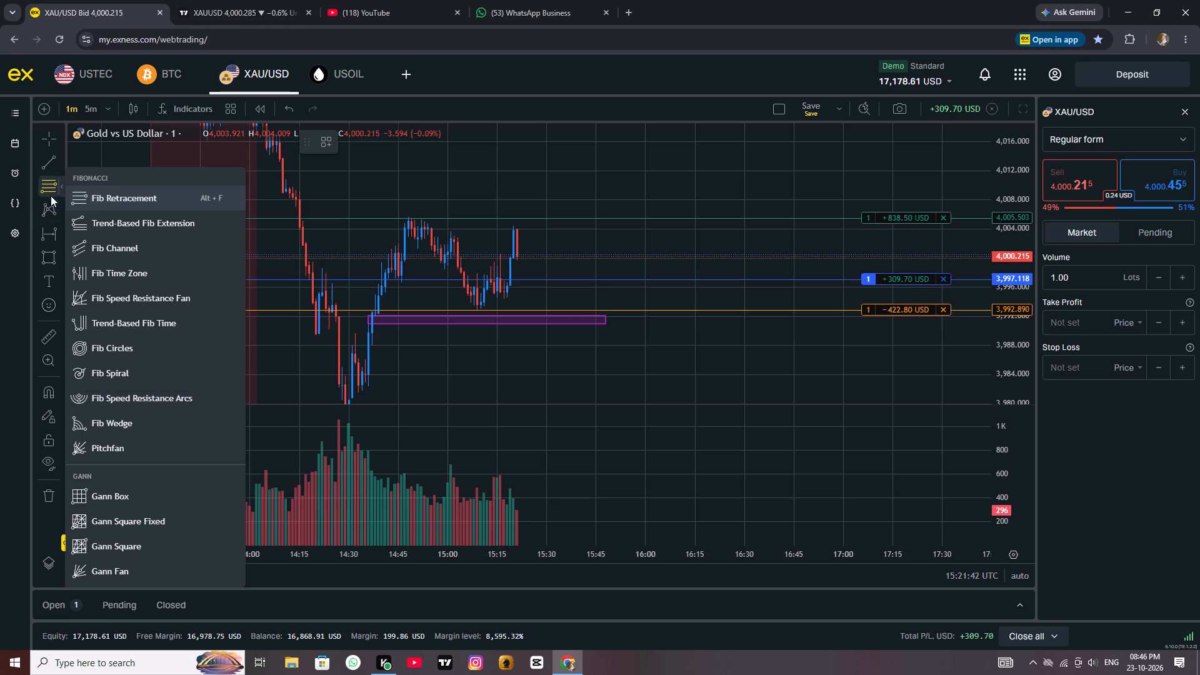
pyautogui.click(60, 238)
pyautogui.click(96, 252)
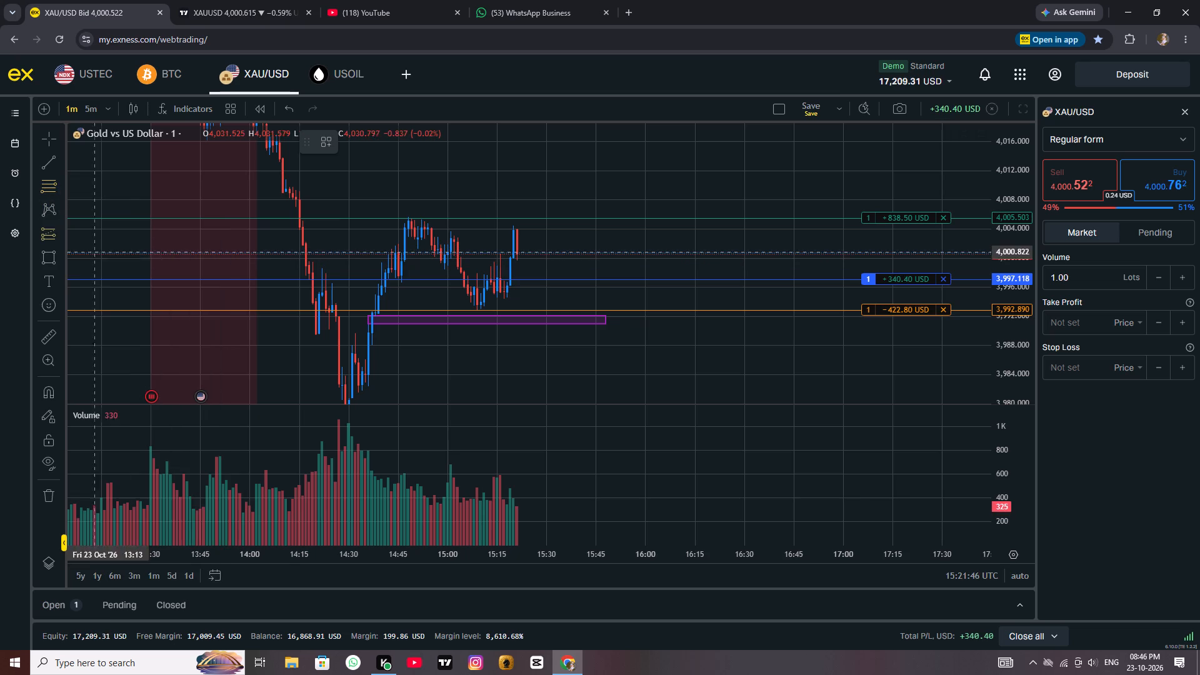
pyautogui.click(512, 280)
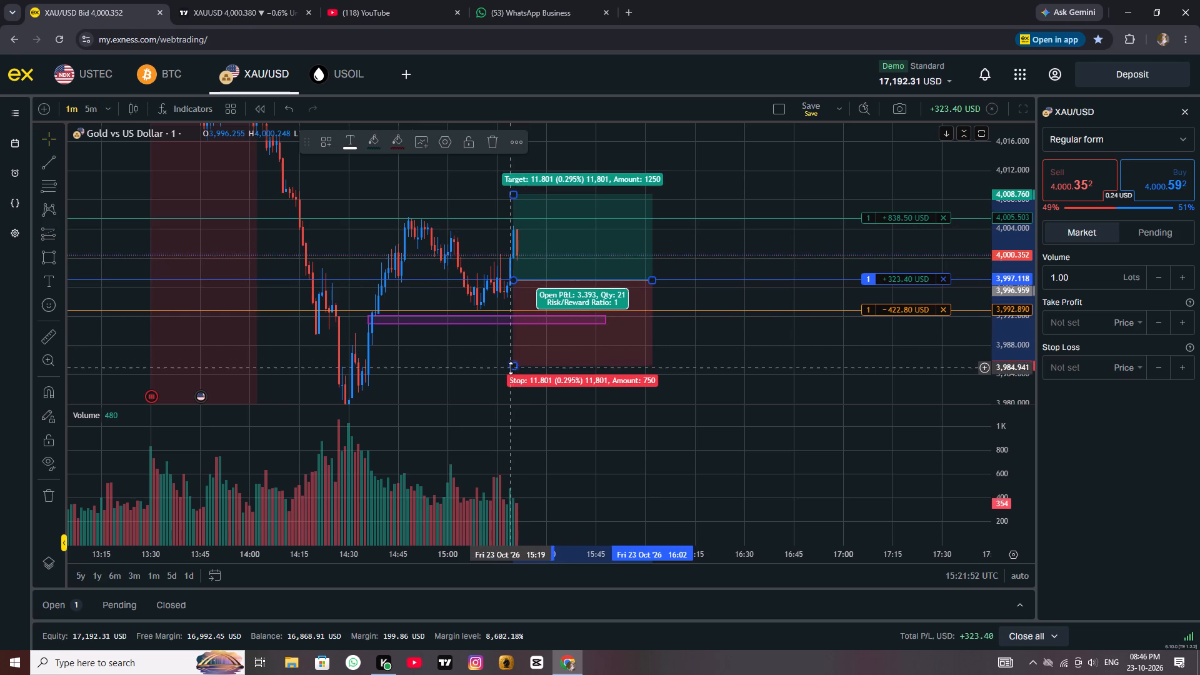
# Adjust the long position drawing to a stop of about 3,992.58, a target of about 4,005.54 and an end at about 15:32.
pyautogui.moveTo(511, 369); pyautogui.dragTo(500, 312)
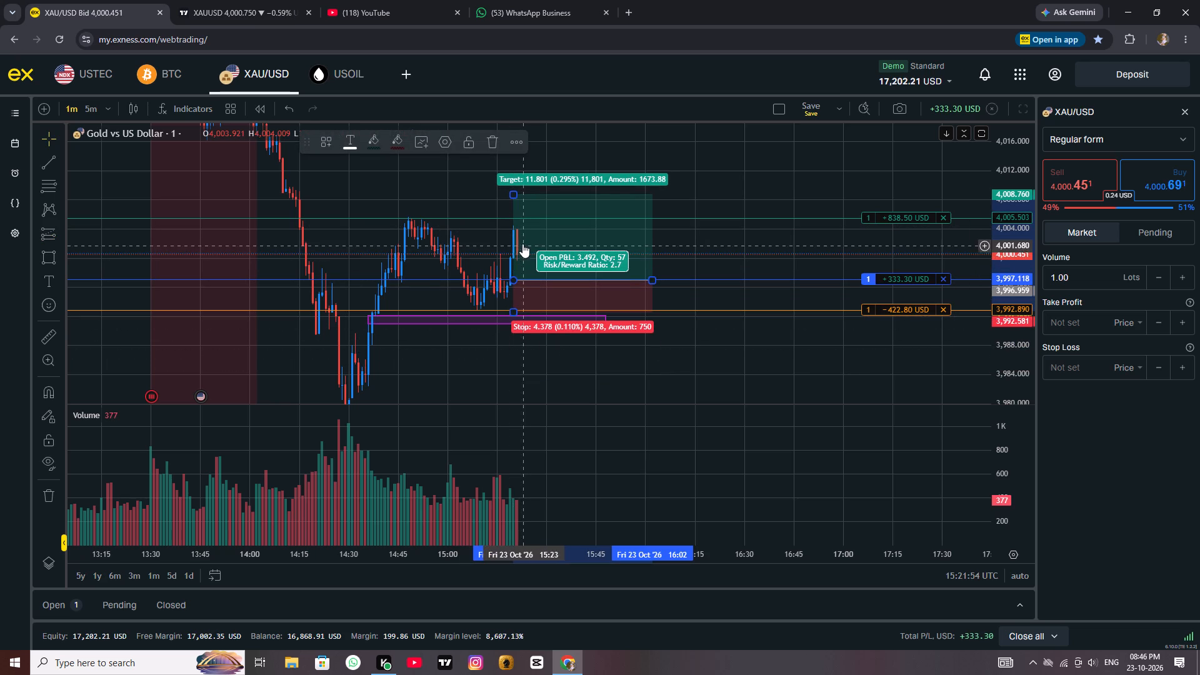
pyautogui.moveTo(514, 194); pyautogui.dragTo(518, 217)
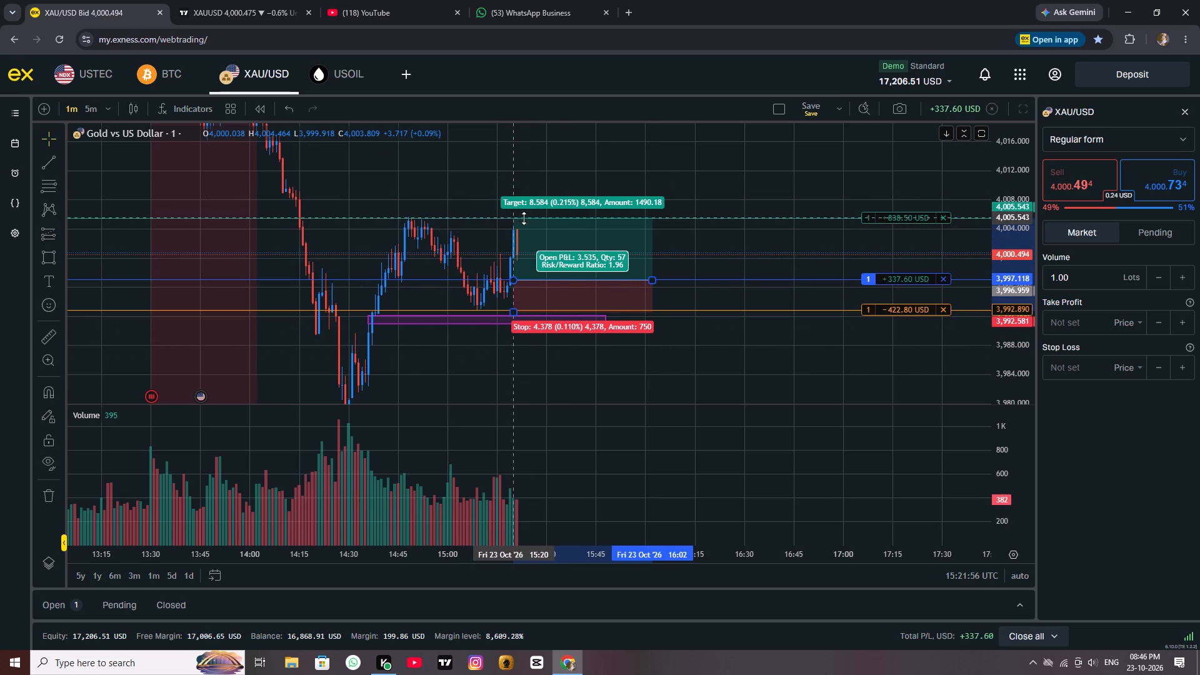
pyautogui.moveTo(651, 281); pyautogui.dragTo(554, 282)
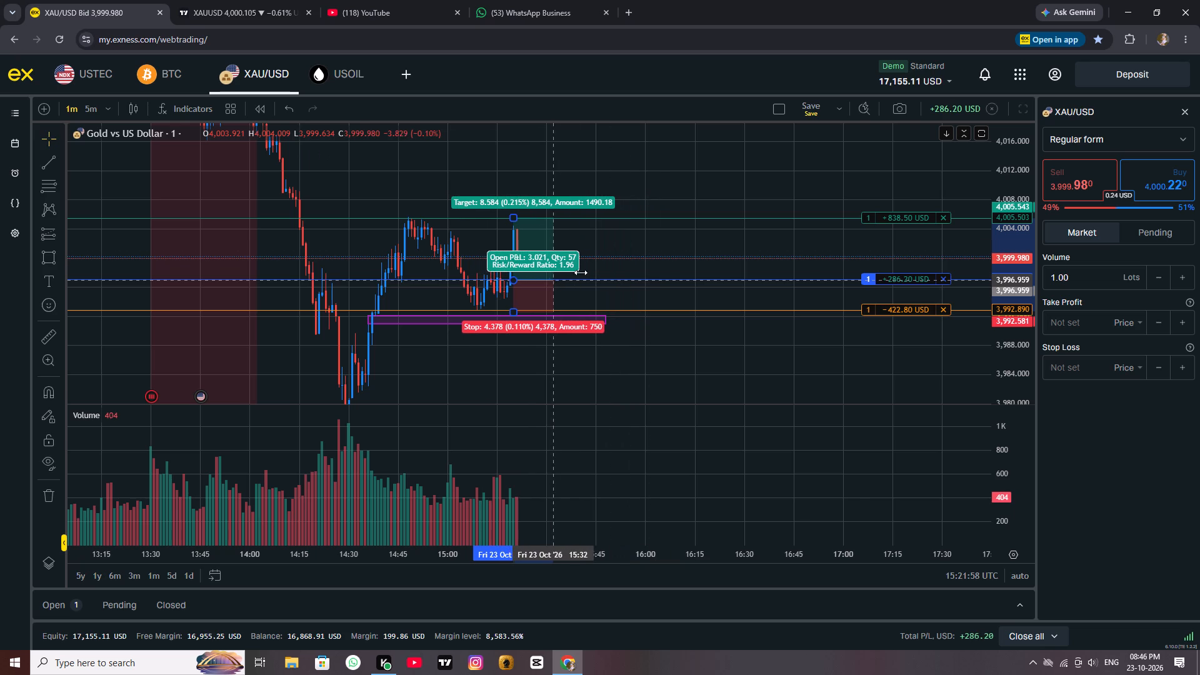
pyautogui.click(700, 180)
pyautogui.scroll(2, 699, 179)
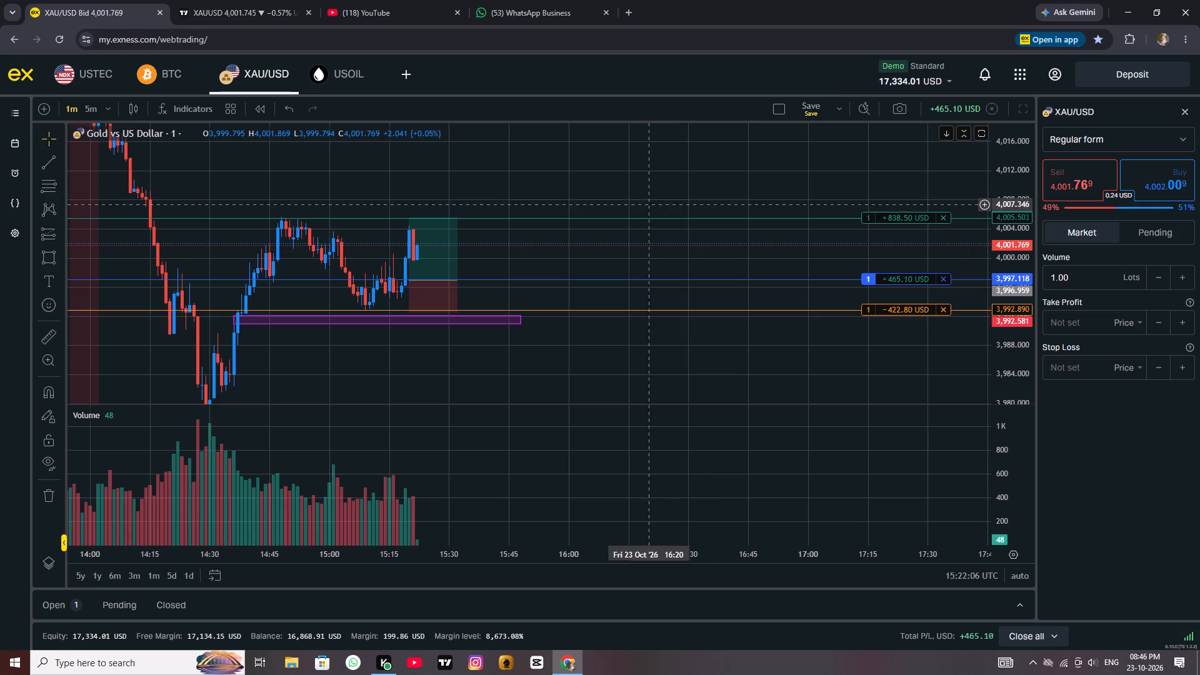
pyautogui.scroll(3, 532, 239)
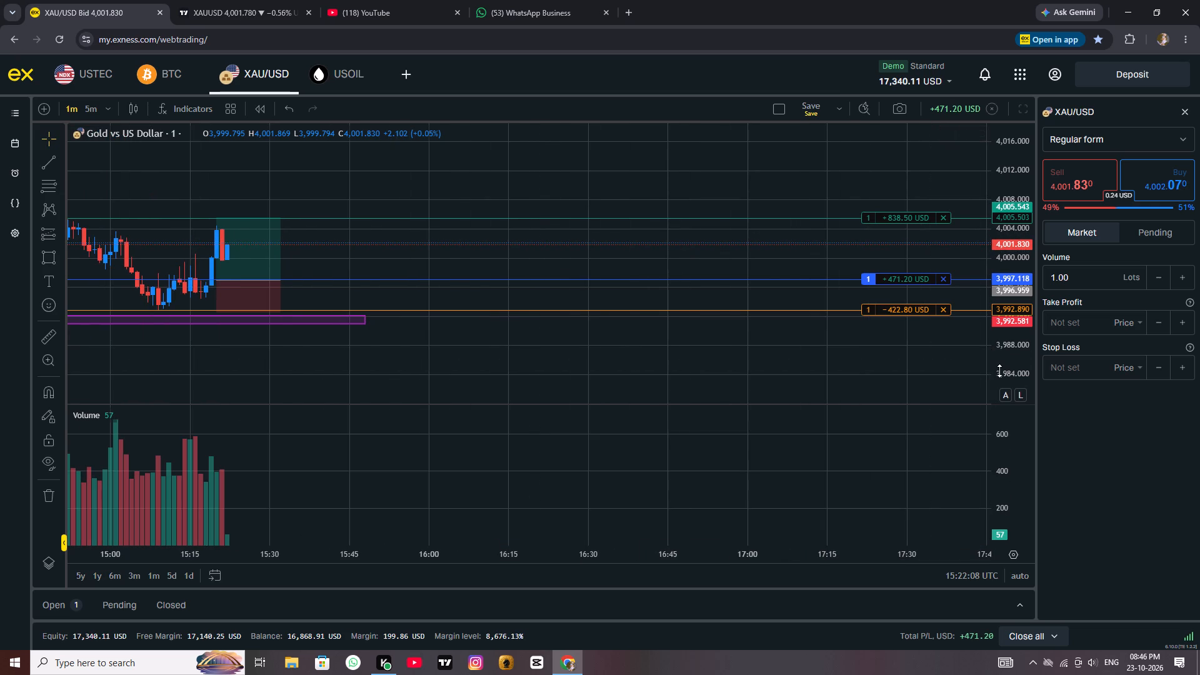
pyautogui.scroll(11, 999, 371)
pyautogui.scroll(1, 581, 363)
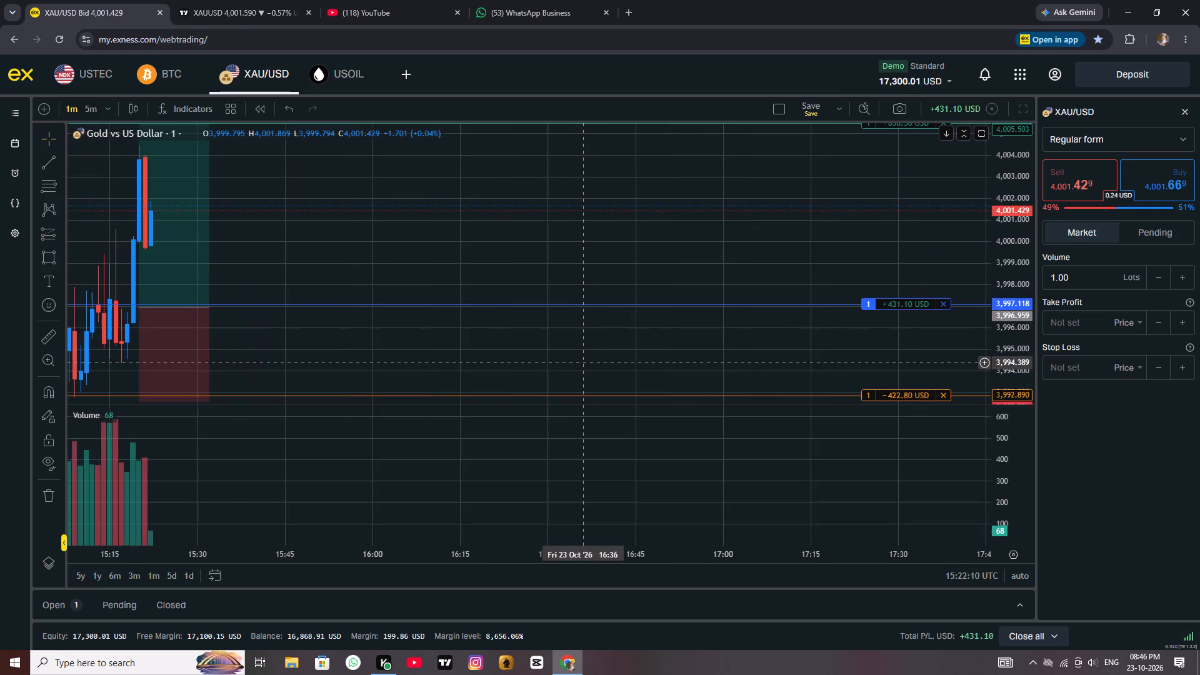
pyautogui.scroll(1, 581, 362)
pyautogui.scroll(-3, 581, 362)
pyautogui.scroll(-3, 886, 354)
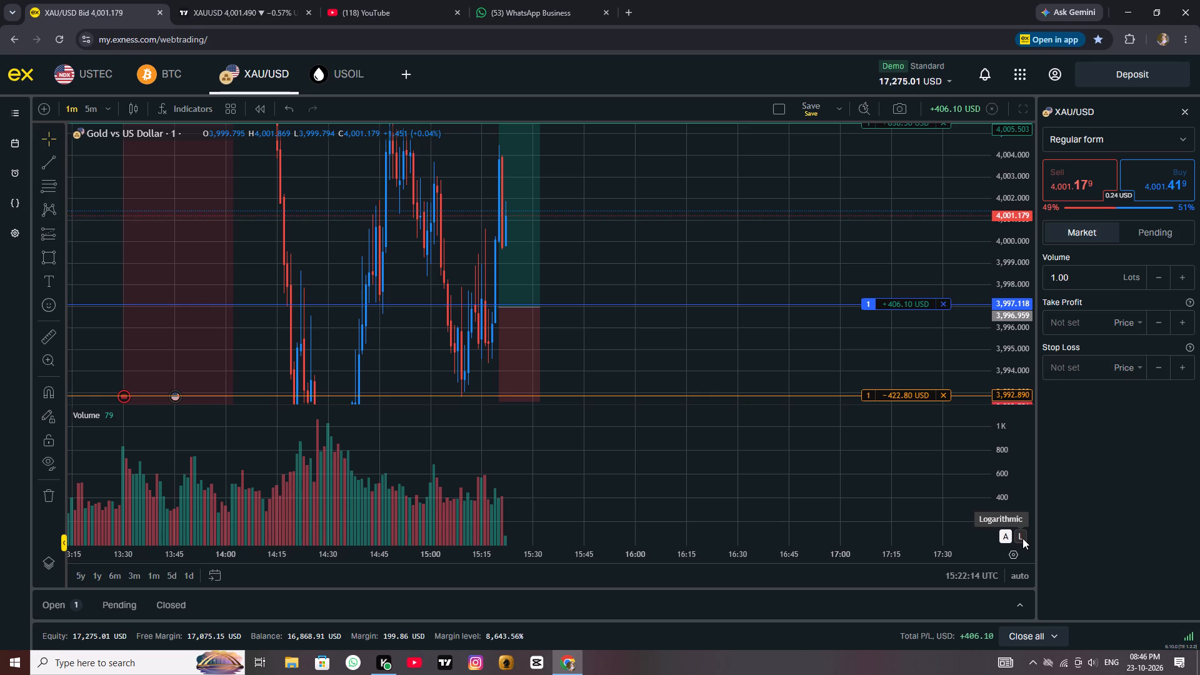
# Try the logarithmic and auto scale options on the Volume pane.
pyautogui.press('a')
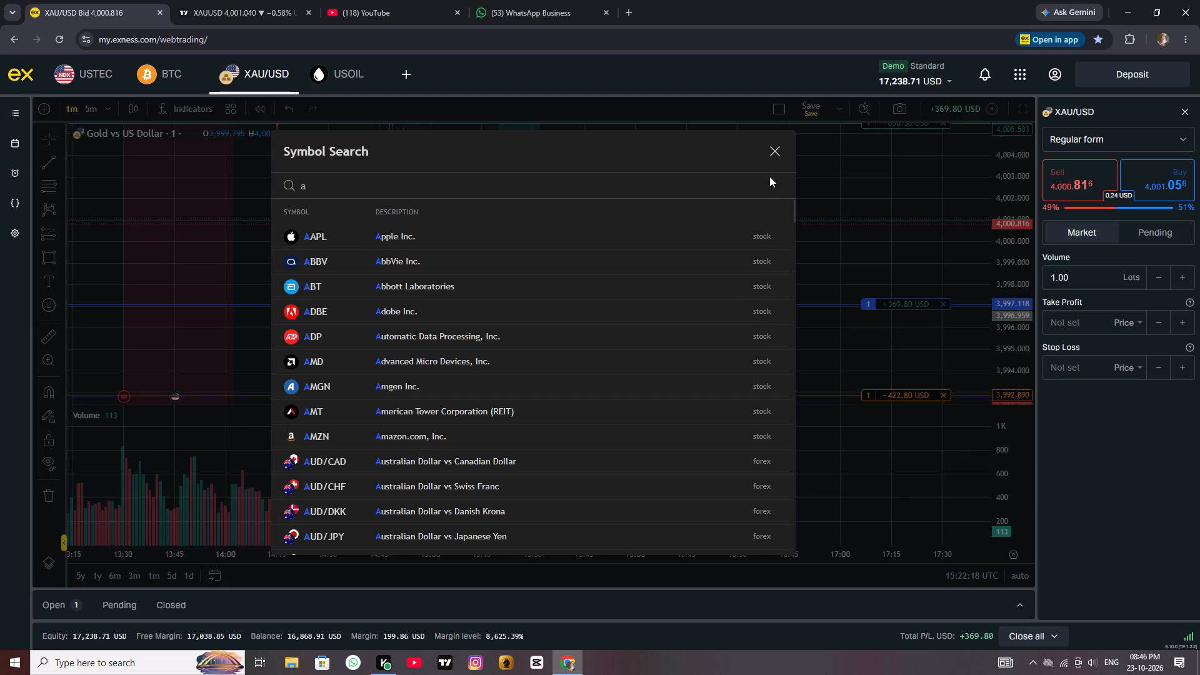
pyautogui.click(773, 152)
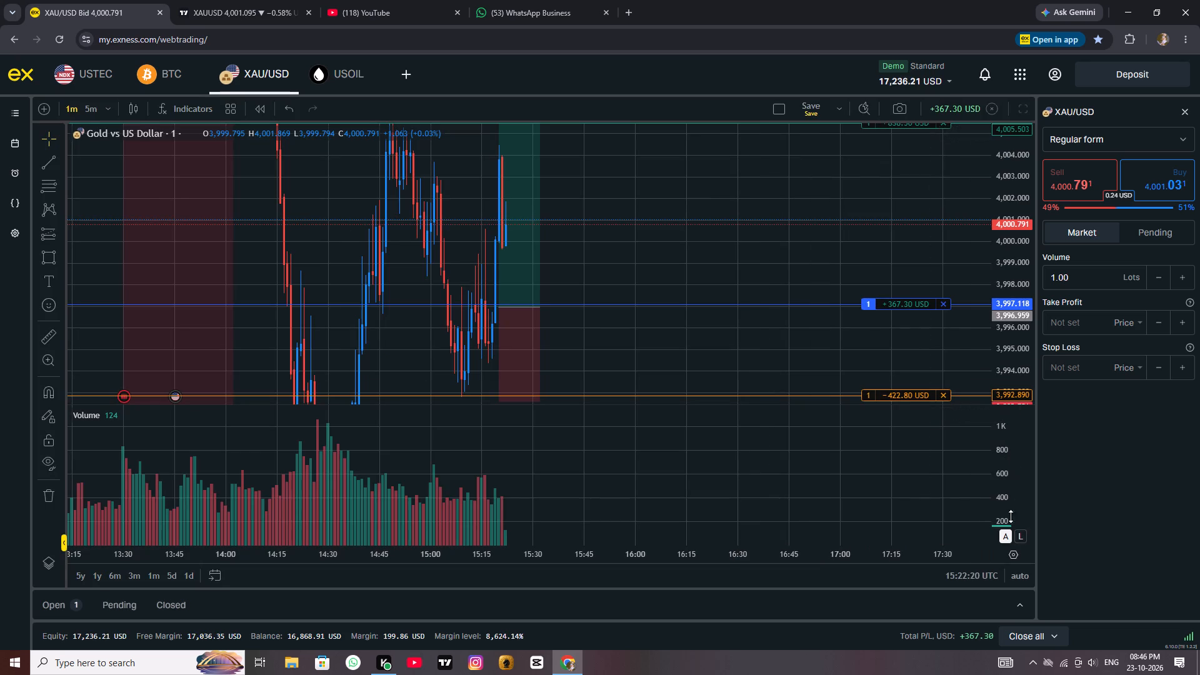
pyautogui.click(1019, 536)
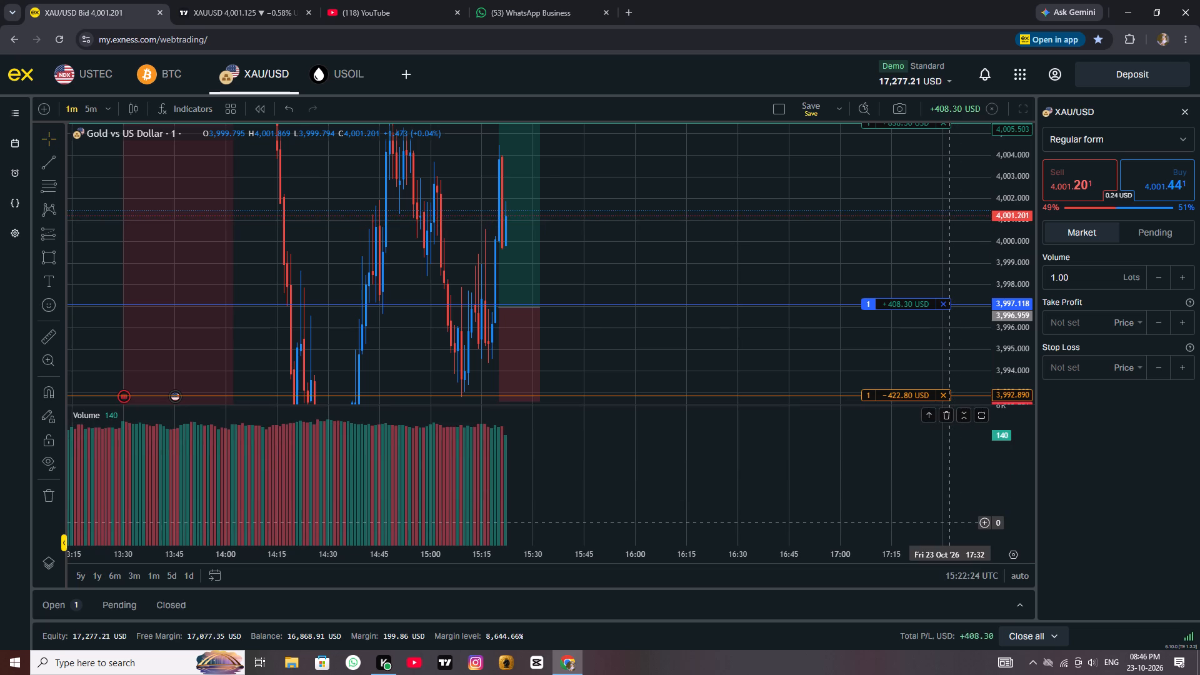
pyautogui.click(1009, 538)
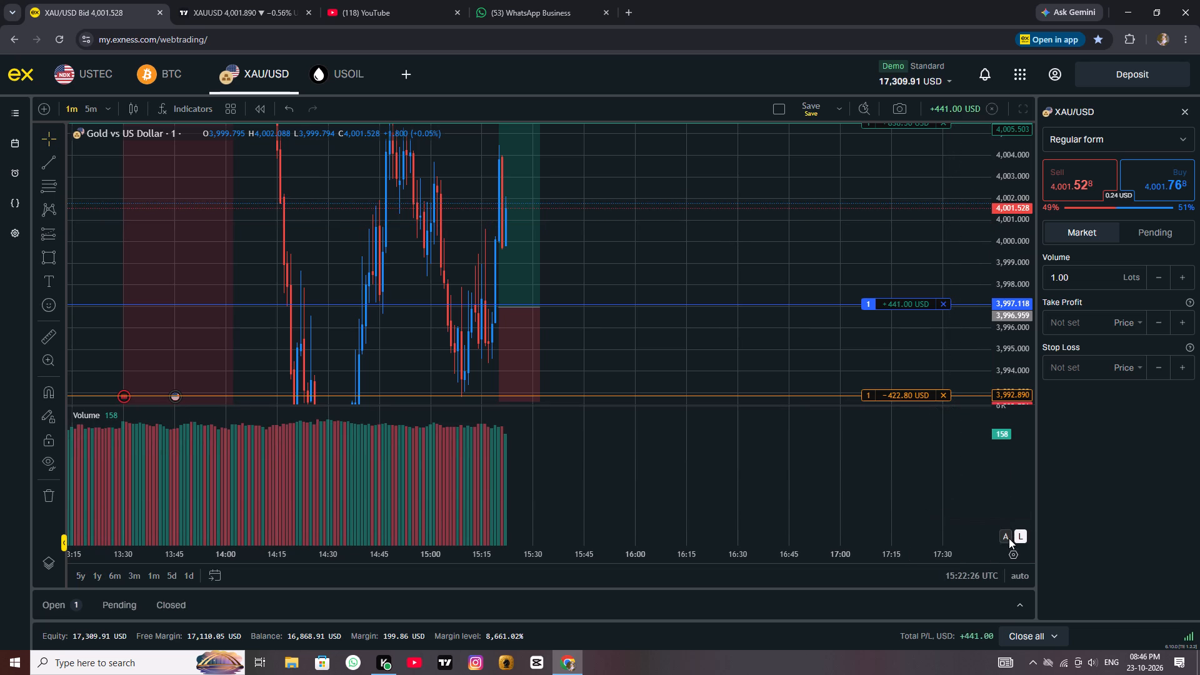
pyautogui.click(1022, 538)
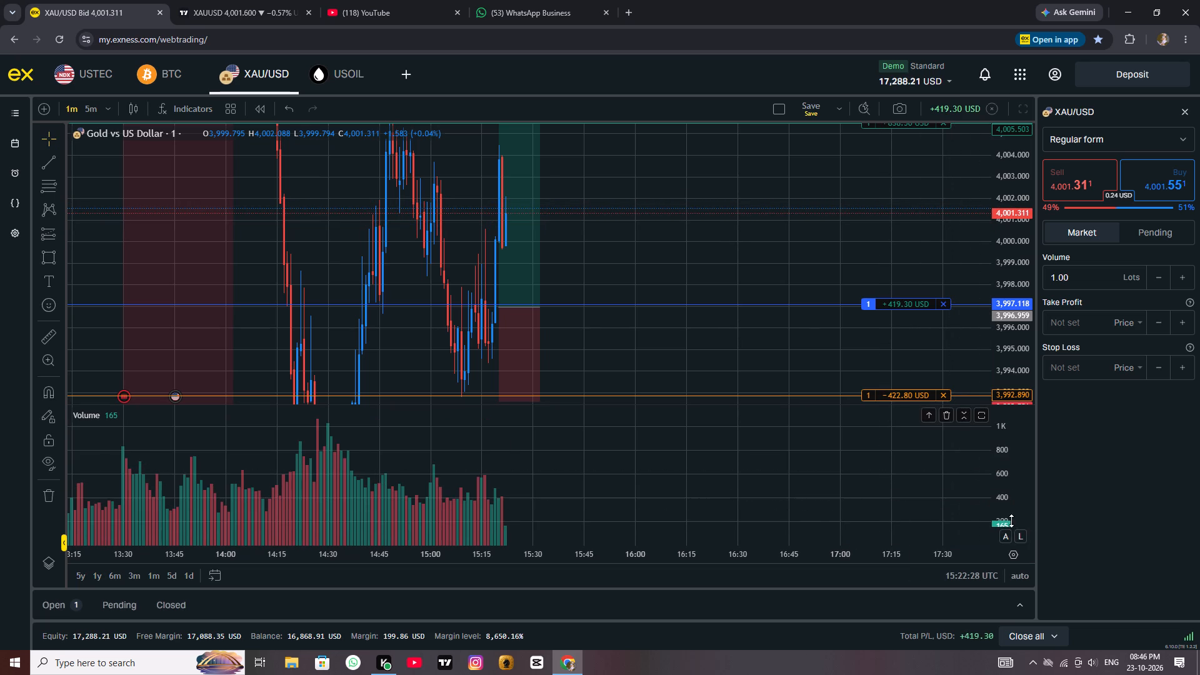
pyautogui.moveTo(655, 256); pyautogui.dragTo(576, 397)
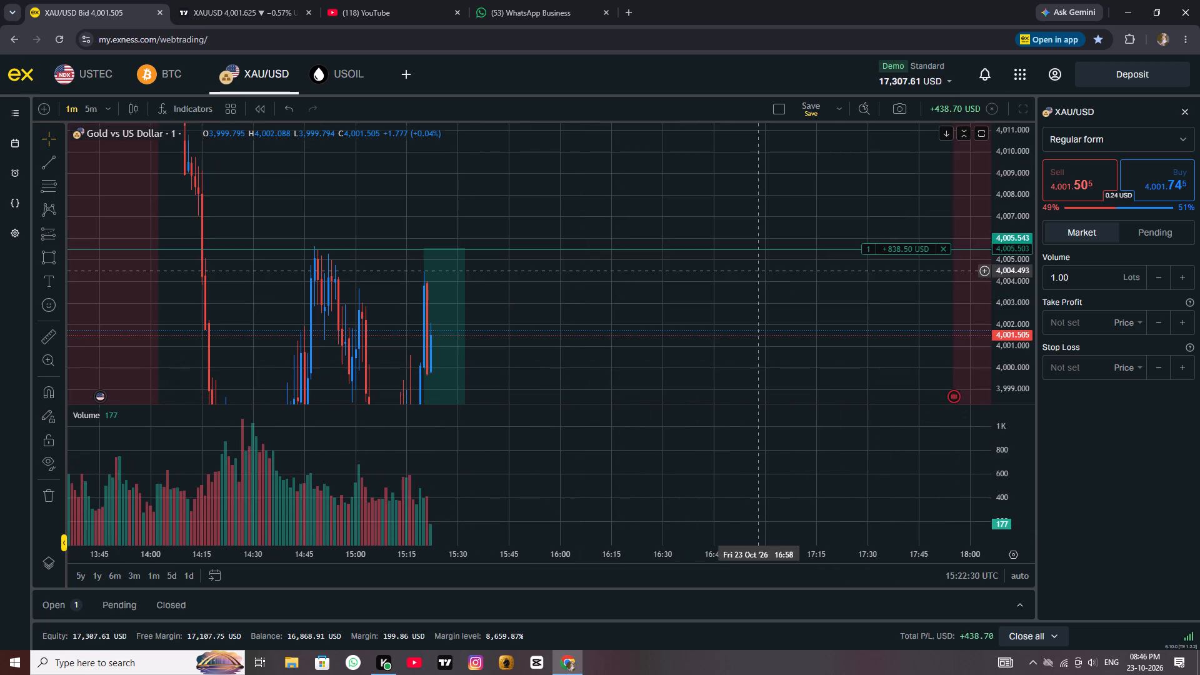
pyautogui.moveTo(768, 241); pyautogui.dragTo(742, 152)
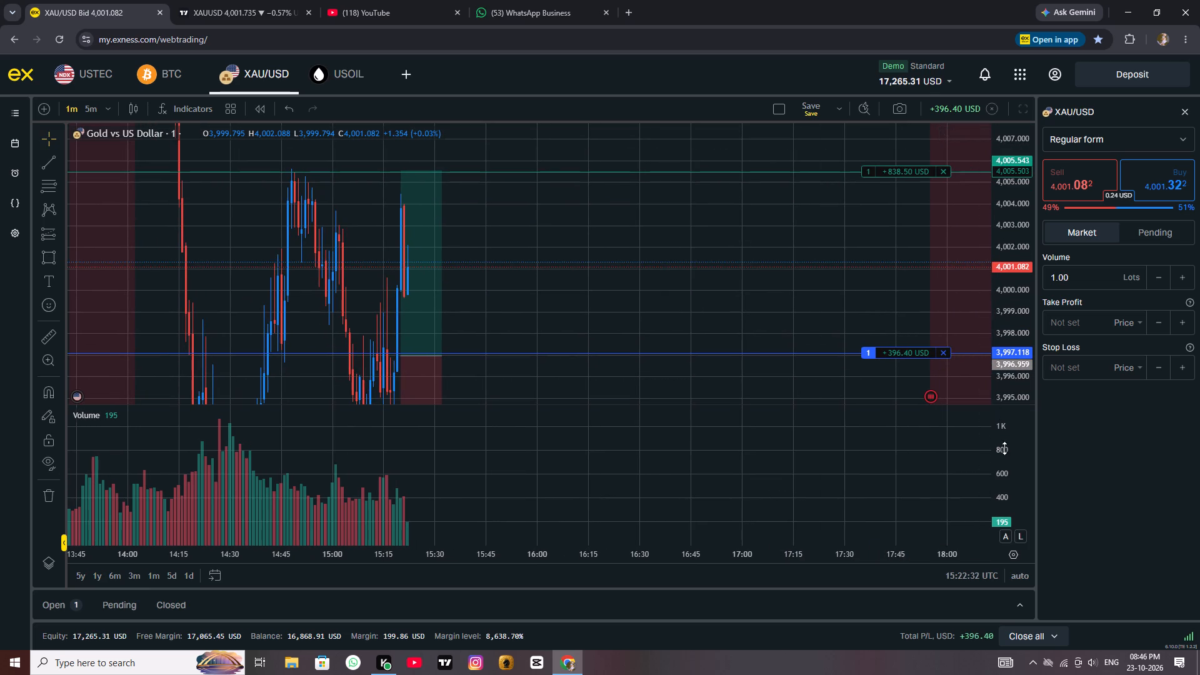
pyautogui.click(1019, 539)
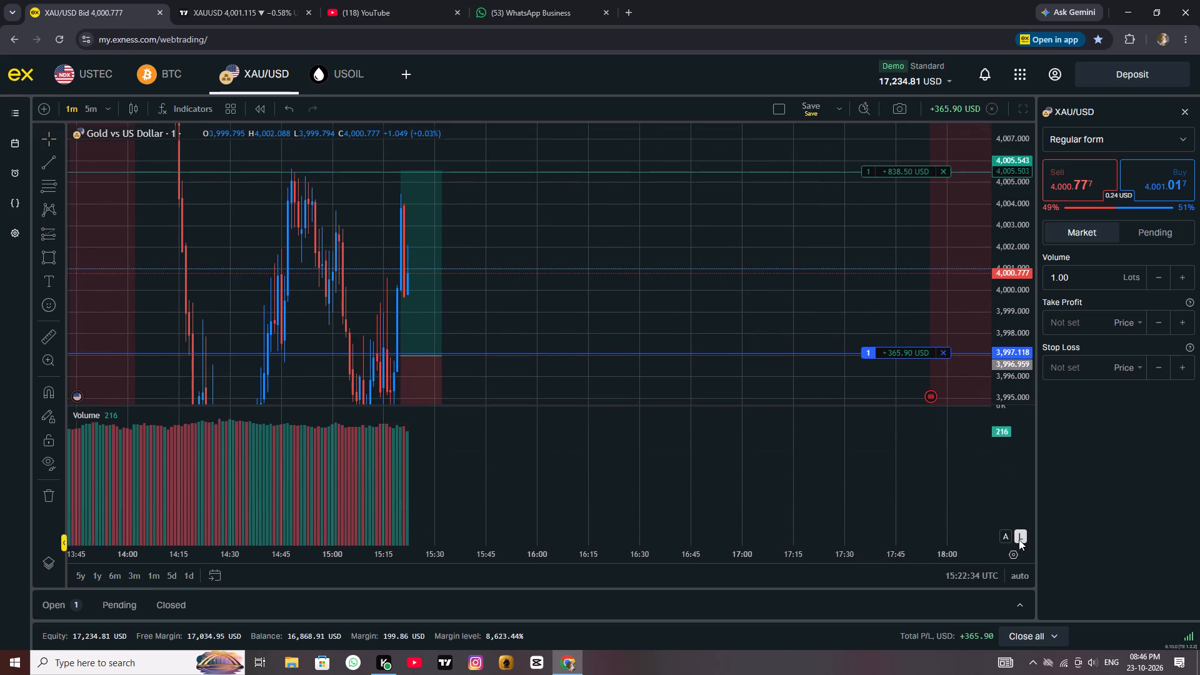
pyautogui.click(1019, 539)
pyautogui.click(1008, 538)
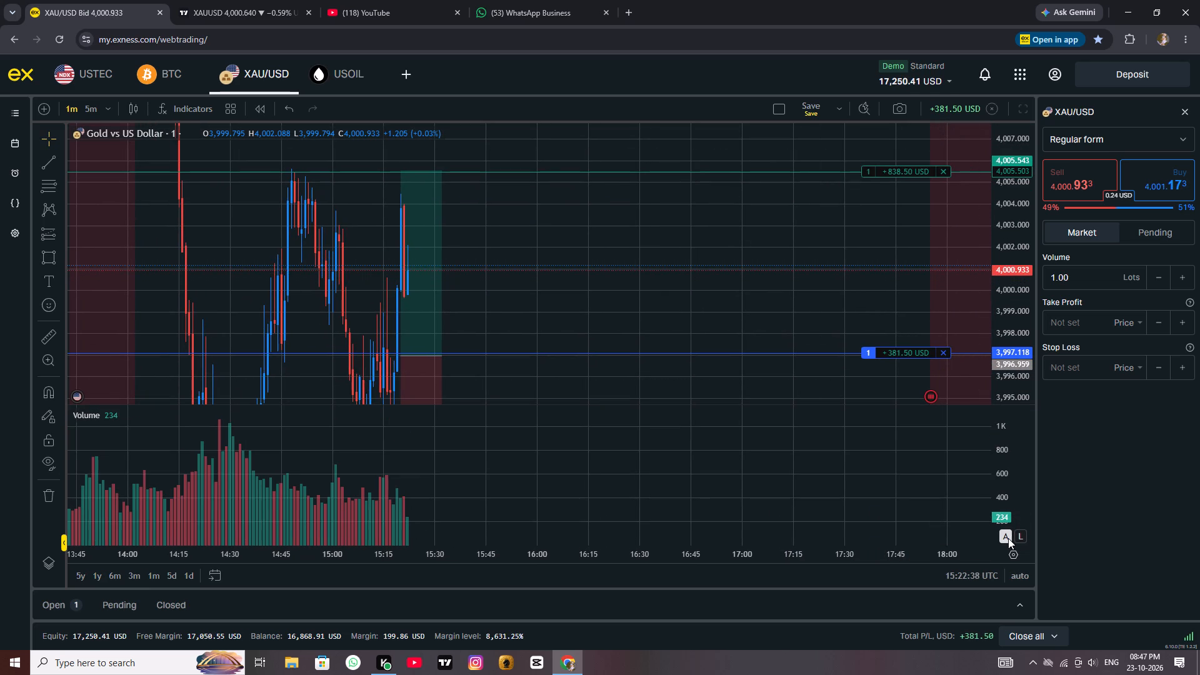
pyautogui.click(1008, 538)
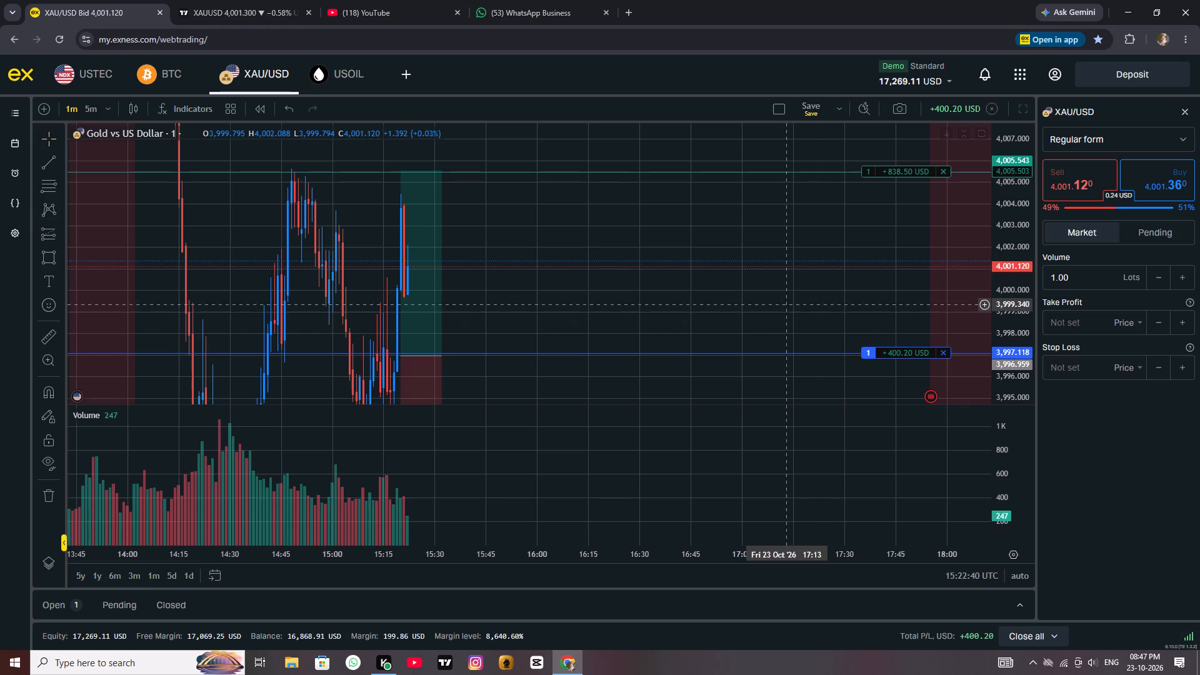
# Remove the Volume indicator from the XAU/USD chart.
pyautogui.scroll(-4, 777, 287)
pyautogui.scroll(-17, 1011, 223)
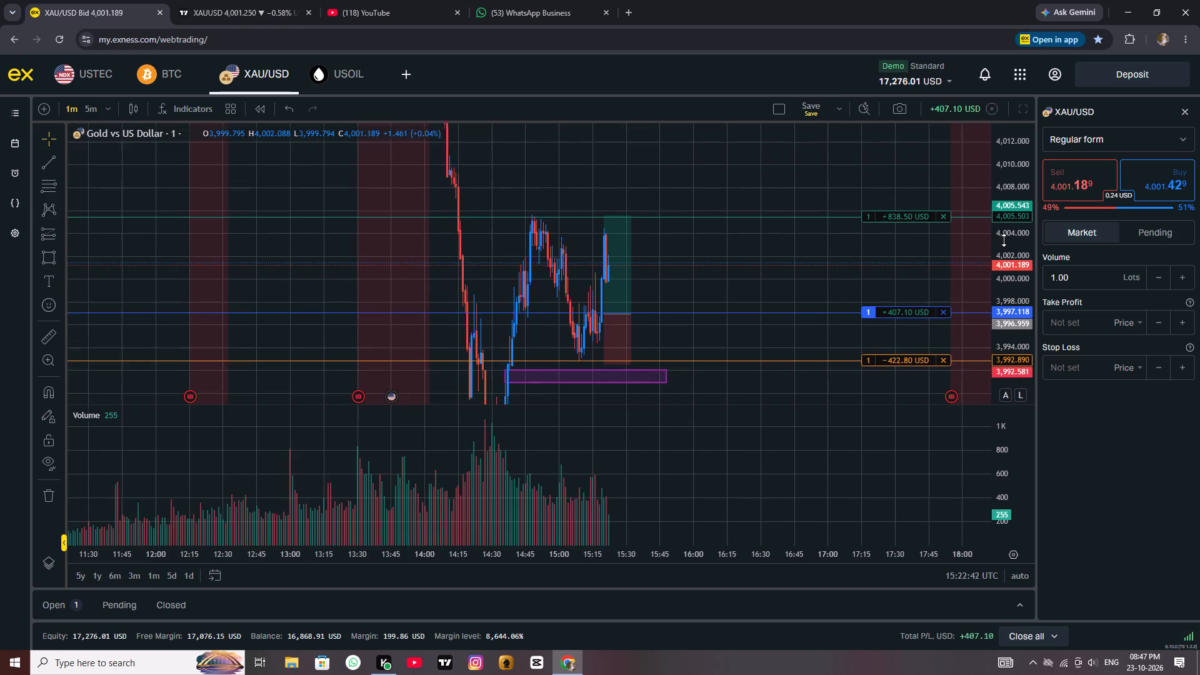
pyautogui.scroll(-9, 1004, 240)
pyautogui.scroll(5, 857, 246)
pyautogui.moveTo(643, 291); pyautogui.dragTo(761, 242)
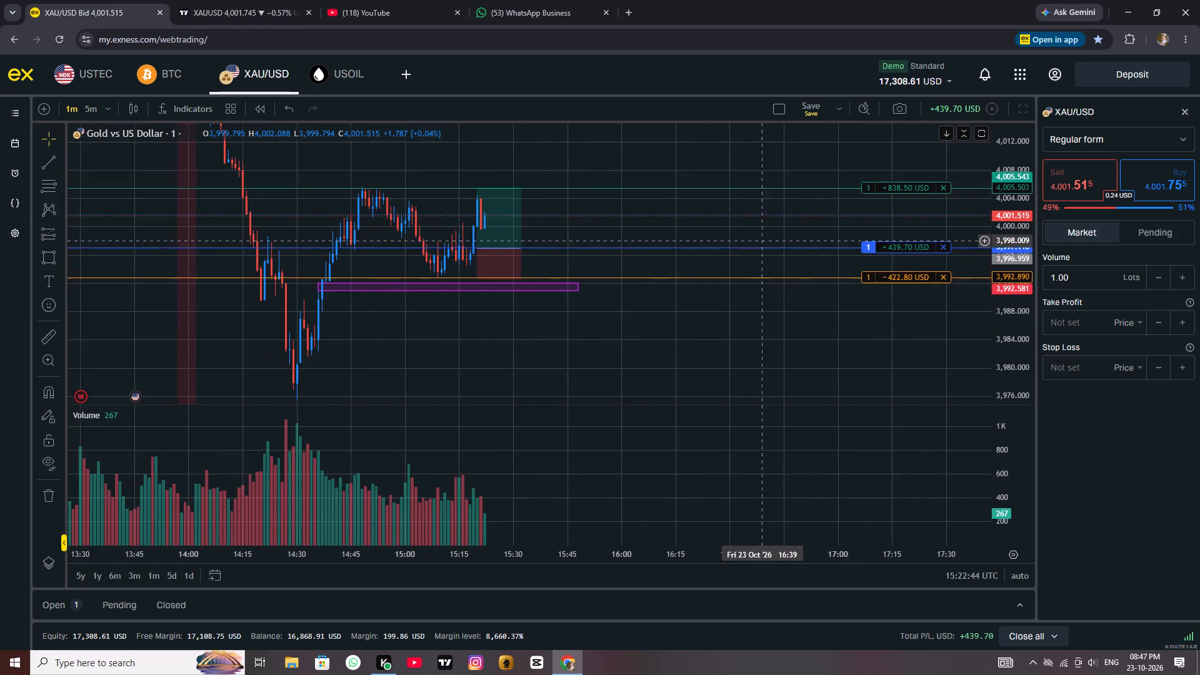
pyautogui.click(174, 508)
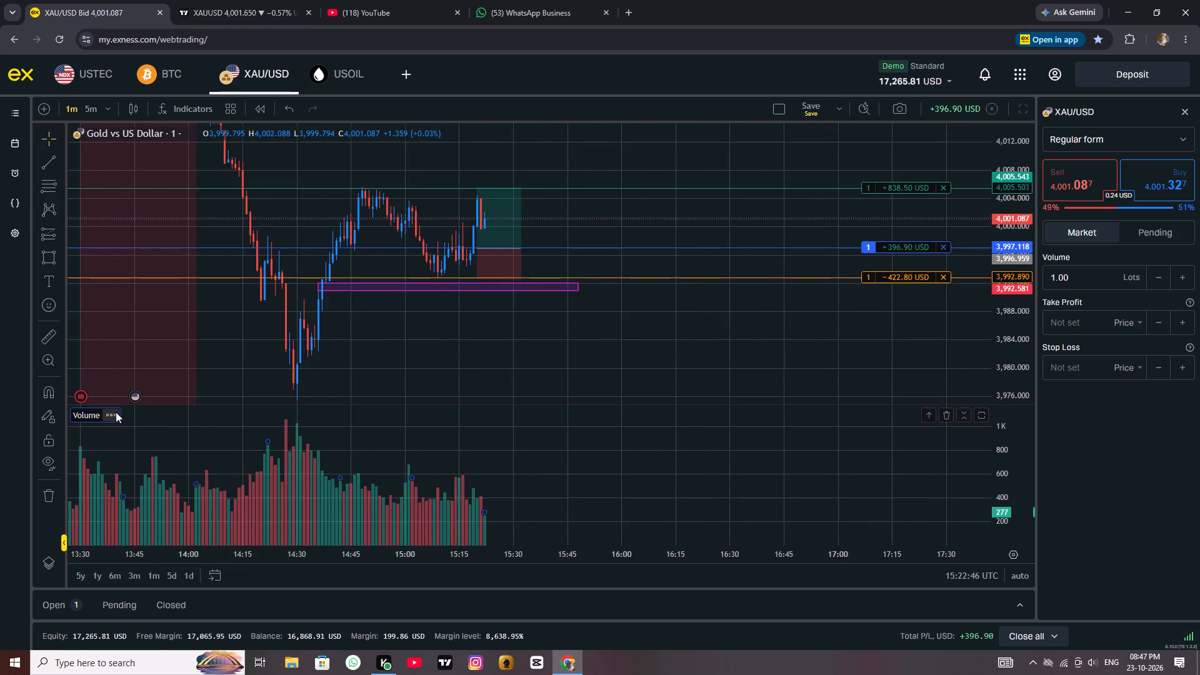
pyautogui.click(116, 414)
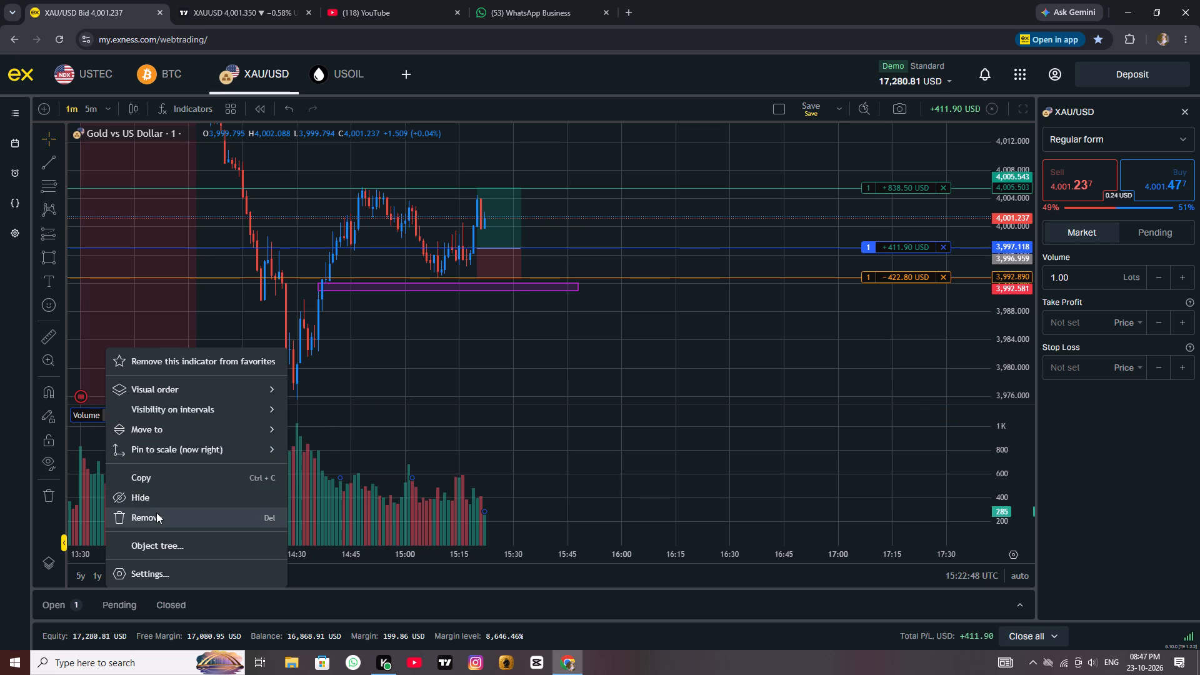
pyautogui.click(156, 512)
# Move the open 1-lot buy's stop loss up to 3,998.457, just above the entry price.
pyautogui.scroll(4, 605, 455)
pyautogui.scroll(2, 533, 446)
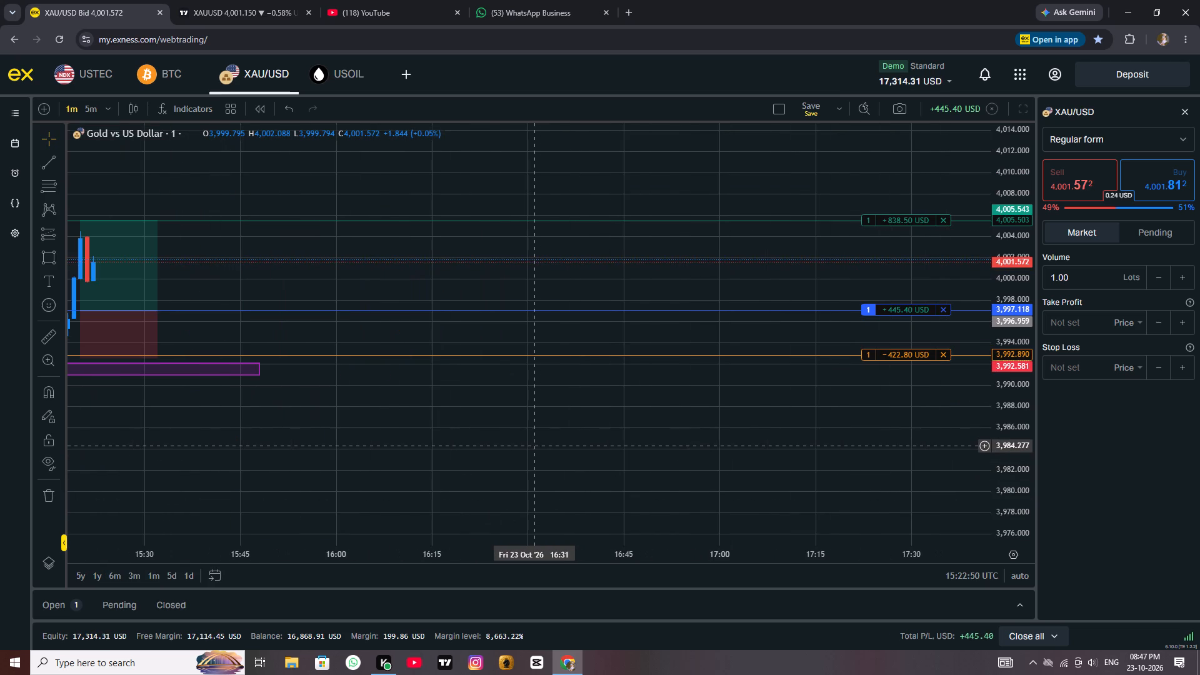
pyautogui.moveTo(414, 424); pyautogui.dragTo(822, 418)
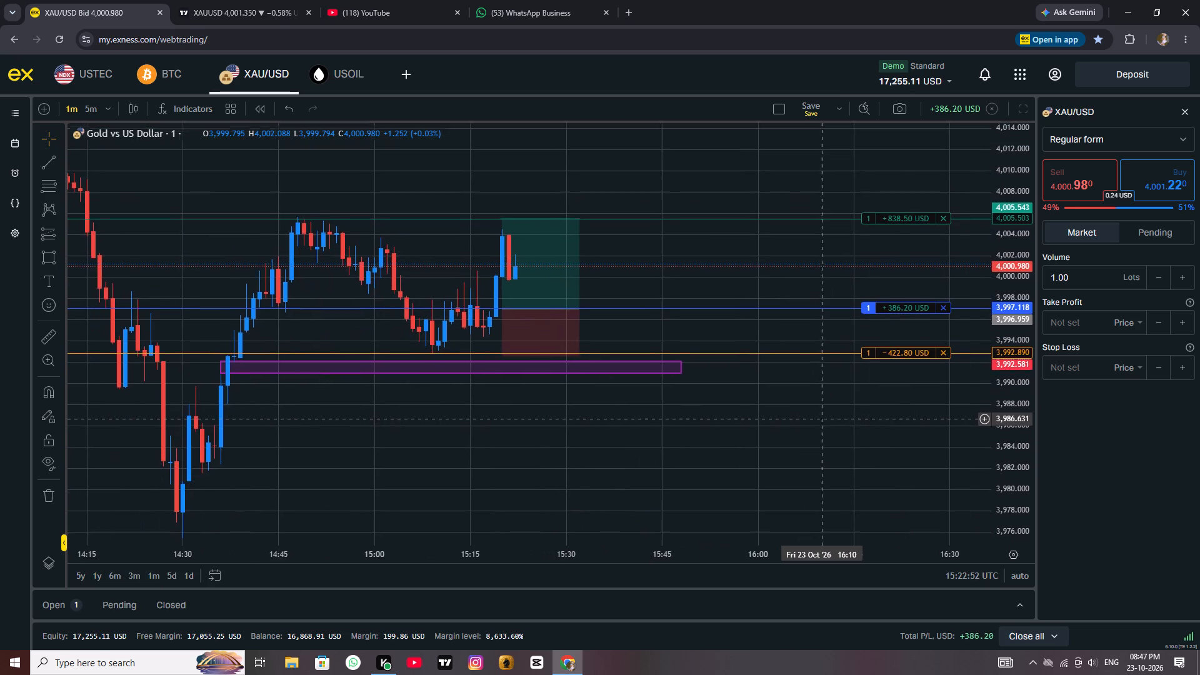
pyautogui.moveTo(822, 418); pyautogui.dragTo(822, 416)
pyautogui.scroll(-1, 822, 416)
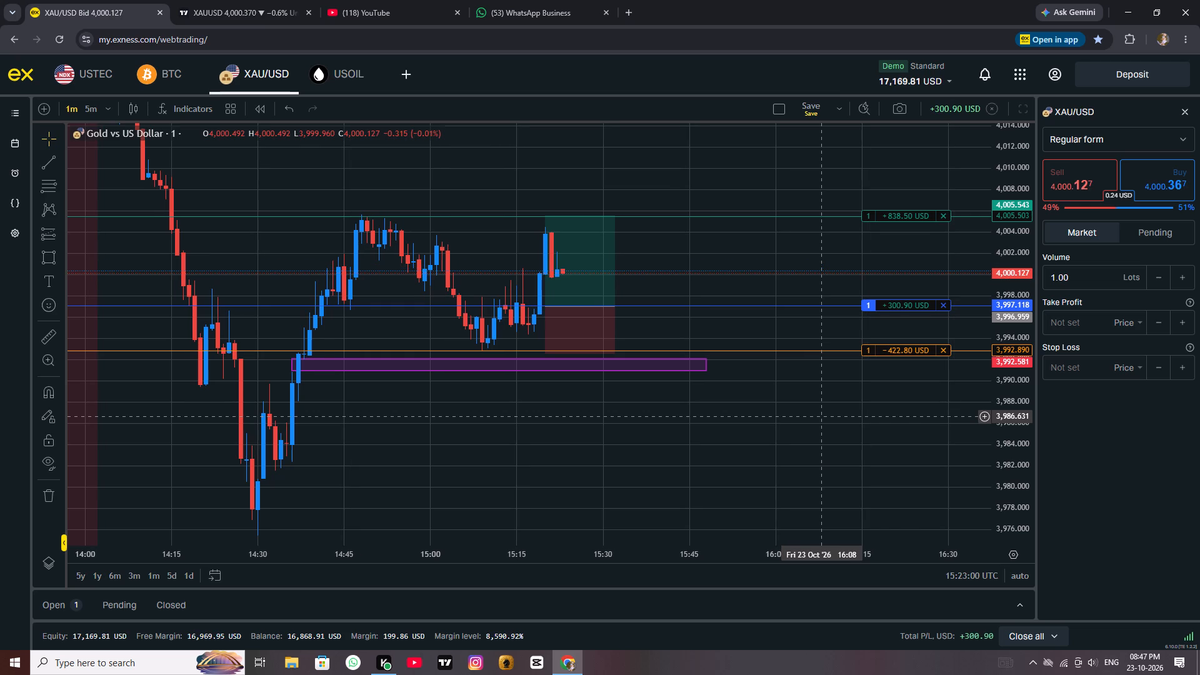
pyautogui.moveTo(922, 347); pyautogui.dragTo(909, 293)
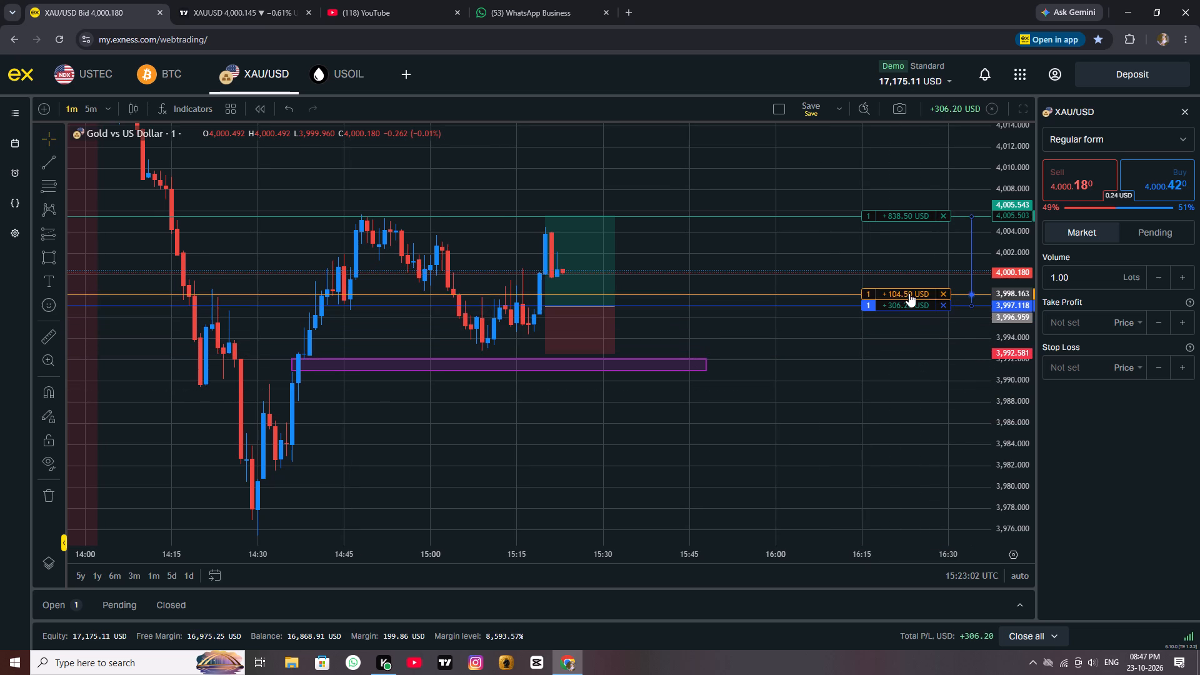
pyautogui.moveTo(909, 293); pyautogui.dragTo(909, 291)
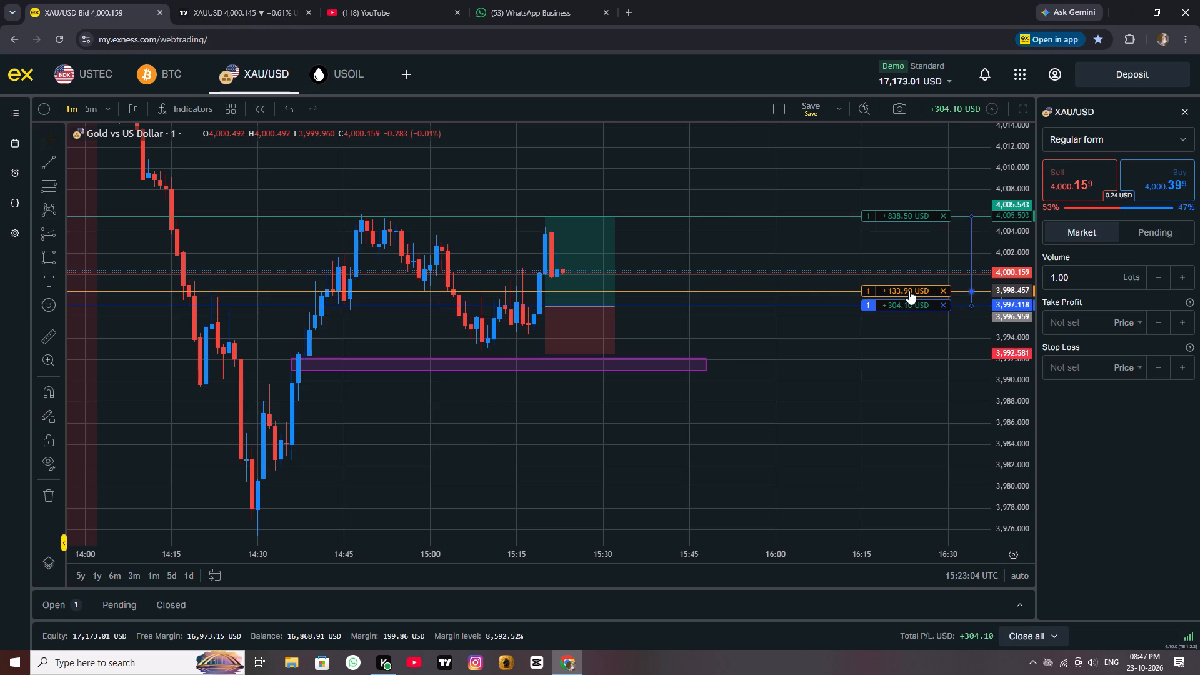
pyautogui.click(456, 450)
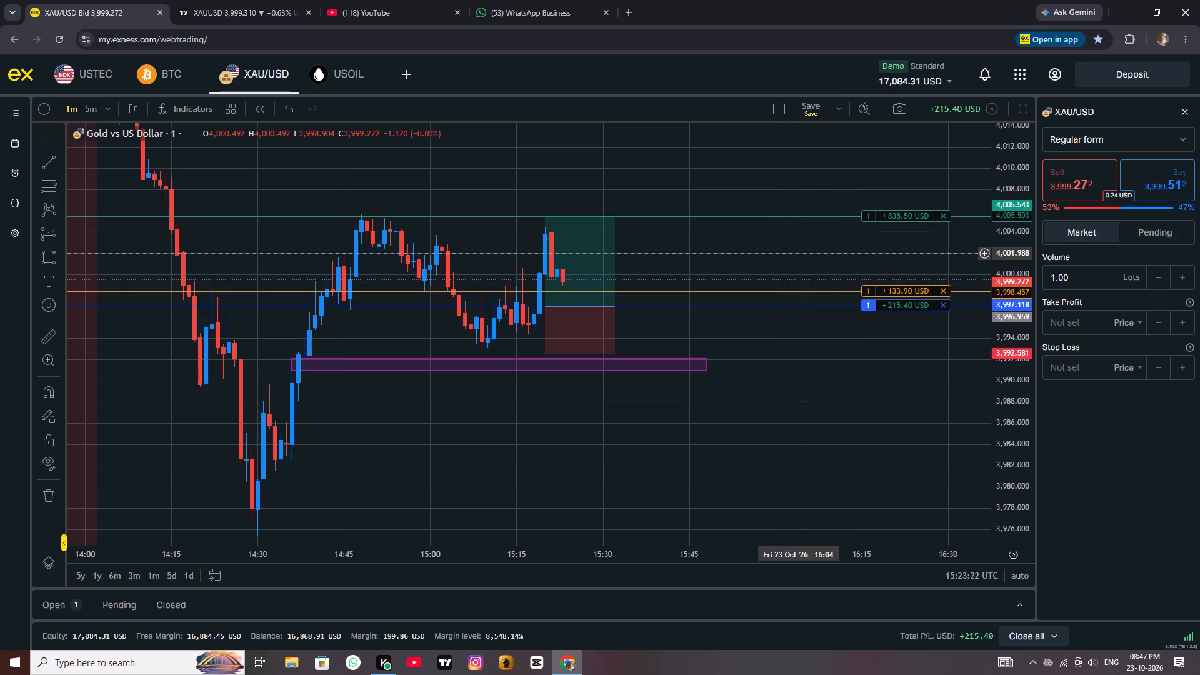
# Examine the latest one-minute XAU/USD candles around the long position drawing and the purple zone.
pyautogui.scroll(1, 791, 252)
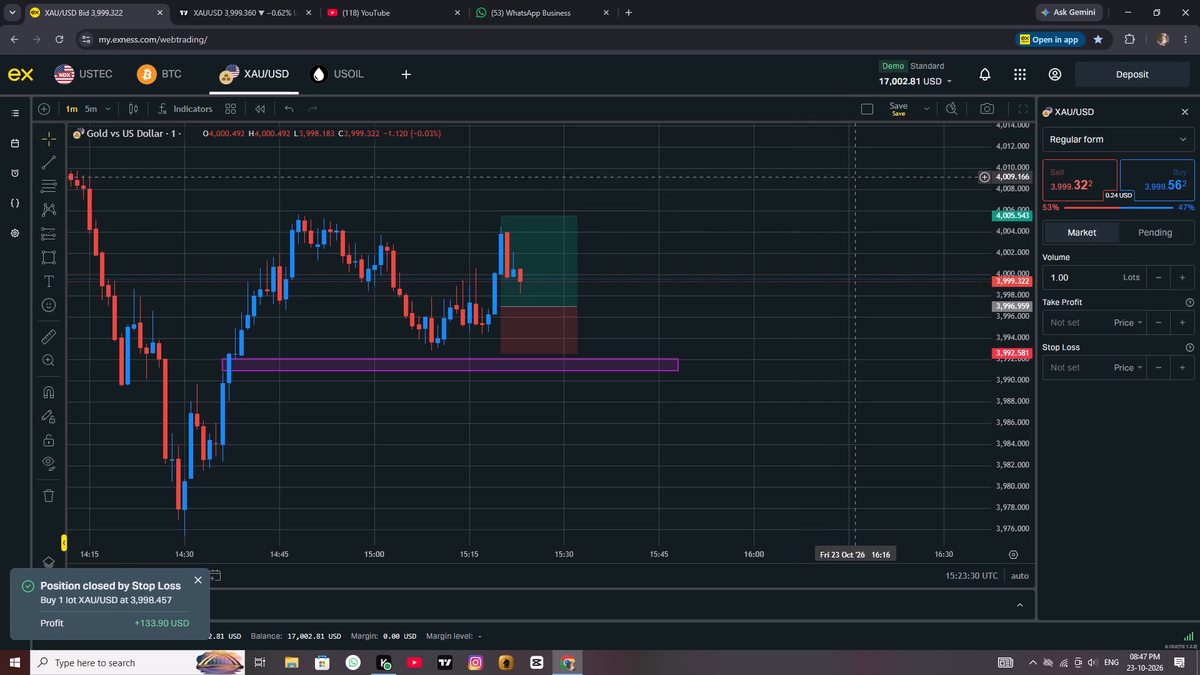
pyautogui.scroll(2, 859, 241)
pyautogui.scroll(-3, 859, 242)
pyautogui.moveTo(856, 296); pyautogui.dragTo(750, 331)
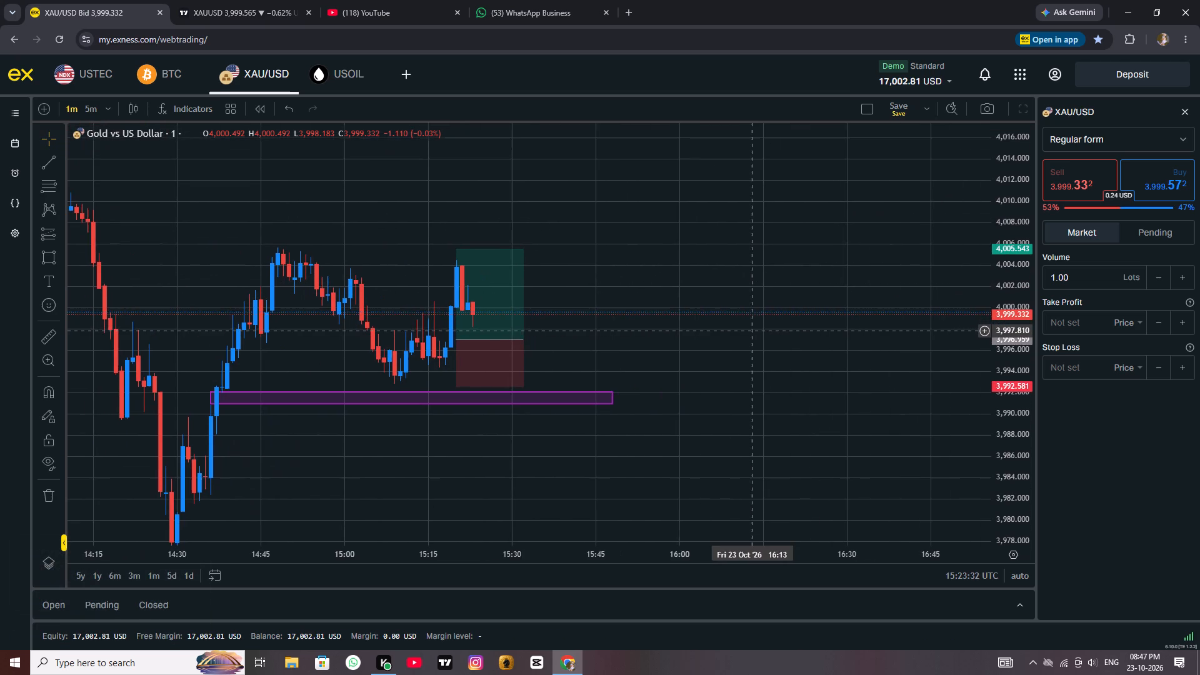
pyautogui.moveTo(750, 331); pyautogui.dragTo(749, 331)
pyautogui.scroll(2, 741, 326)
pyautogui.scroll(-1, 562, 317)
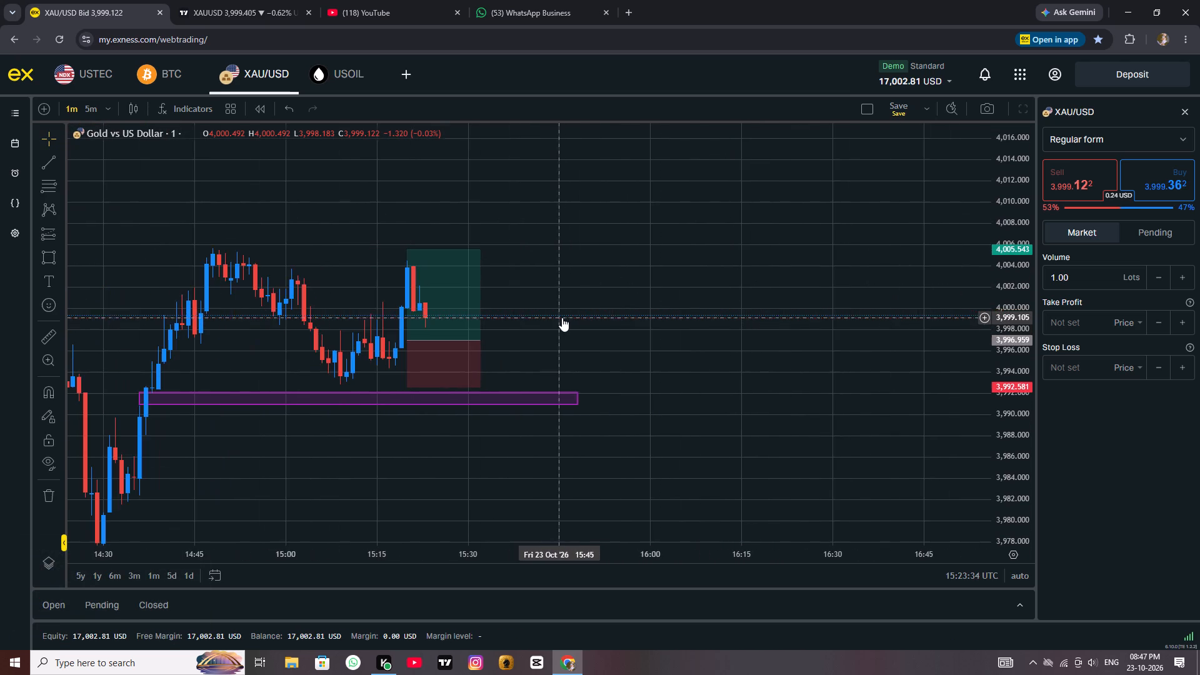
pyautogui.scroll(-2, 652, 305)
pyautogui.scroll(2, 667, 286)
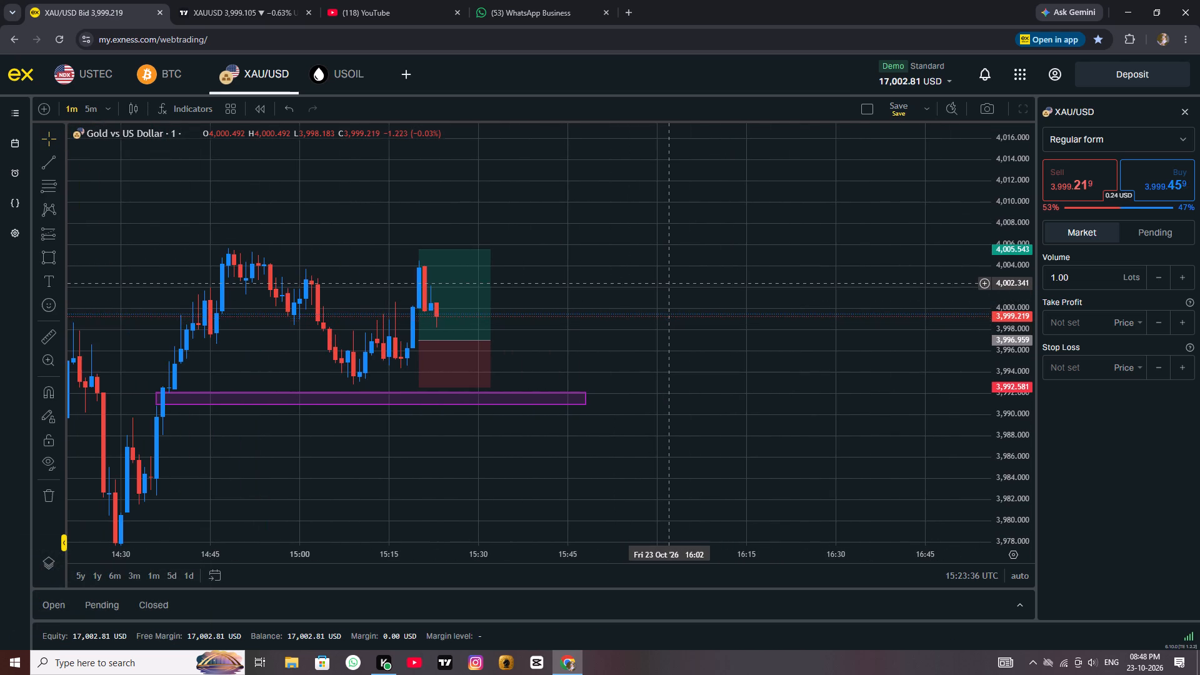
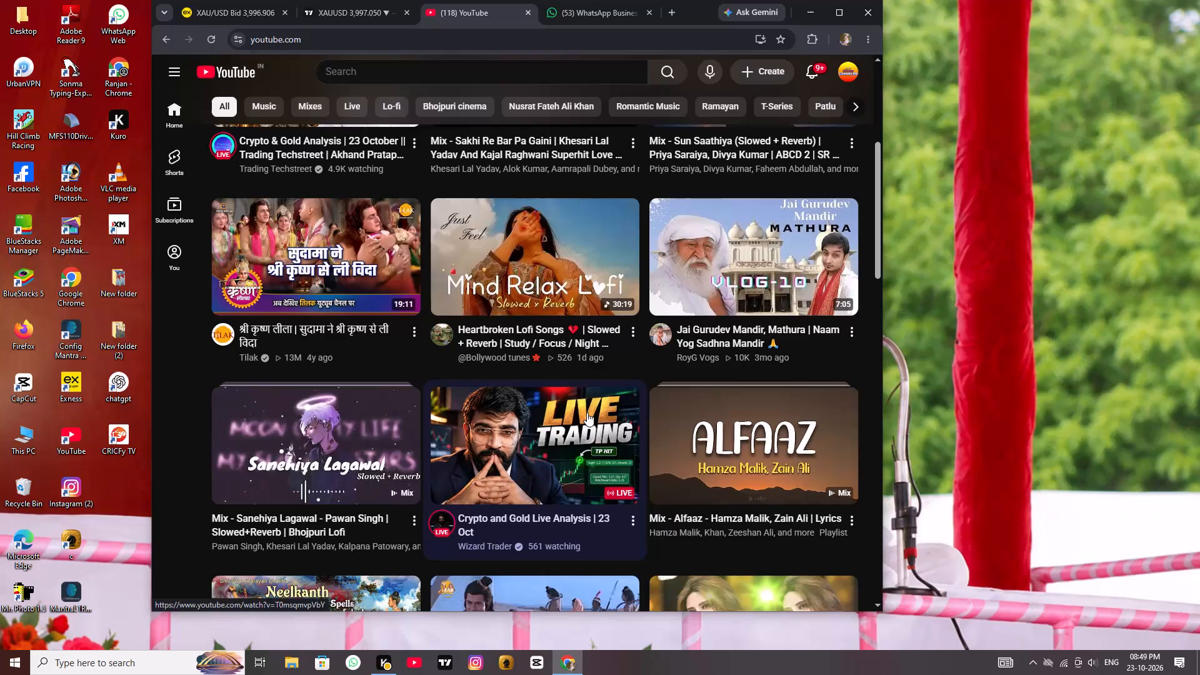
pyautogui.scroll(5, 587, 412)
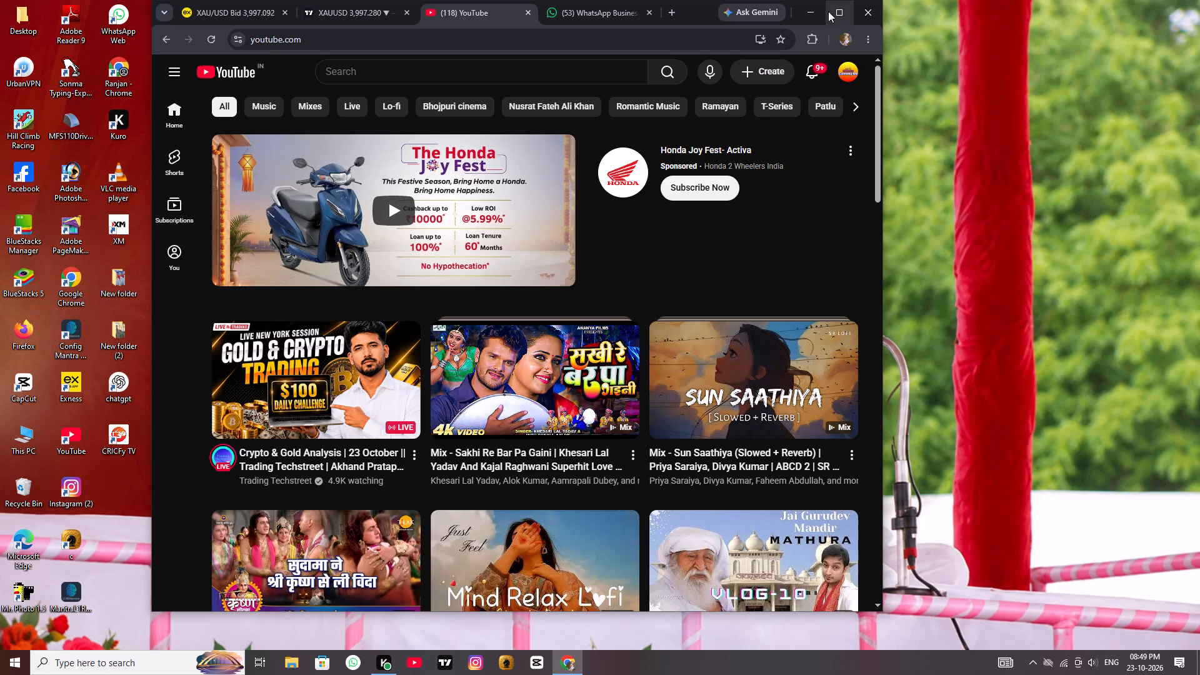
# Switch to the Exness XAU/USD chart and examine the latest one-minute candles against the long position drawing and purple zone.
pyautogui.click(235, 7)
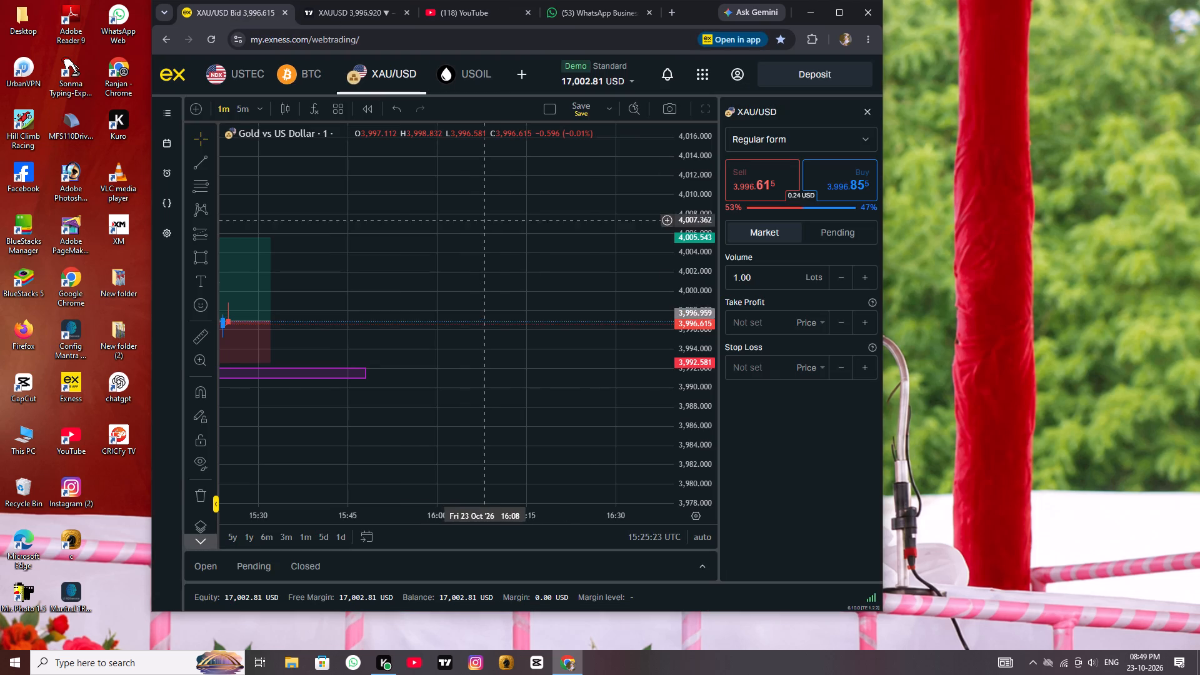
pyautogui.scroll(3, 537, 311)
pyautogui.scroll(-5, 537, 311)
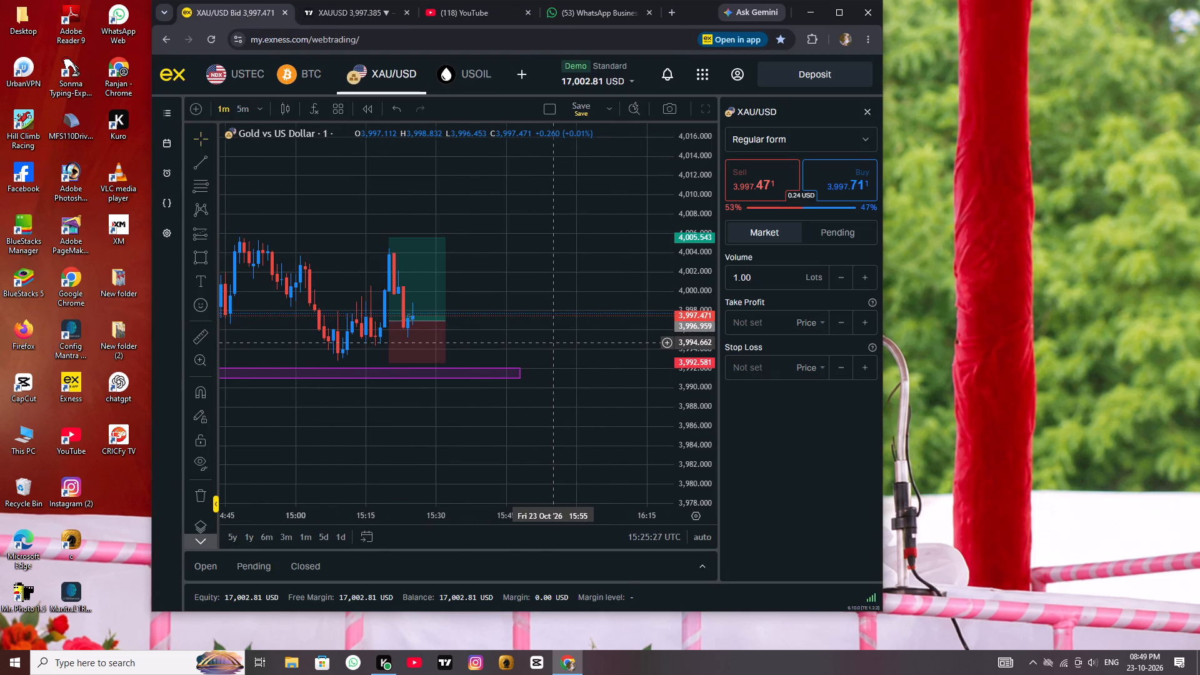
pyautogui.scroll(1, 548, 344)
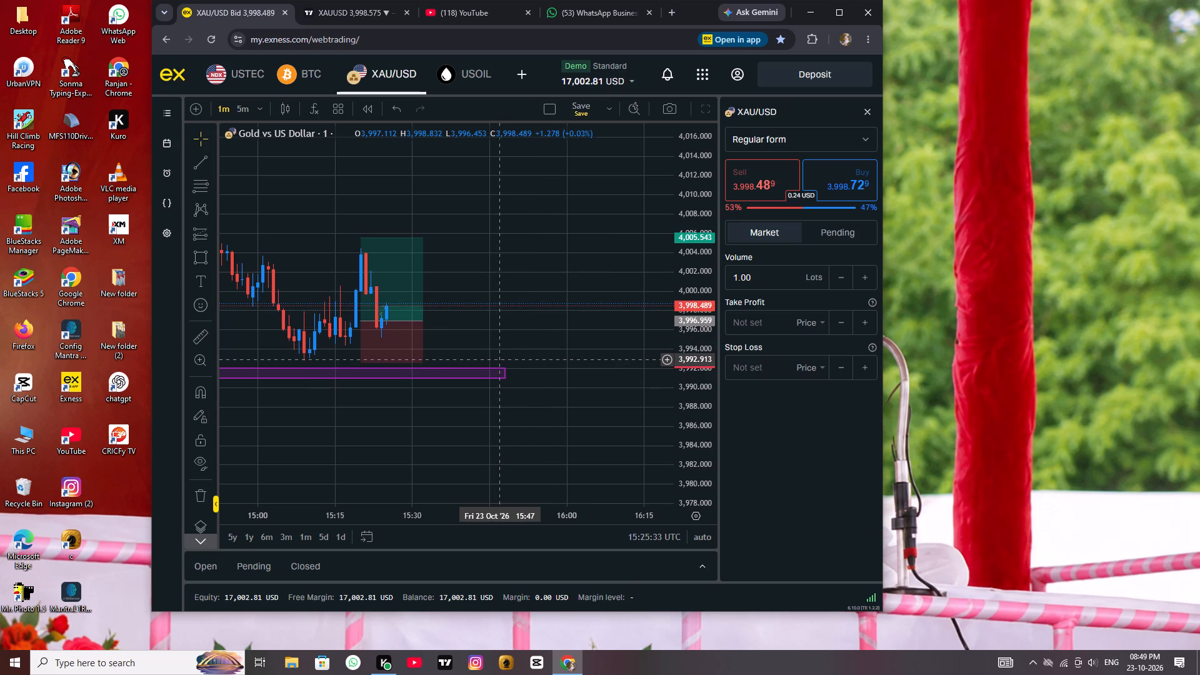
pyautogui.scroll(1, 500, 359)
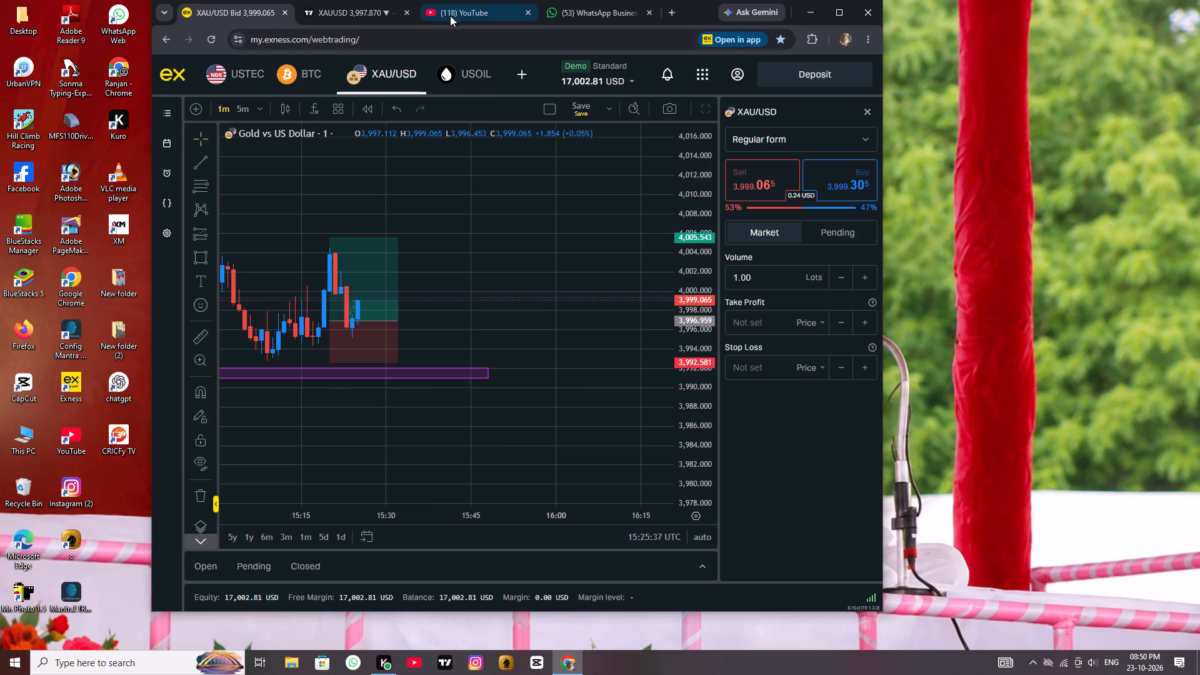
# Switch to the TradingView XAUUSD chart and dismiss the CoinDCX advert covering its lower edge.
pyautogui.moveTo(322, 0); pyautogui.dragTo(324, 7)
pyautogui.click(333, 20)
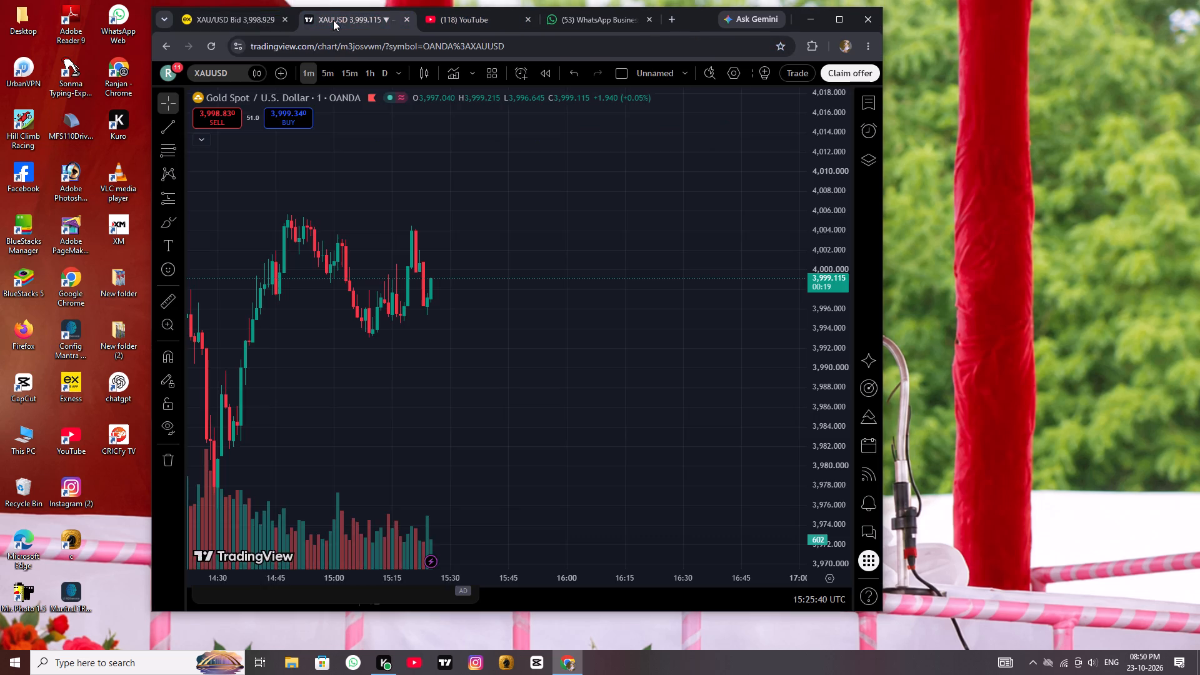
pyautogui.scroll(-1, 547, 268)
pyautogui.scroll(1, 566, 299)
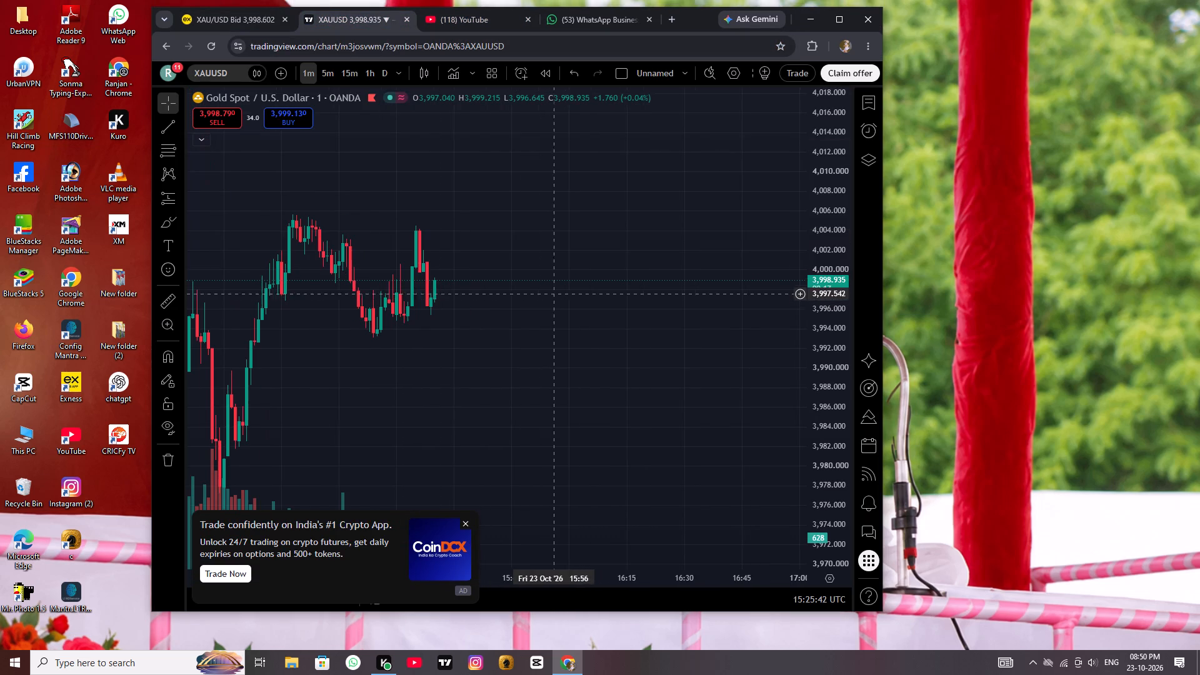
pyautogui.click(467, 524)
# Examine the one-minute XAUUSD candles and volume bars from the earlier sell-off and rebound up to the latest candle.
pyautogui.scroll(2, 467, 521)
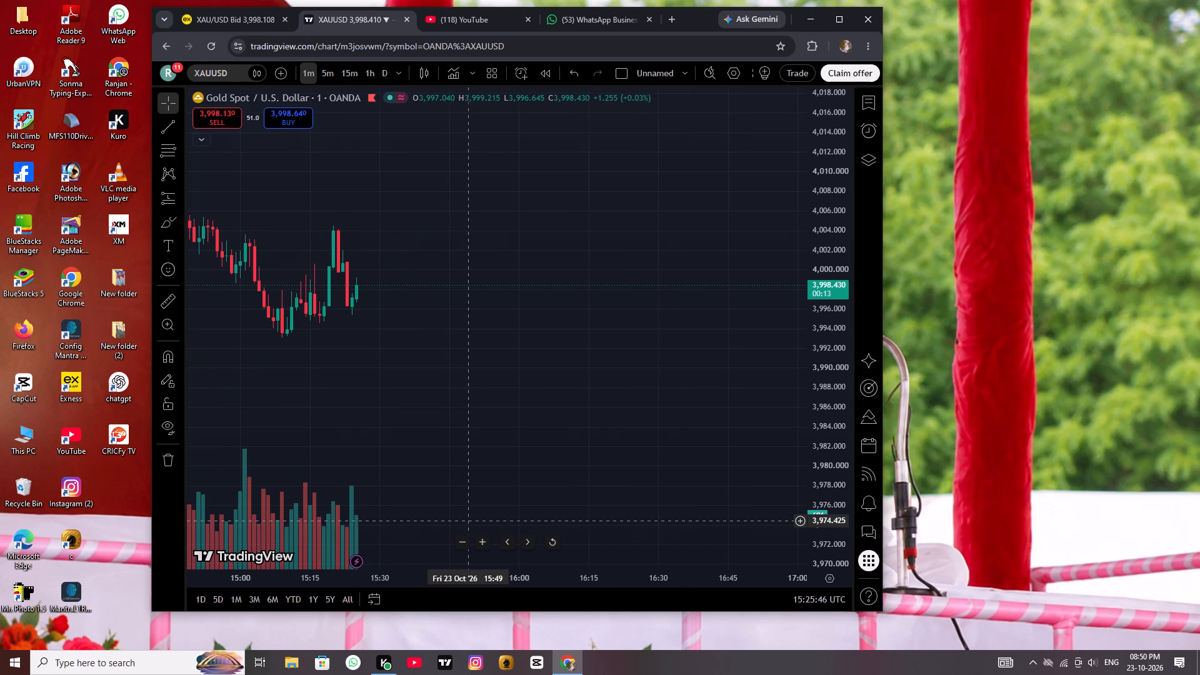
pyautogui.scroll(1, 467, 521)
pyautogui.moveTo(319, 371); pyautogui.dragTo(610, 391)
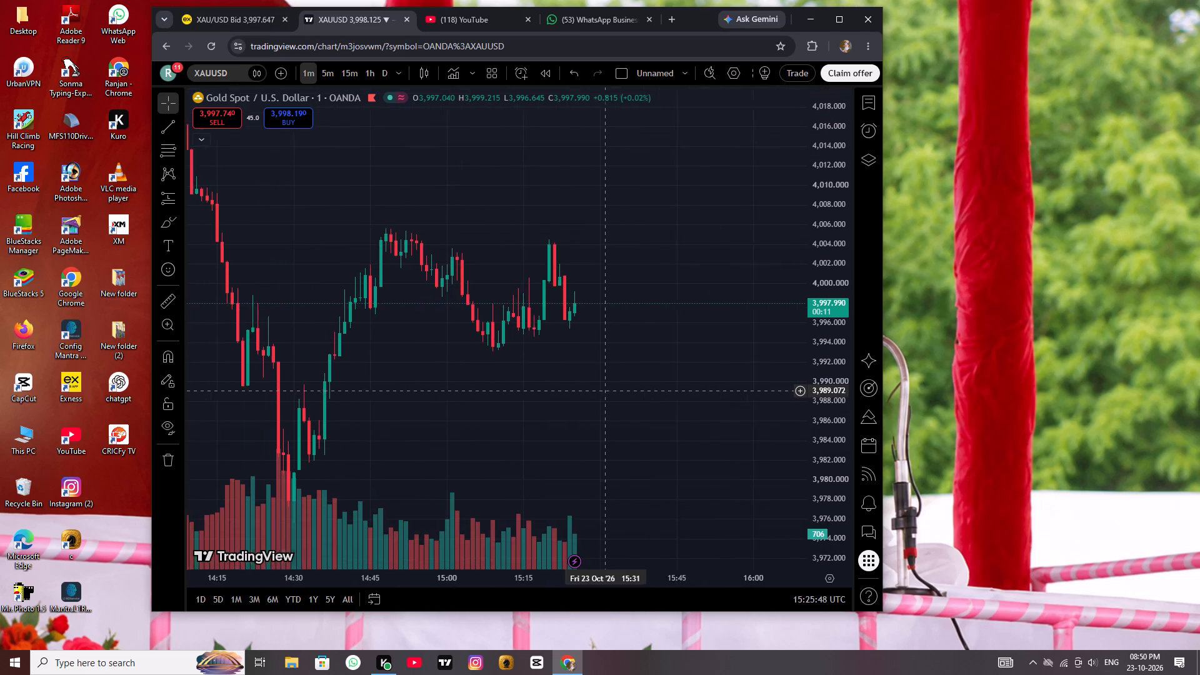
pyautogui.moveTo(610, 391); pyautogui.dragTo(669, 389)
pyautogui.scroll(3, 669, 389)
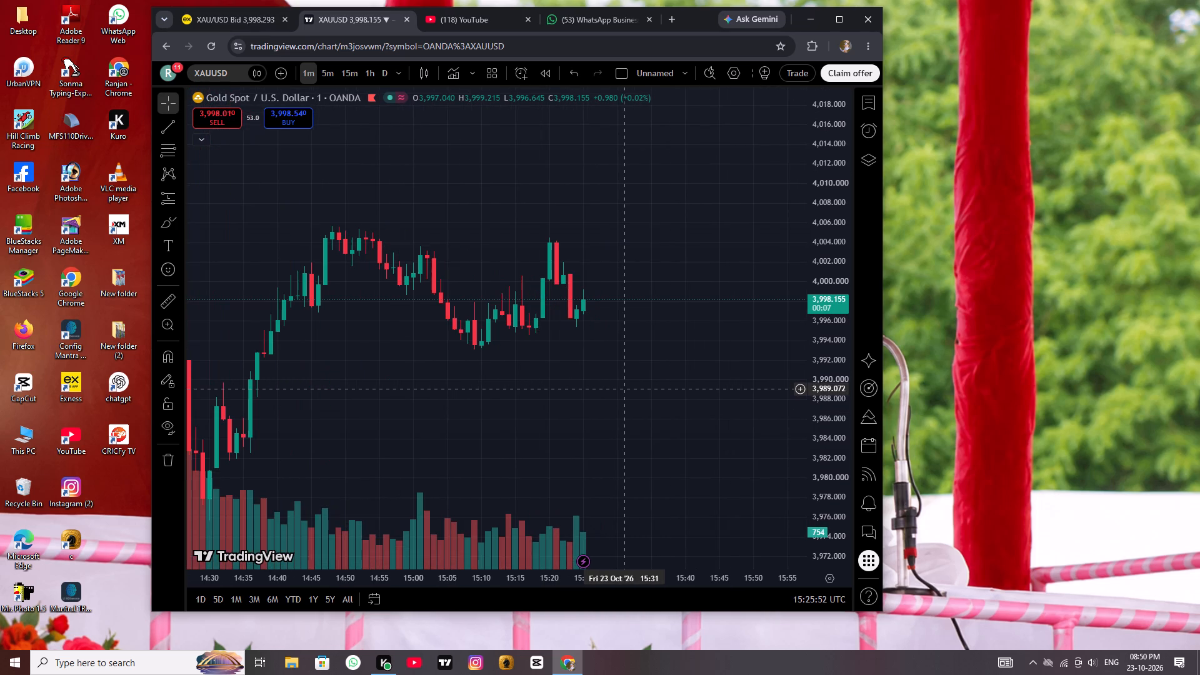
pyautogui.moveTo(669, 389); pyautogui.dragTo(671, 392)
pyautogui.scroll(1, 669, 389)
pyautogui.scroll(-3, 670, 389)
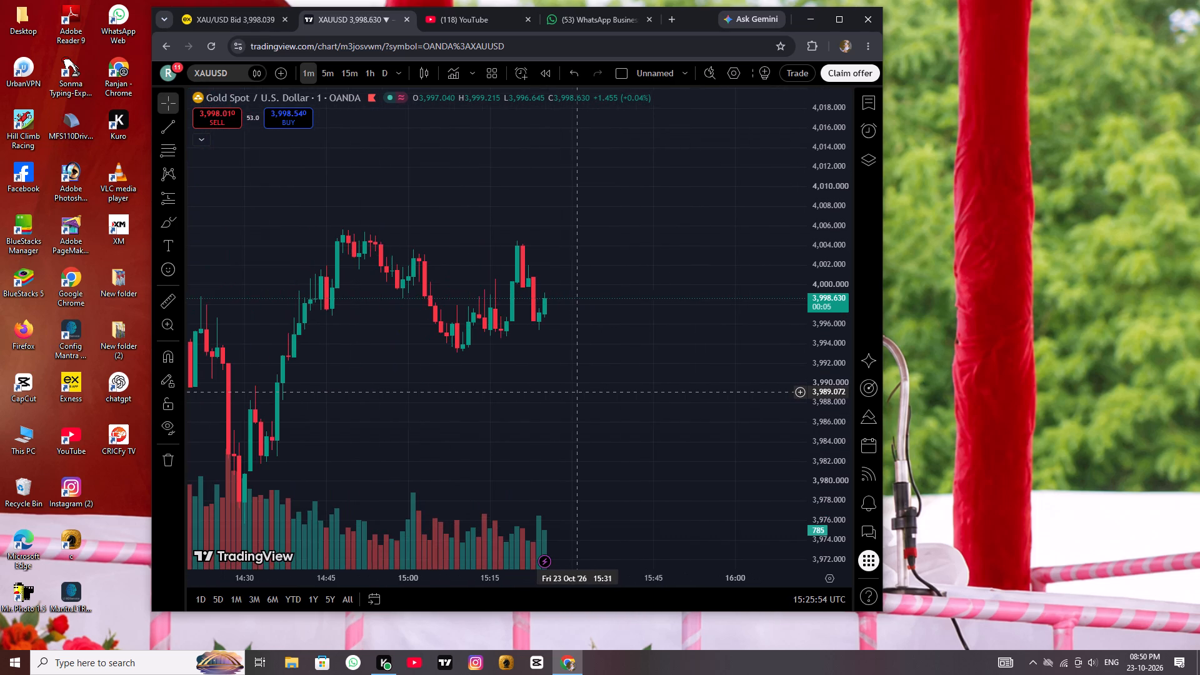
pyautogui.moveTo(671, 392); pyautogui.dragTo(794, 397)
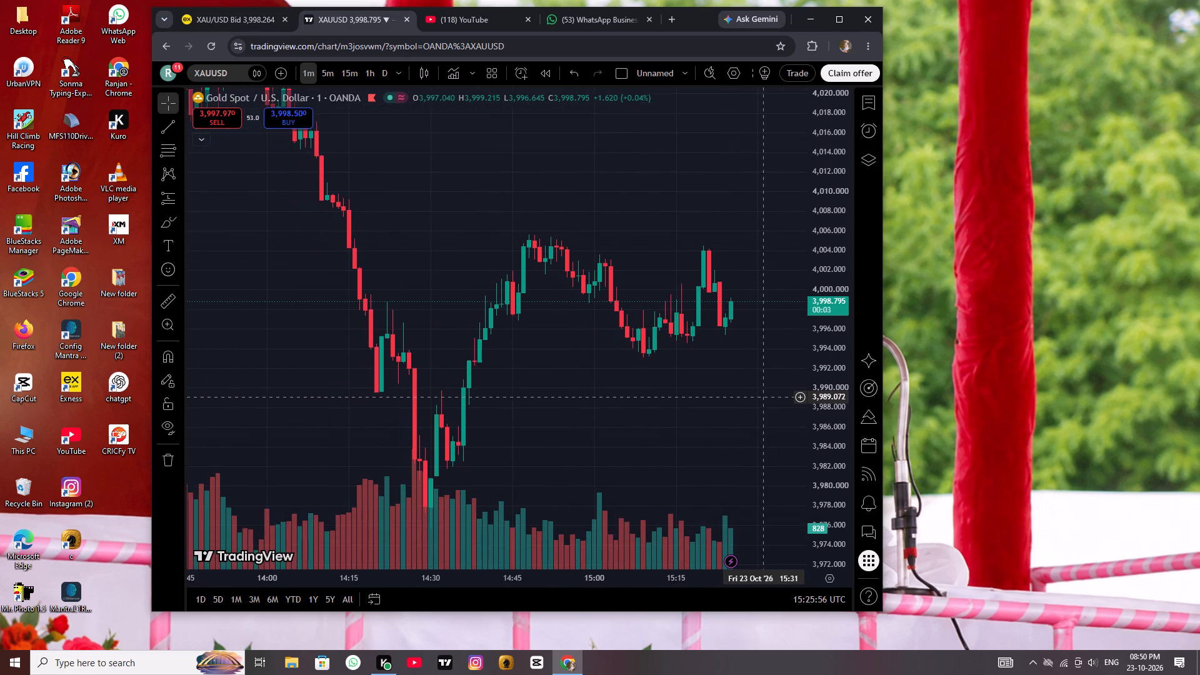
pyautogui.moveTo(794, 397); pyautogui.dragTo(649, 419)
pyautogui.scroll(2, 644, 392)
pyautogui.scroll(-1, 645, 398)
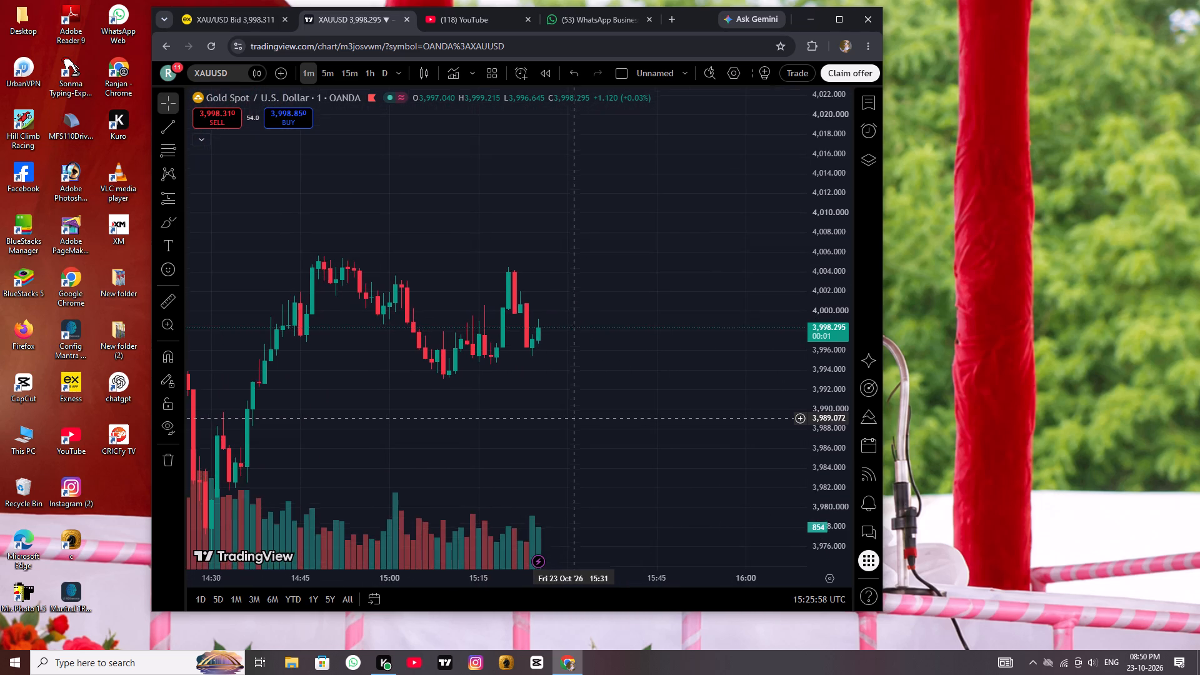
pyautogui.moveTo(649, 419); pyautogui.dragTo(591, 309)
pyautogui.scroll(-1, 649, 422)
pyautogui.scroll(-2, 591, 309)
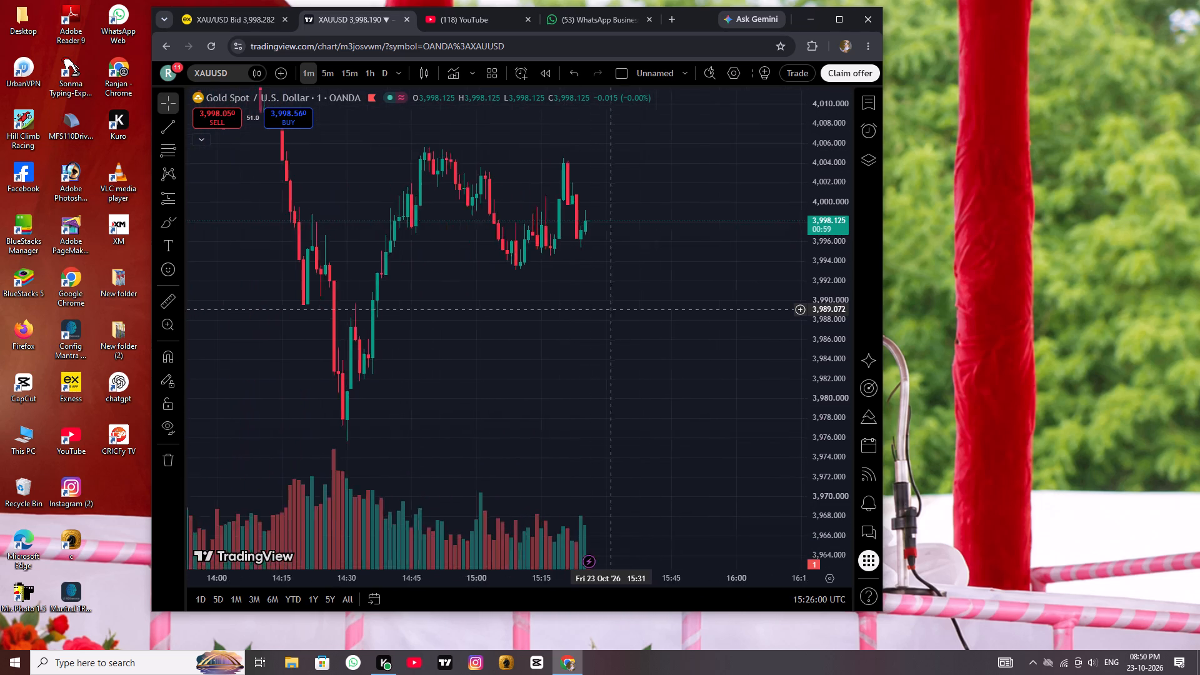
pyautogui.scroll(-1, 591, 309)
pyautogui.moveTo(591, 309); pyautogui.dragTo(122, 351)
pyautogui.scroll(-2, 595, 461)
pyautogui.scroll(-1, 541, 400)
pyautogui.scroll(-1, 107, 321)
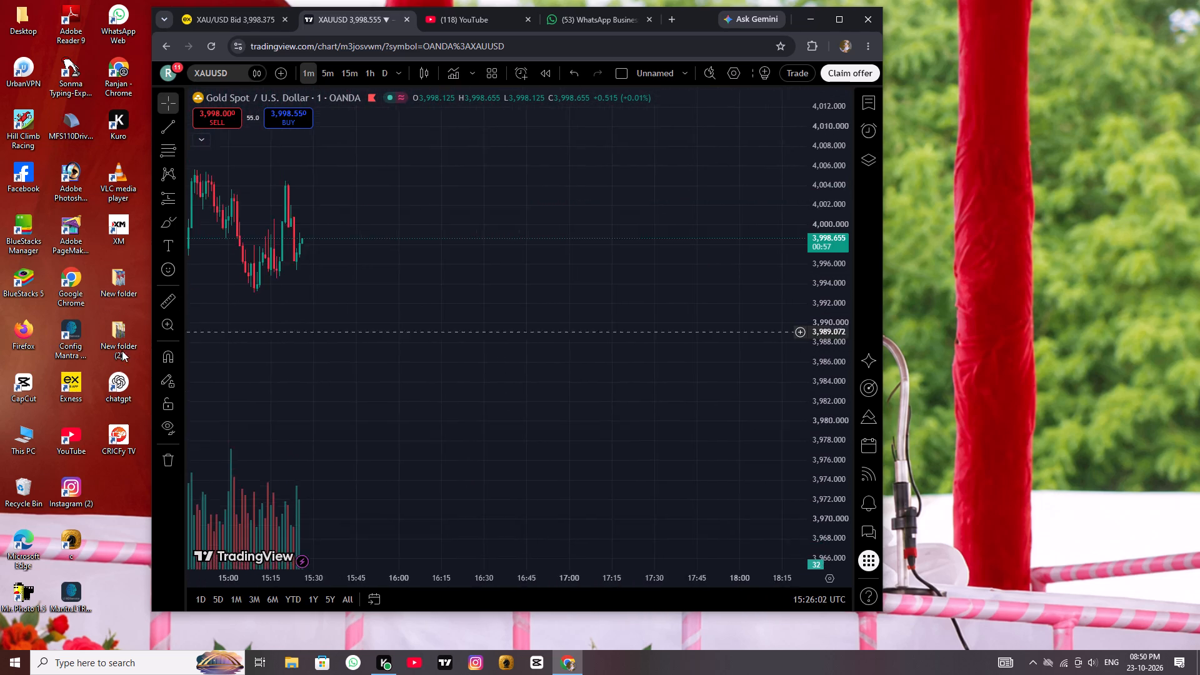
pyautogui.moveTo(122, 351); pyautogui.dragTo(471, 364)
pyautogui.scroll(-2, 259, 391)
pyautogui.scroll(1, 488, 392)
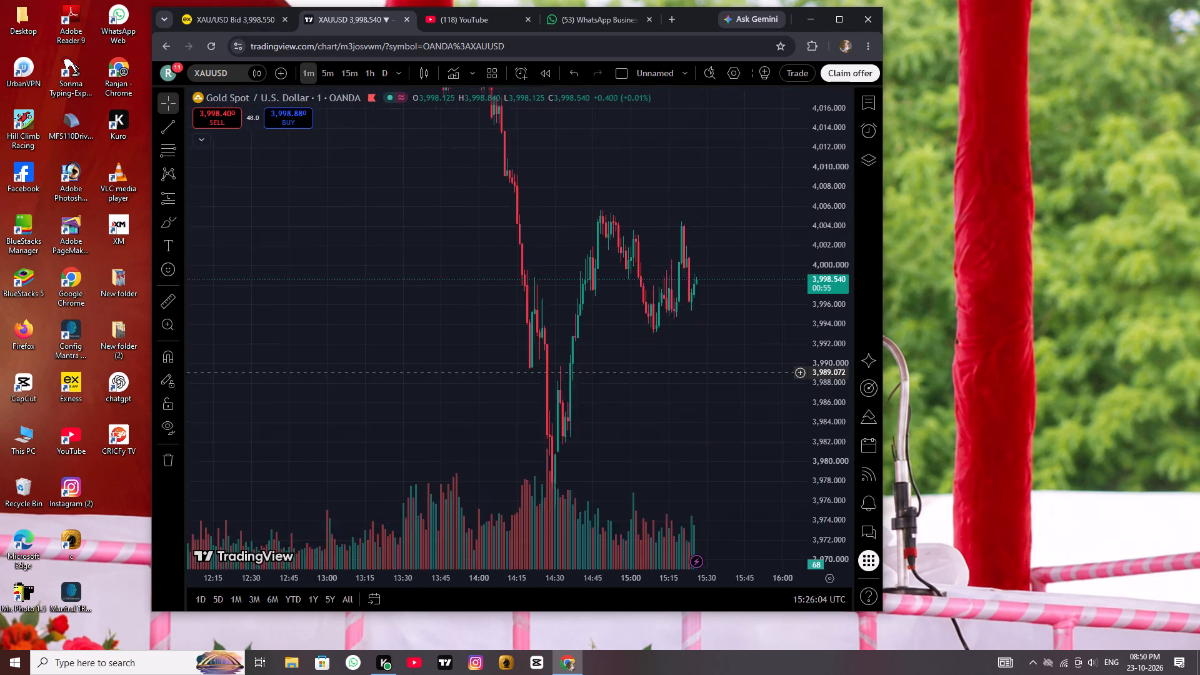
pyautogui.scroll(2, 471, 364)
pyautogui.moveTo(471, 364); pyautogui.dragTo(356, 359)
pyautogui.scroll(1, 437, 318)
pyautogui.scroll(1, 333, 302)
pyautogui.scroll(2, 356, 359)
pyautogui.moveTo(356, 359); pyautogui.dragTo(396, 392)
pyautogui.scroll(1, 356, 359)
pyautogui.scroll(-1, 356, 359)
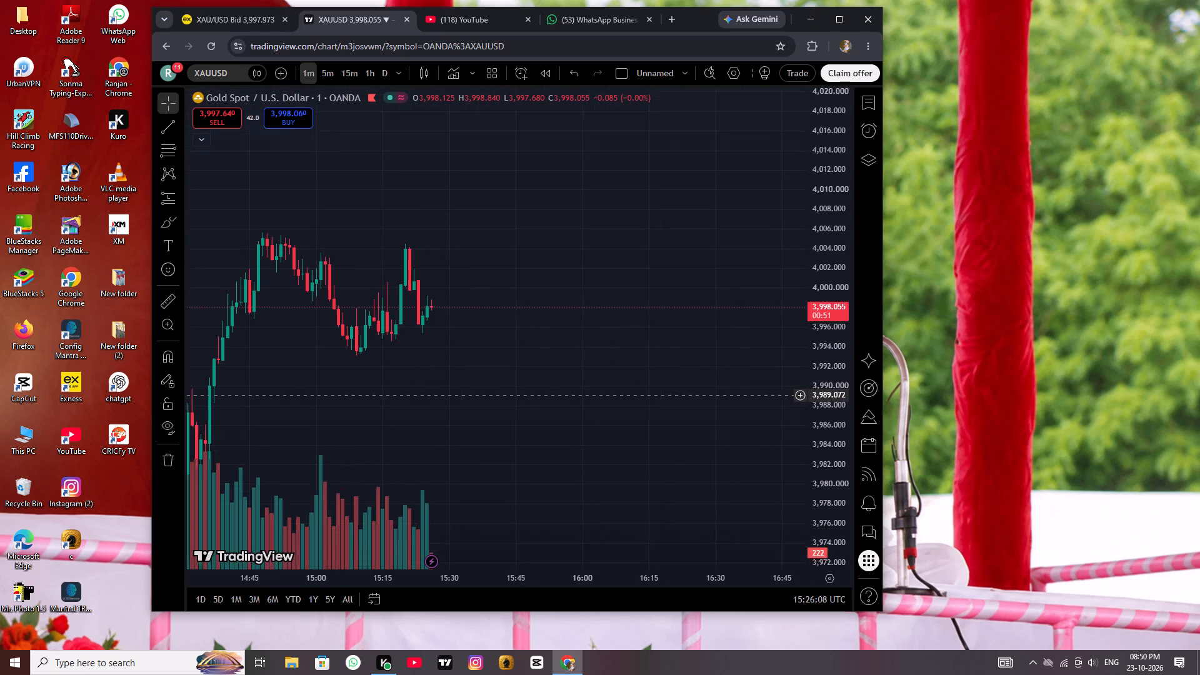
pyautogui.moveTo(396, 392); pyautogui.dragTo(474, 362)
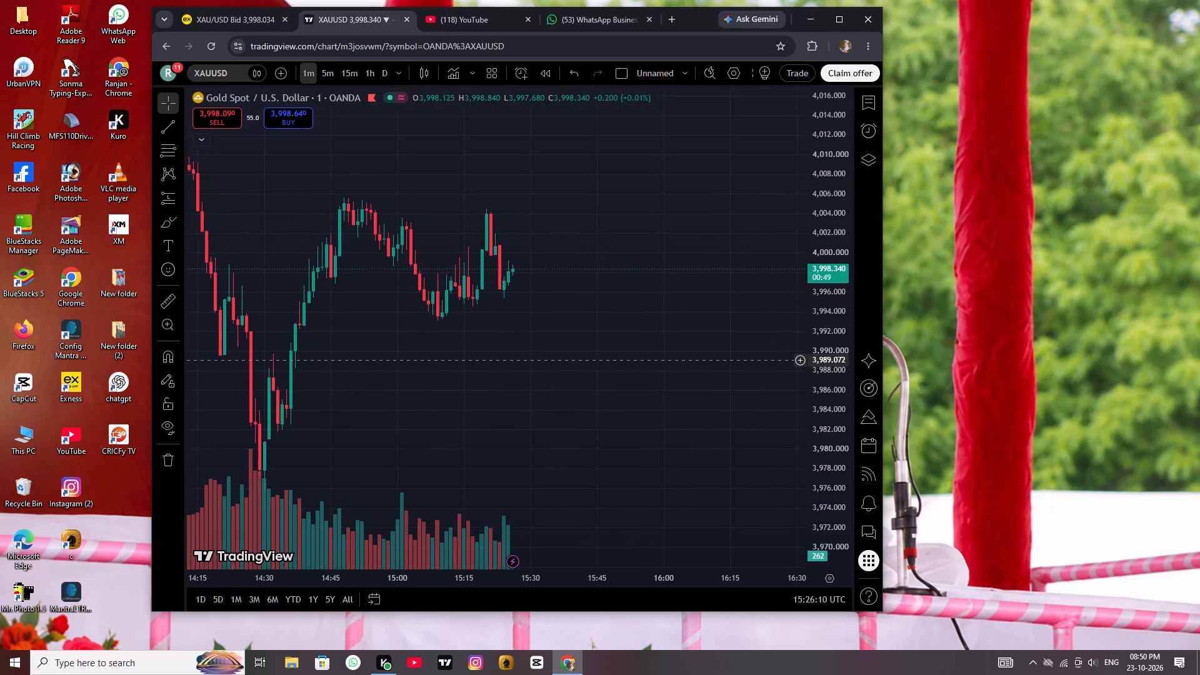
pyautogui.moveTo(474, 362); pyautogui.dragTo(473, 362)
pyautogui.scroll(-3, 474, 362)
pyautogui.click(473, 362)
pyautogui.scroll(2, 472, 362)
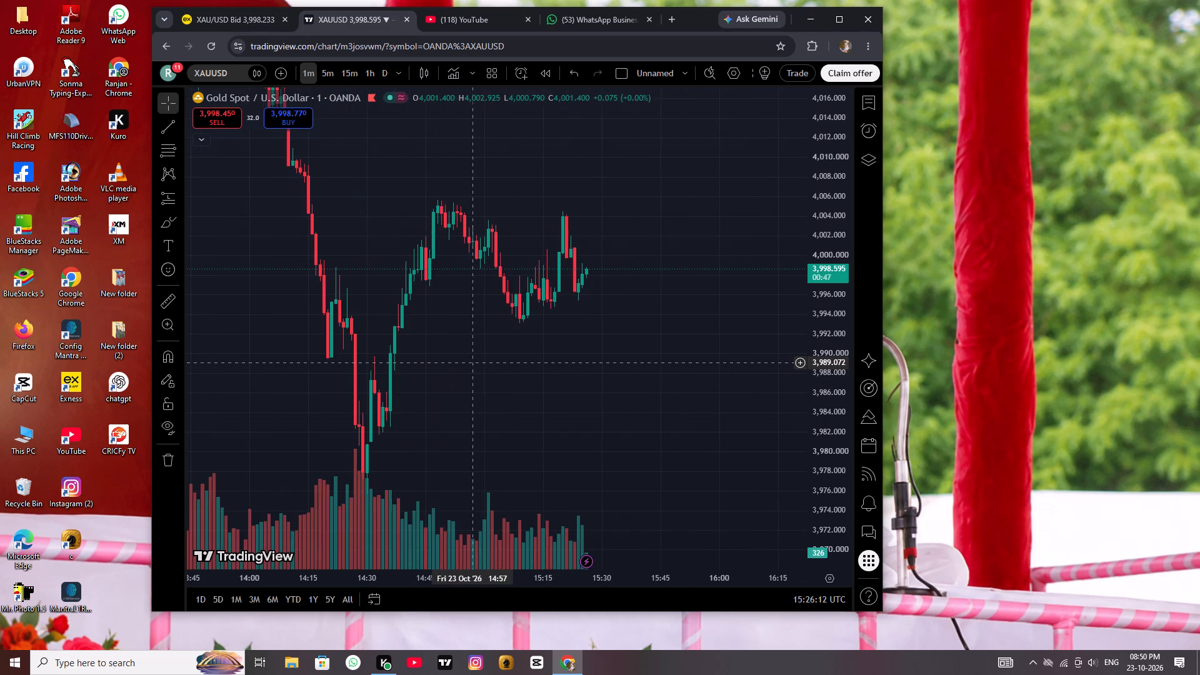
pyautogui.scroll(4, 472, 361)
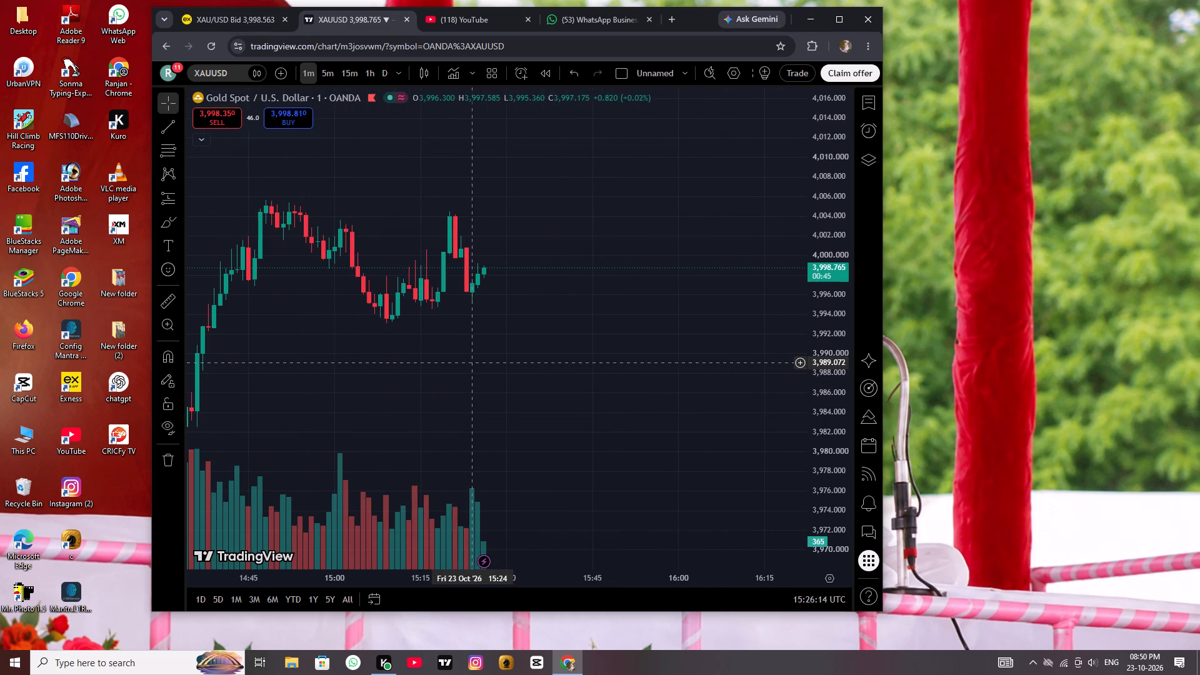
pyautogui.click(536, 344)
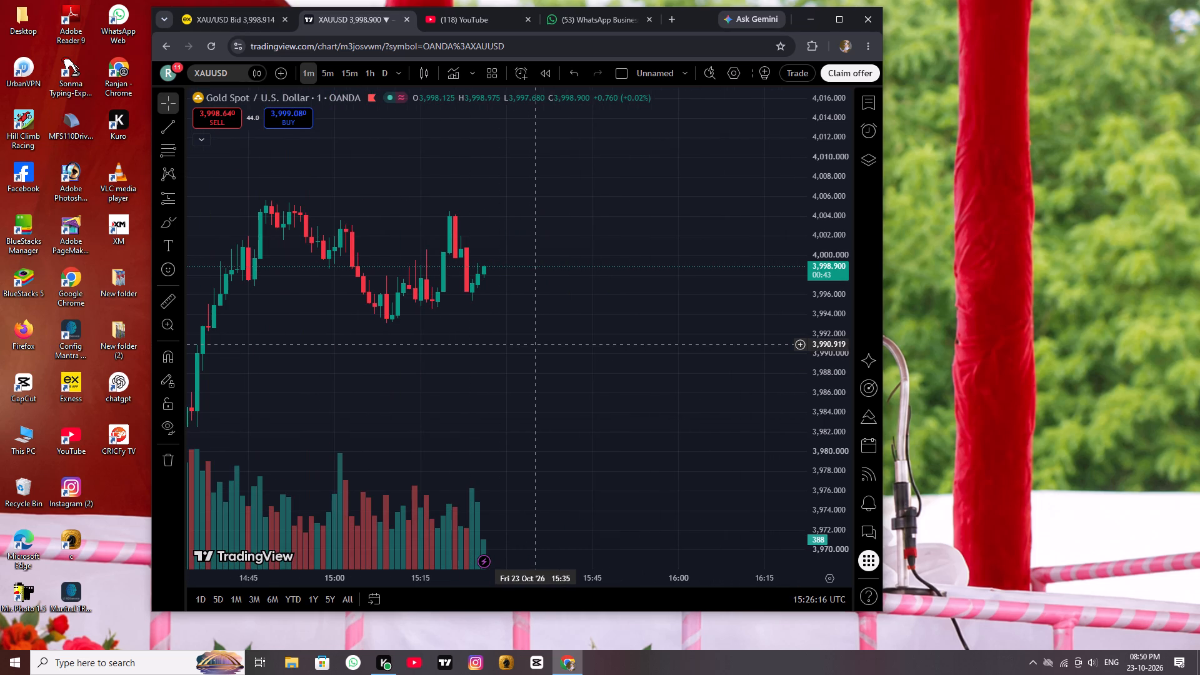
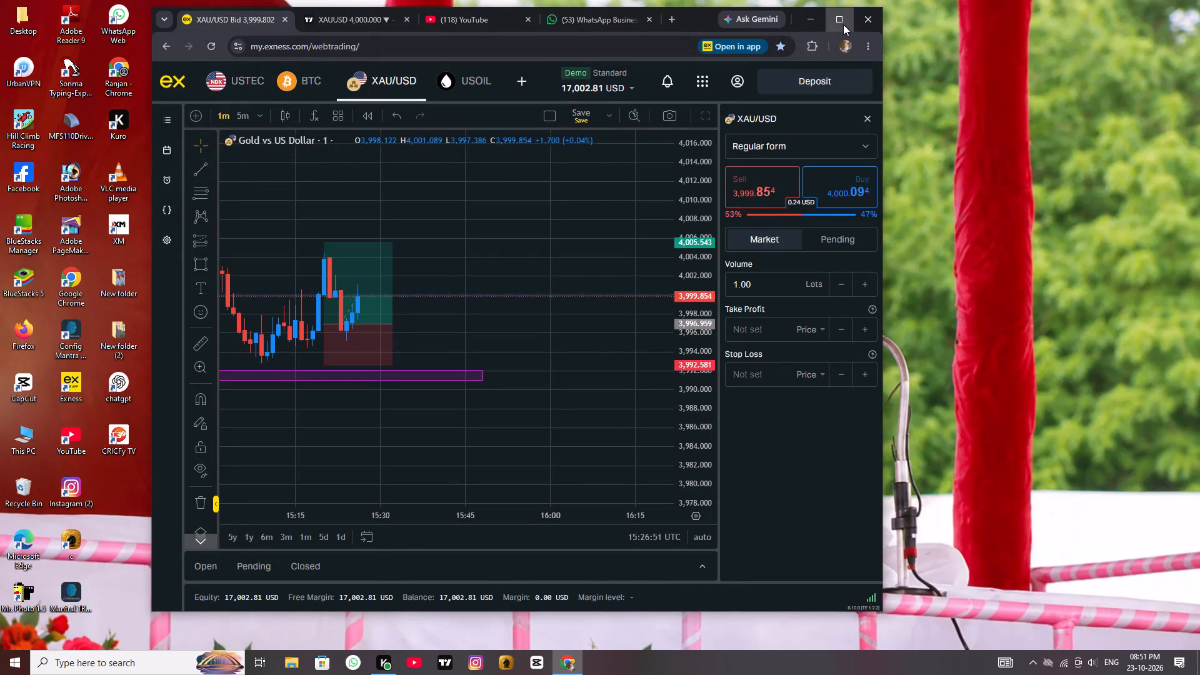
# Switch to YouTube and bring up the list of recent searches.
pyautogui.click(397, 17)
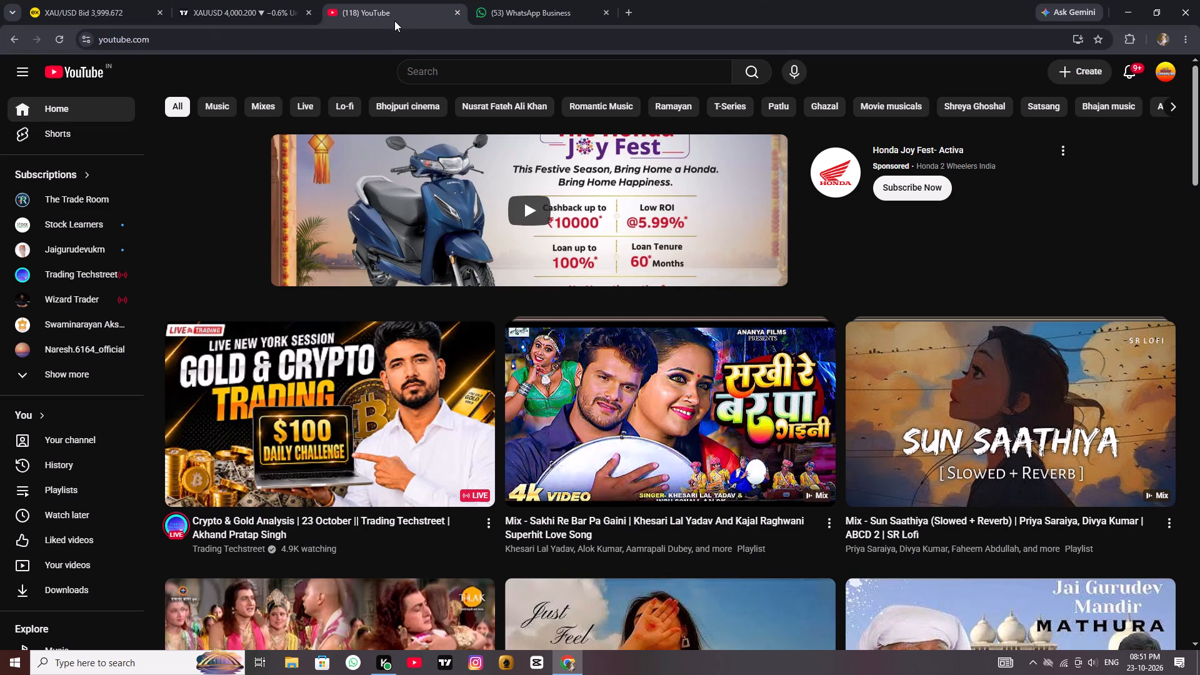
pyautogui.click(472, 67)
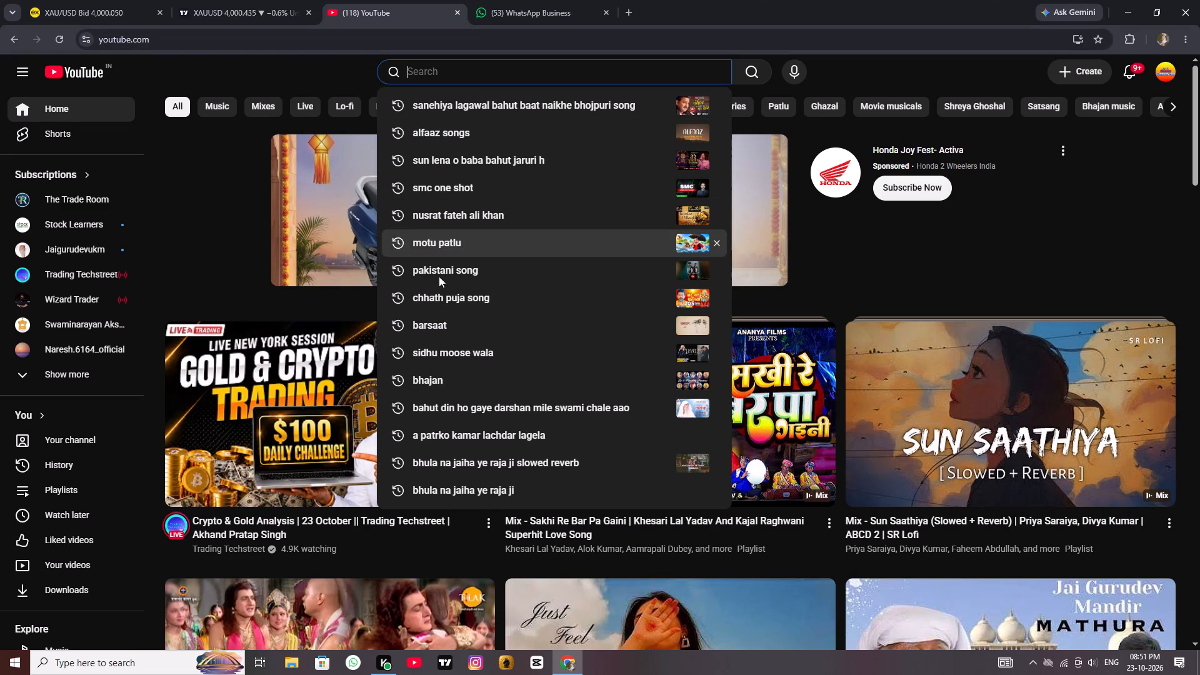
# Open the YouTube watch history and look through the recently watched songs and the SMC trading course.
pyautogui.click(66, 459)
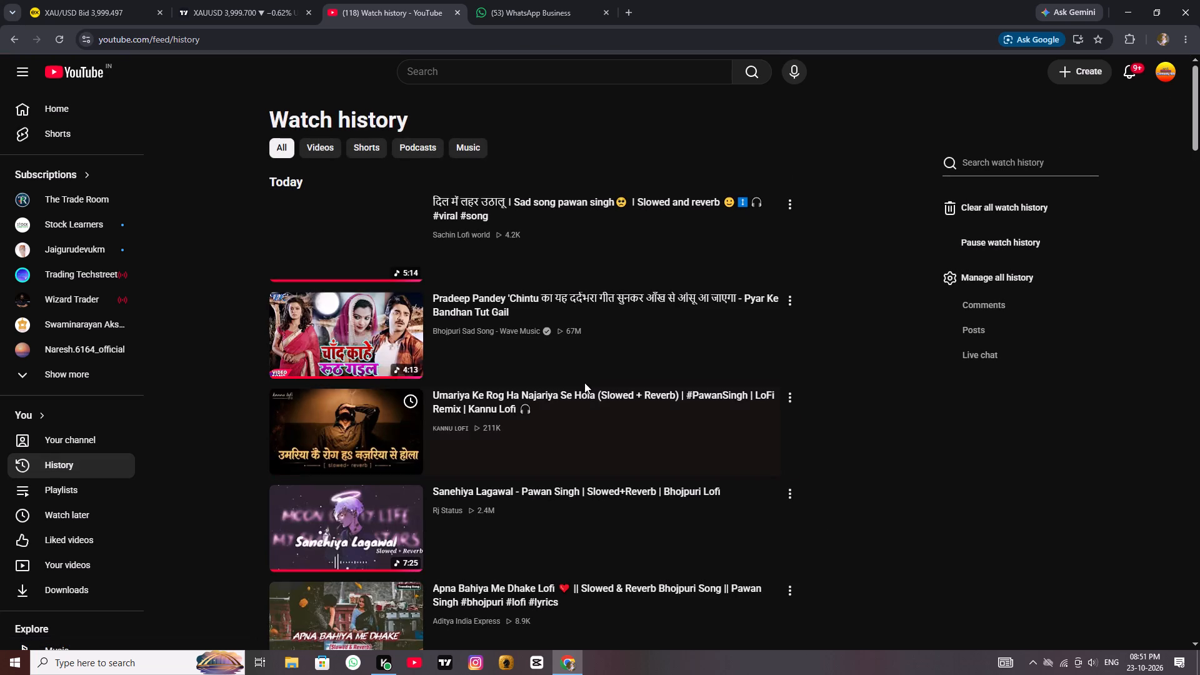
pyautogui.scroll(-4, 568, 370)
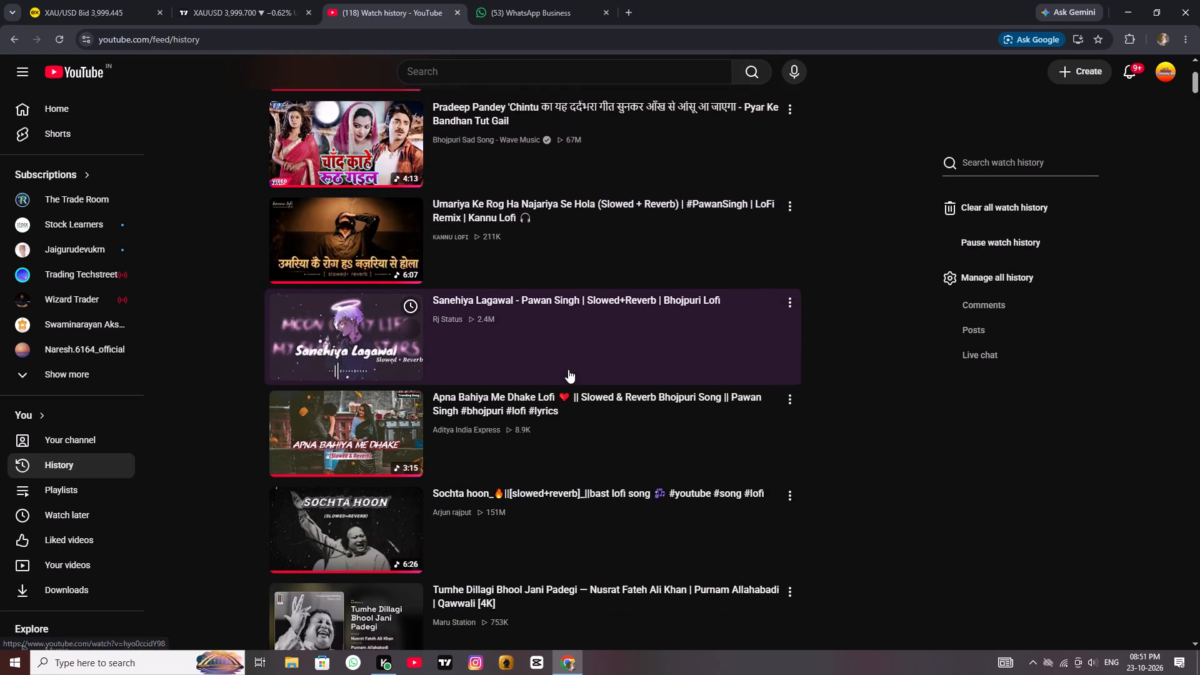
pyautogui.scroll(-5, 568, 369)
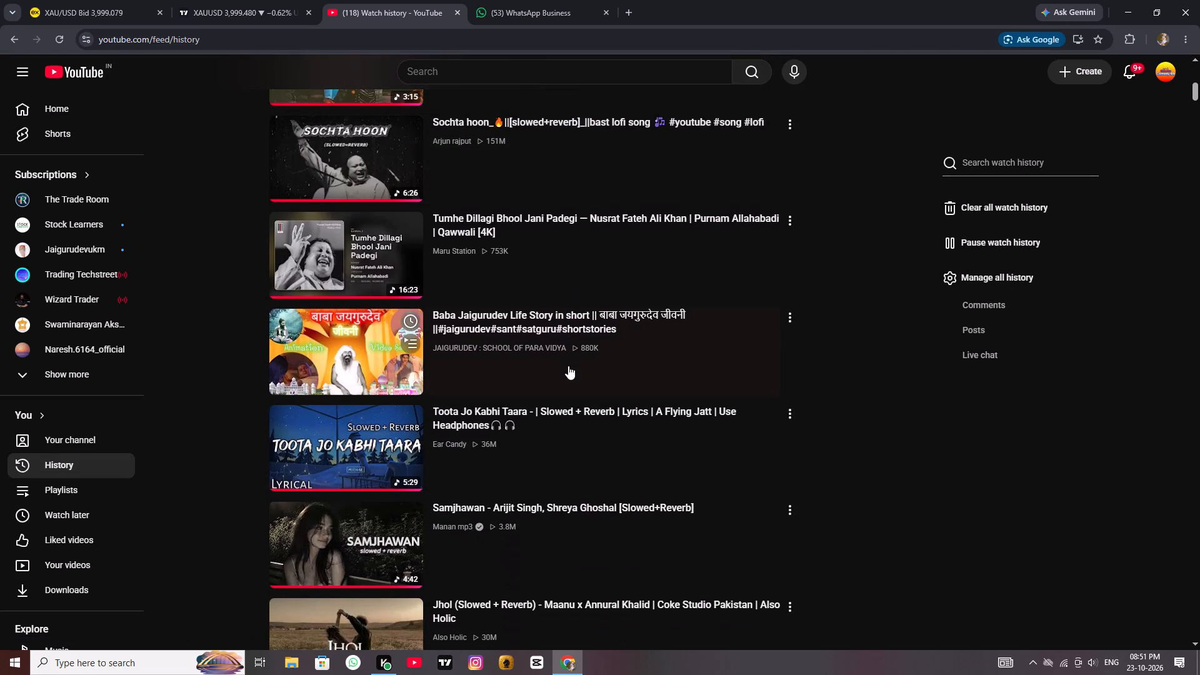
pyautogui.scroll(-7, 568, 366)
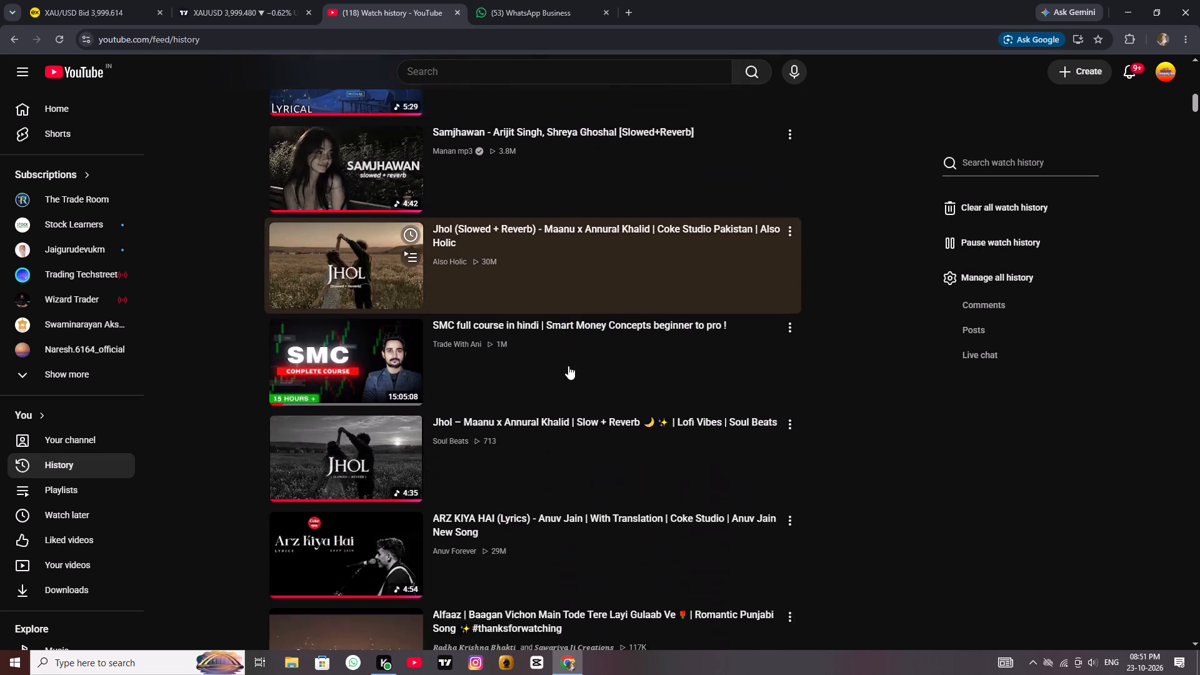
pyautogui.scroll(-2, 568, 366)
pyautogui.scroll(2, 568, 366)
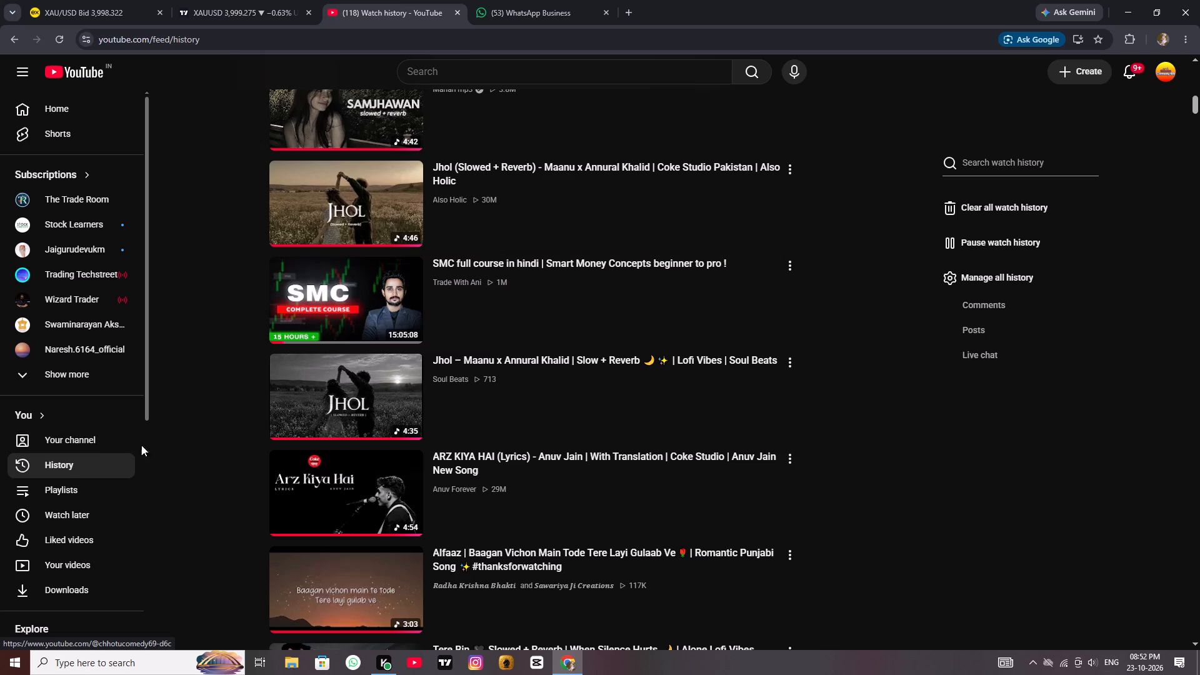
# Switch to the Exness XAU/USD chart and examine the latest one-minute candles around the long position drawing and purple zone.
pyautogui.click(76, 0)
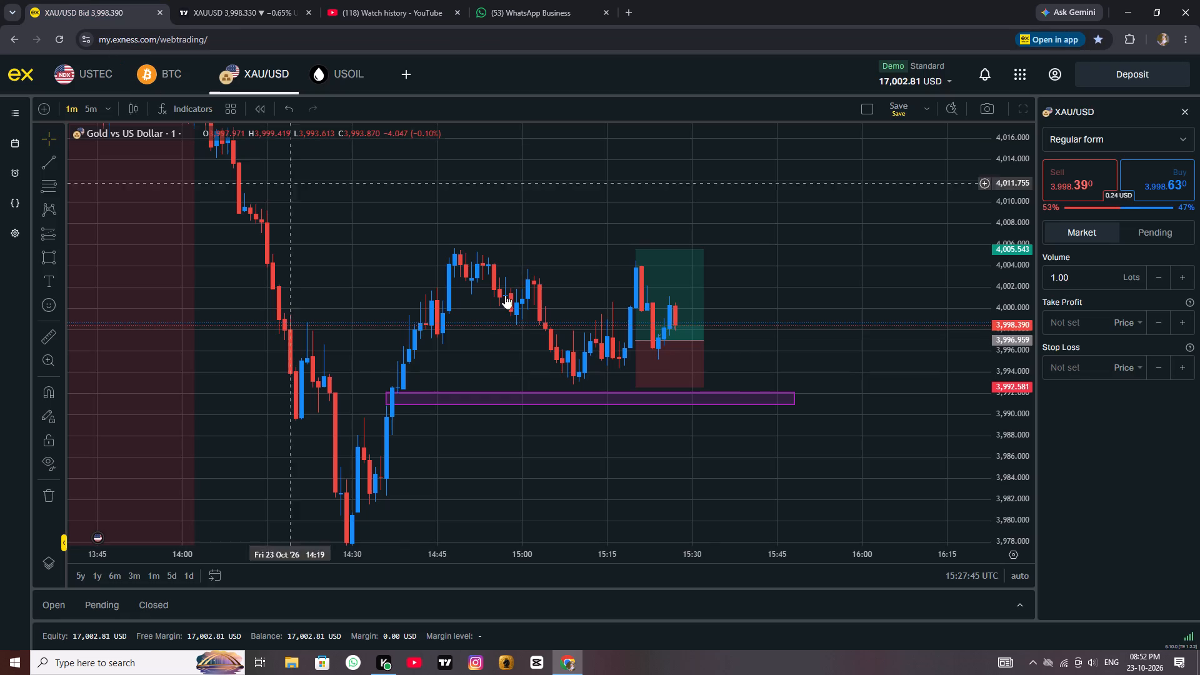
pyautogui.scroll(3, 787, 313)
pyautogui.scroll(-2, 787, 313)
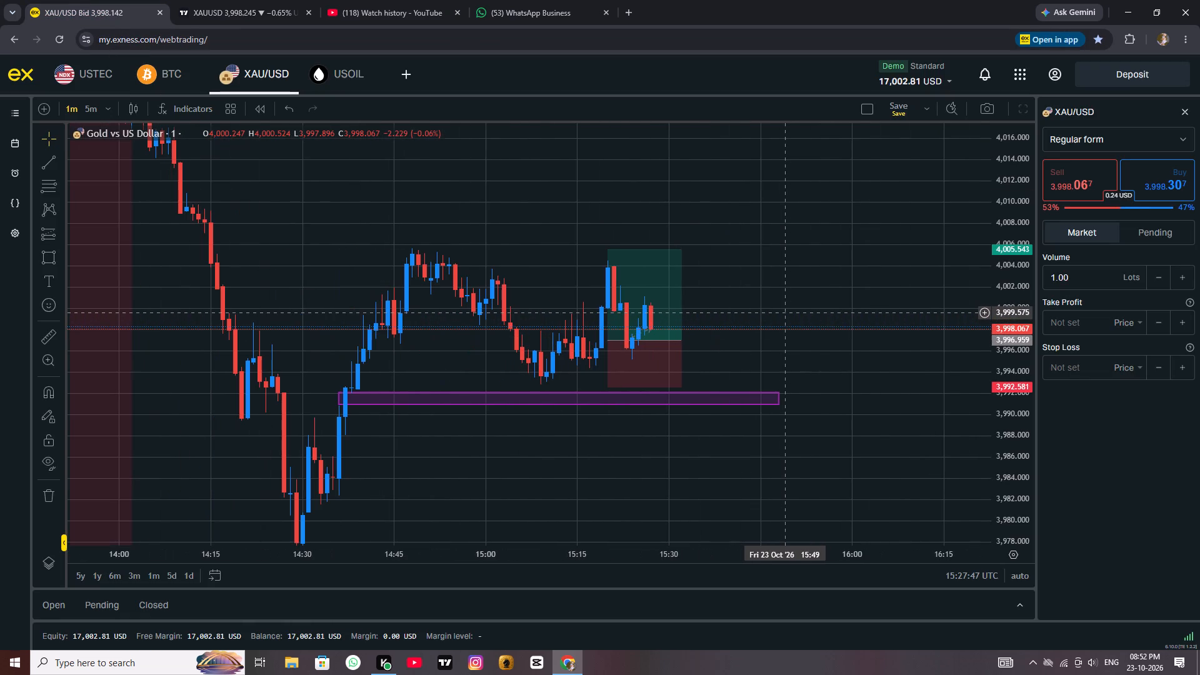
pyautogui.moveTo(779, 312); pyautogui.dragTo(591, 339)
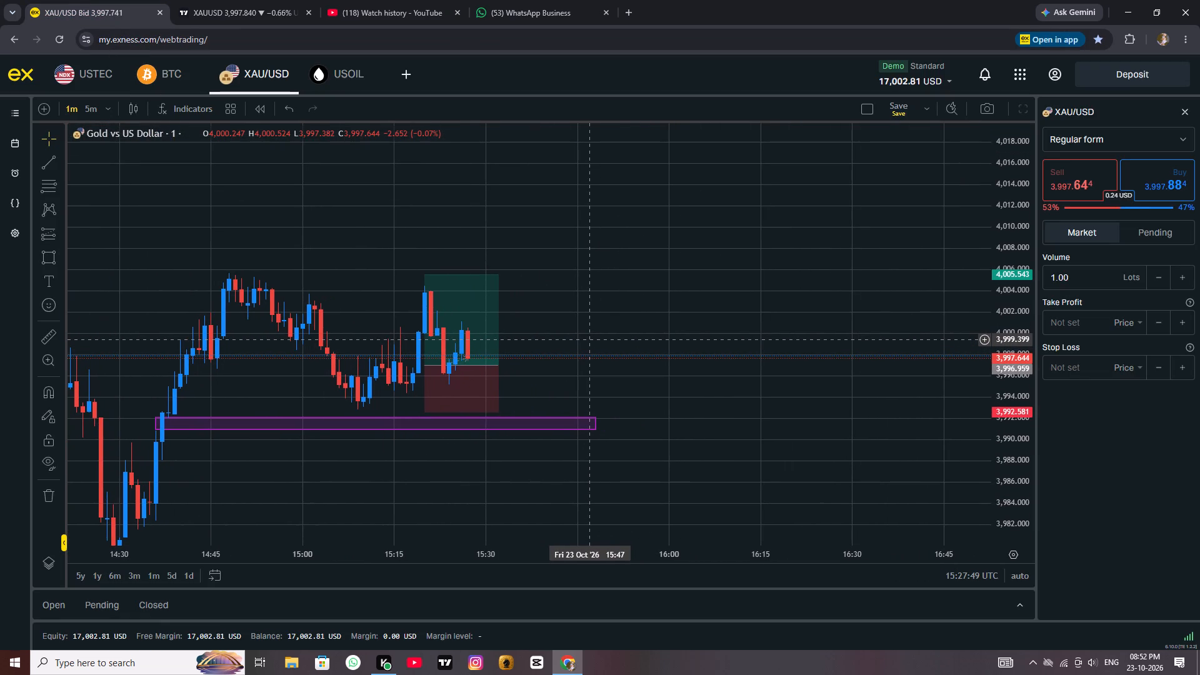
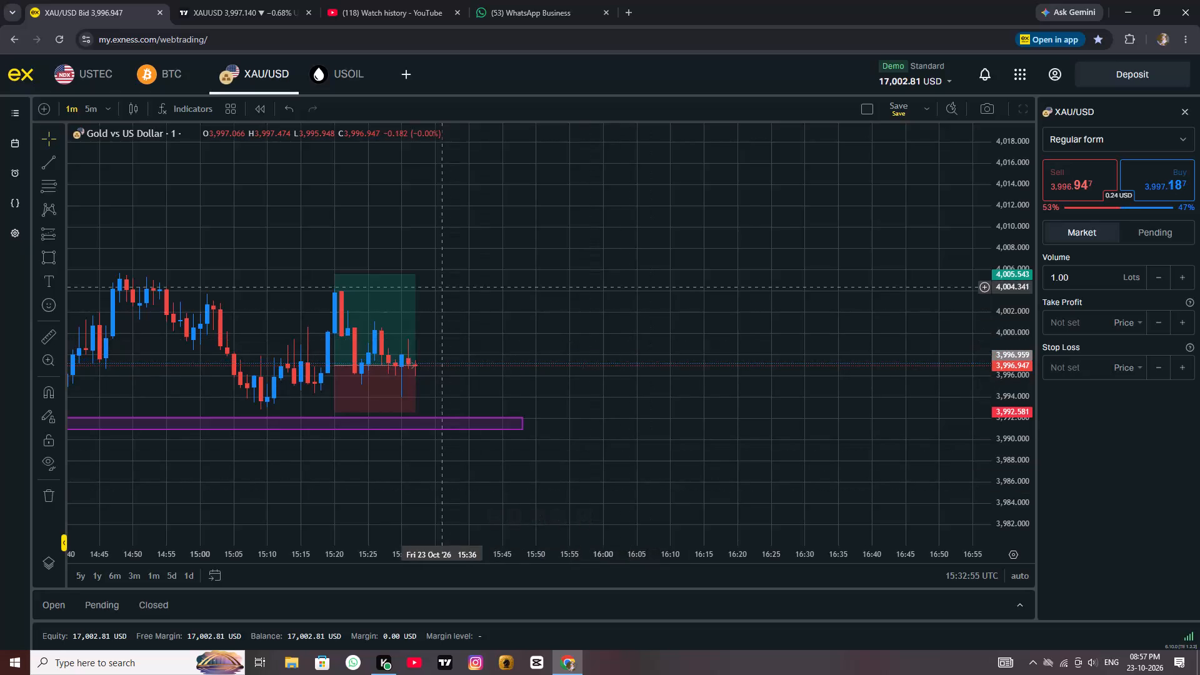
# Switch to the USTEC five-minute chart and examine today's swings and the latest candles.
pyautogui.scroll(1, 439, 282)
pyautogui.click(102, 83)
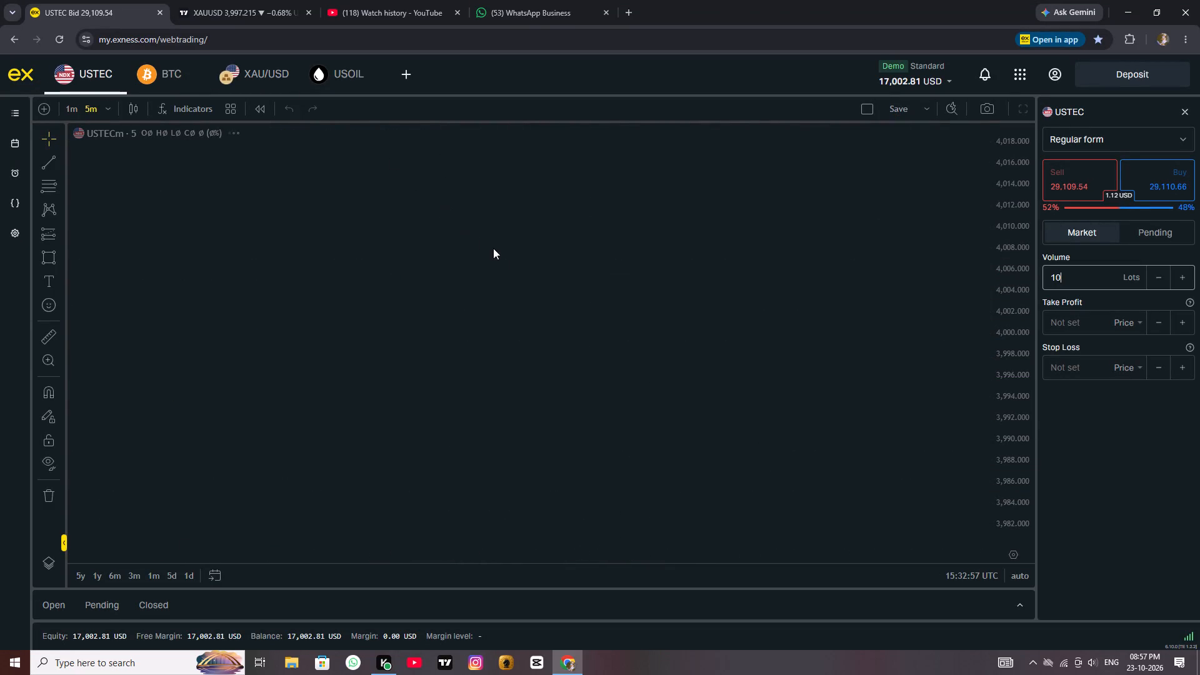
pyautogui.scroll(-3, 806, 287)
pyautogui.moveTo(743, 262); pyautogui.dragTo(300, 262)
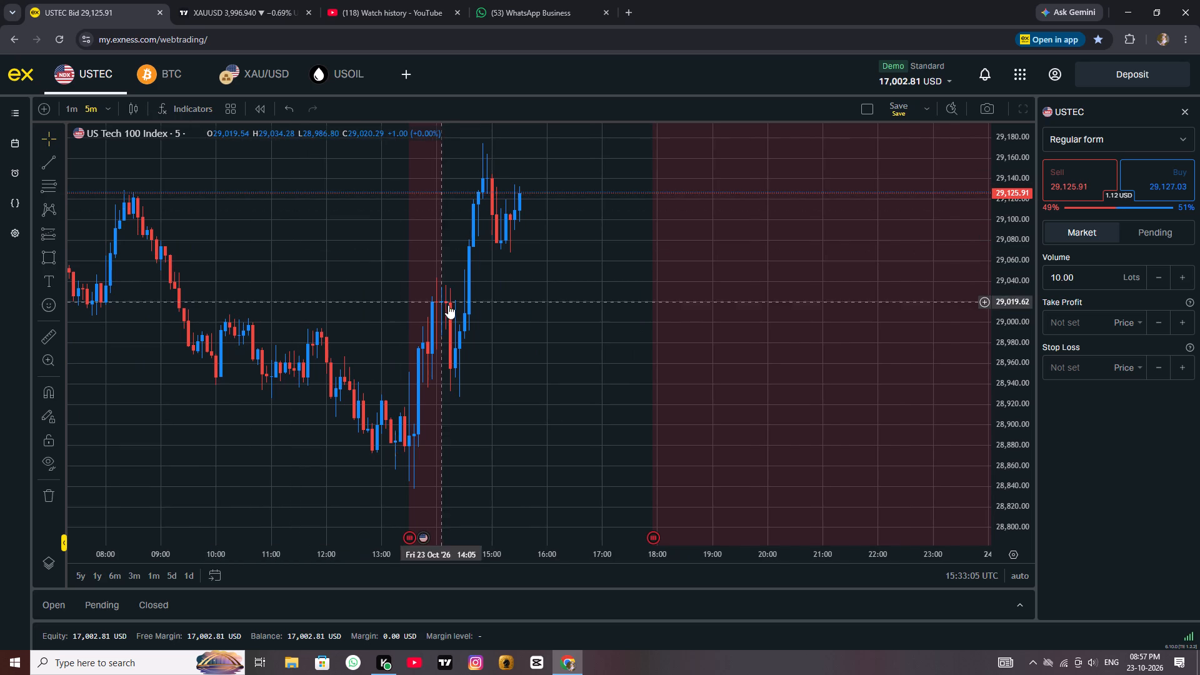
pyautogui.scroll(-3, 448, 305)
pyautogui.scroll(-2, 541, 326)
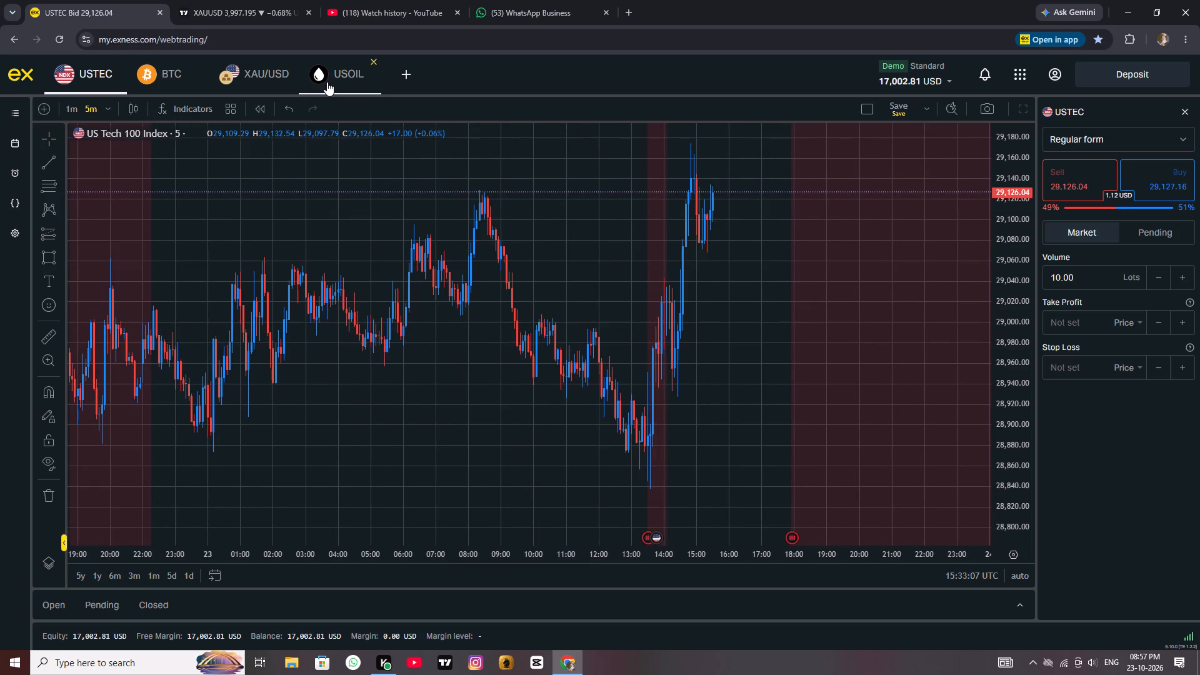
# Switch to the USOIL five-minute chart and examine the 23 October price swings up to the latest candles.
pyautogui.click(327, 82)
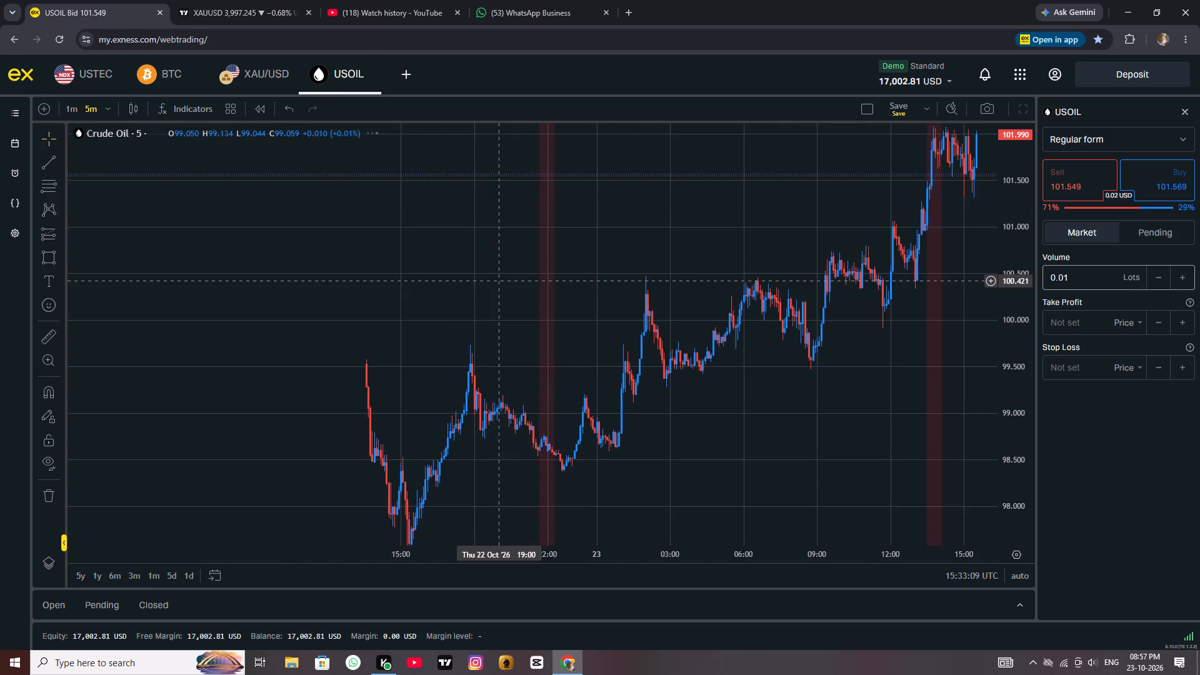
pyautogui.moveTo(760, 255); pyautogui.dragTo(205, 297)
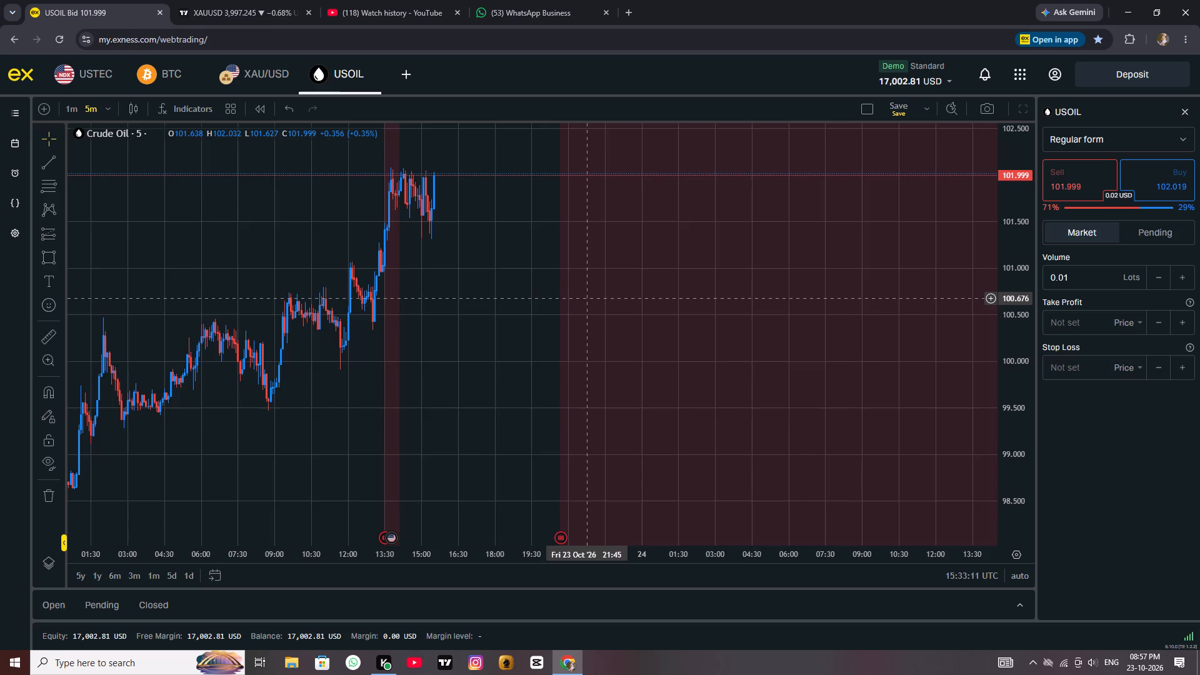
pyautogui.scroll(3, 587, 298)
pyautogui.scroll(1, 510, 301)
pyautogui.scroll(1, 832, 288)
pyautogui.scroll(-4, 832, 288)
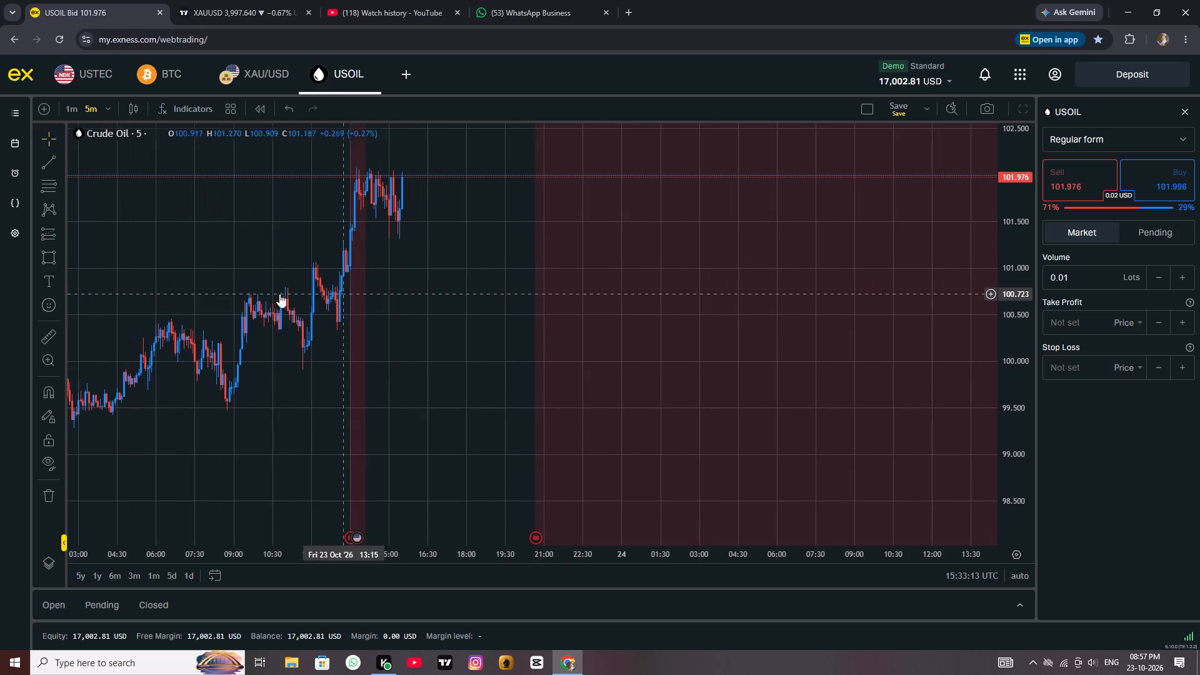
pyautogui.moveTo(189, 263); pyautogui.dragTo(421, 306)
pyautogui.scroll(1, 499, 278)
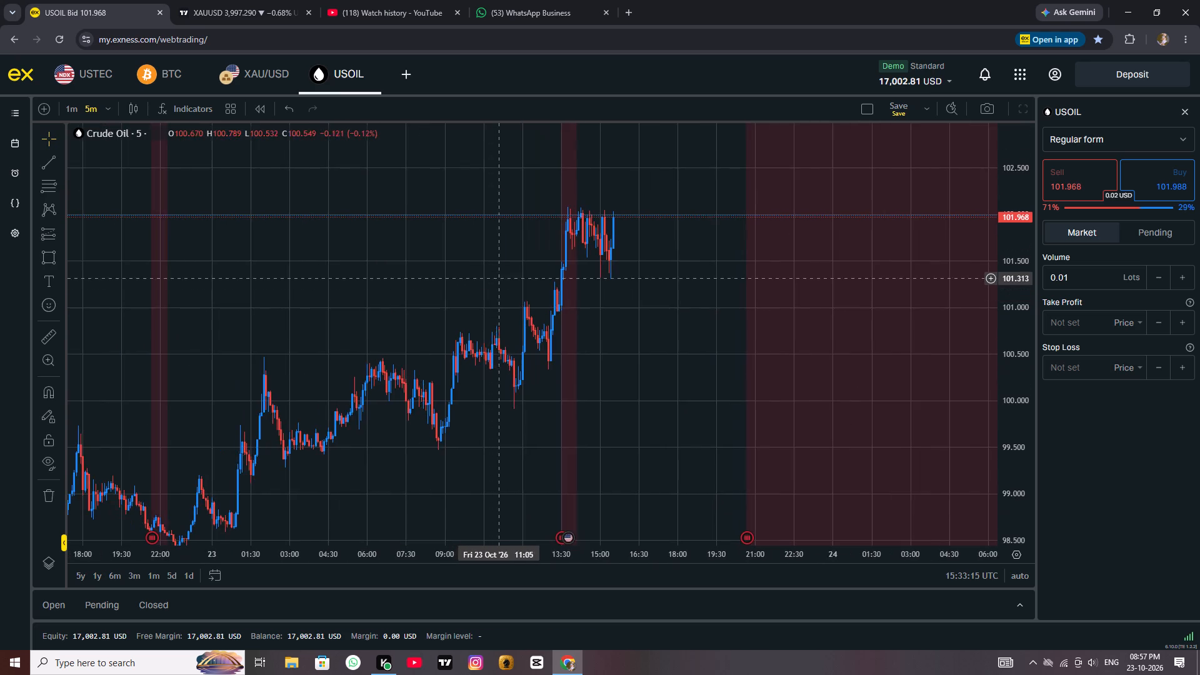
pyautogui.scroll(1, 499, 277)
pyautogui.scroll(-3, 499, 277)
pyautogui.scroll(-3, 652, 334)
pyautogui.moveTo(735, 400); pyautogui.dragTo(656, 322)
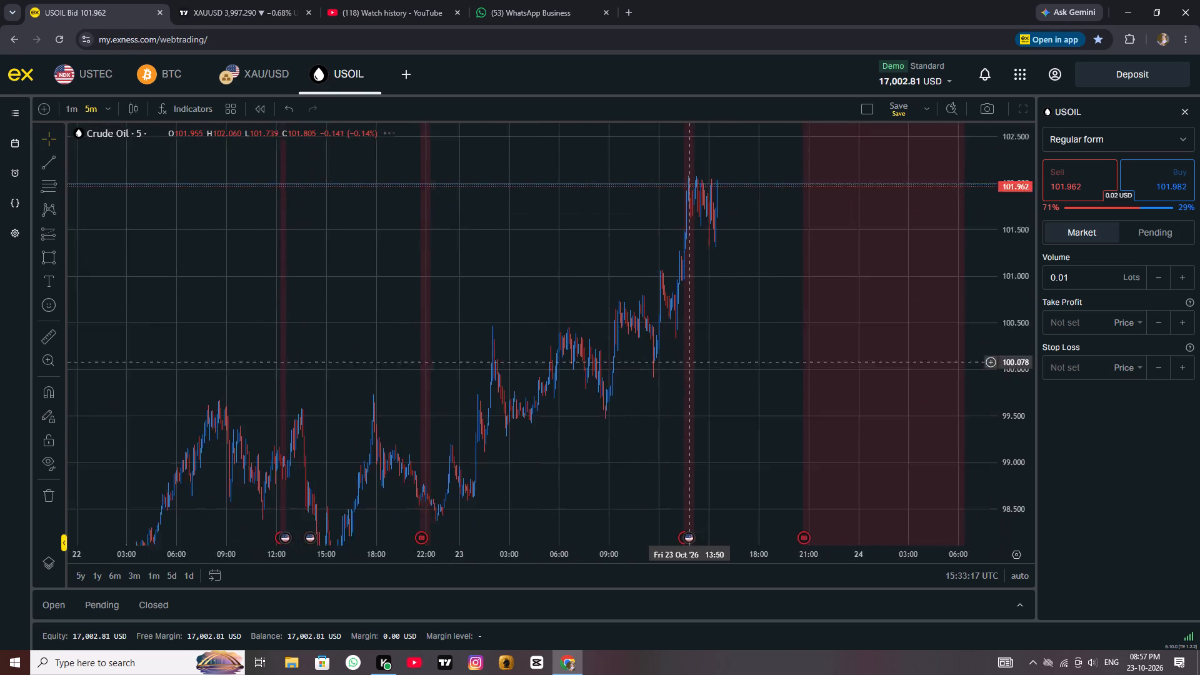
pyautogui.moveTo(656, 322); pyautogui.dragTo(607, 261)
pyautogui.moveTo(645, 269); pyautogui.dragTo(520, 364)
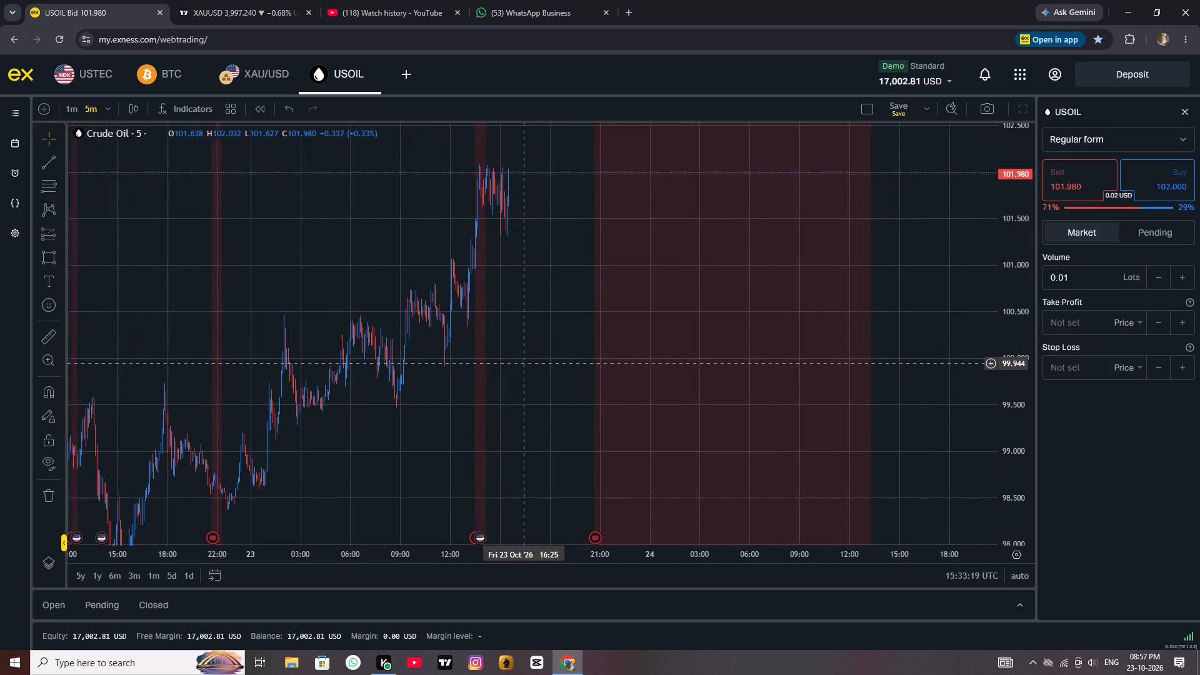
pyautogui.moveTo(520, 364); pyautogui.dragTo(500, 336)
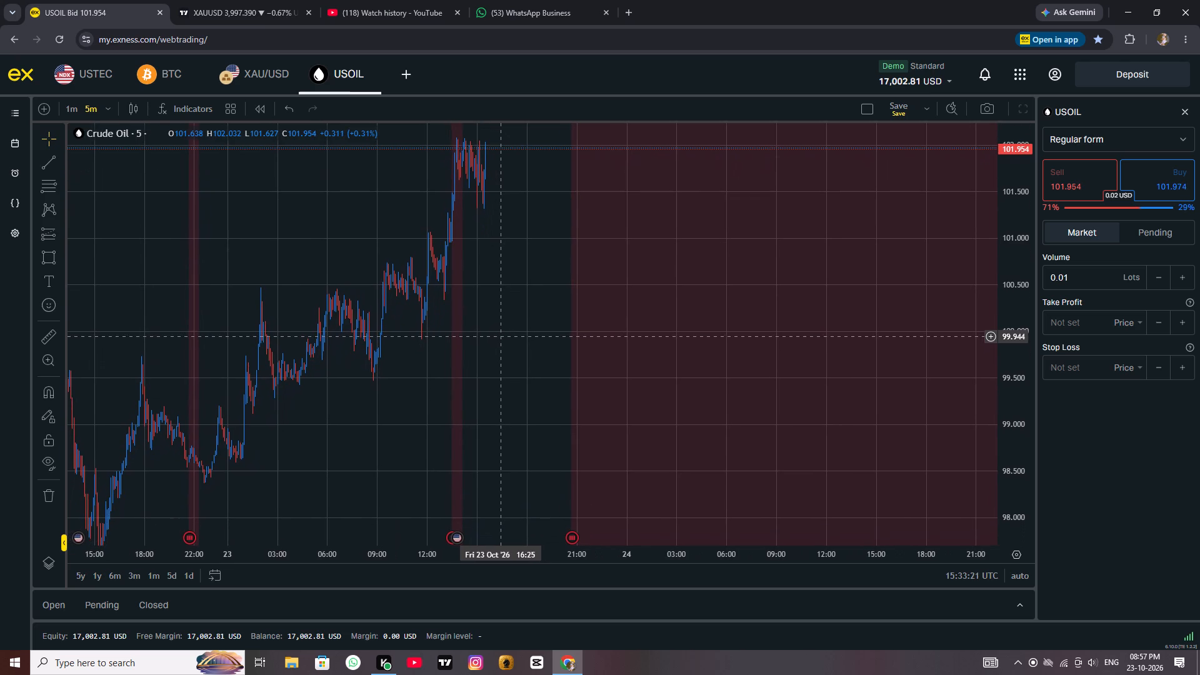
pyautogui.moveTo(500, 336); pyautogui.dragTo(491, 336)
# Examine a wider stretch of USOIL five-minute history, comparing the 22 October swings with the 23 October move.
pyautogui.scroll(-4, 494, 304)
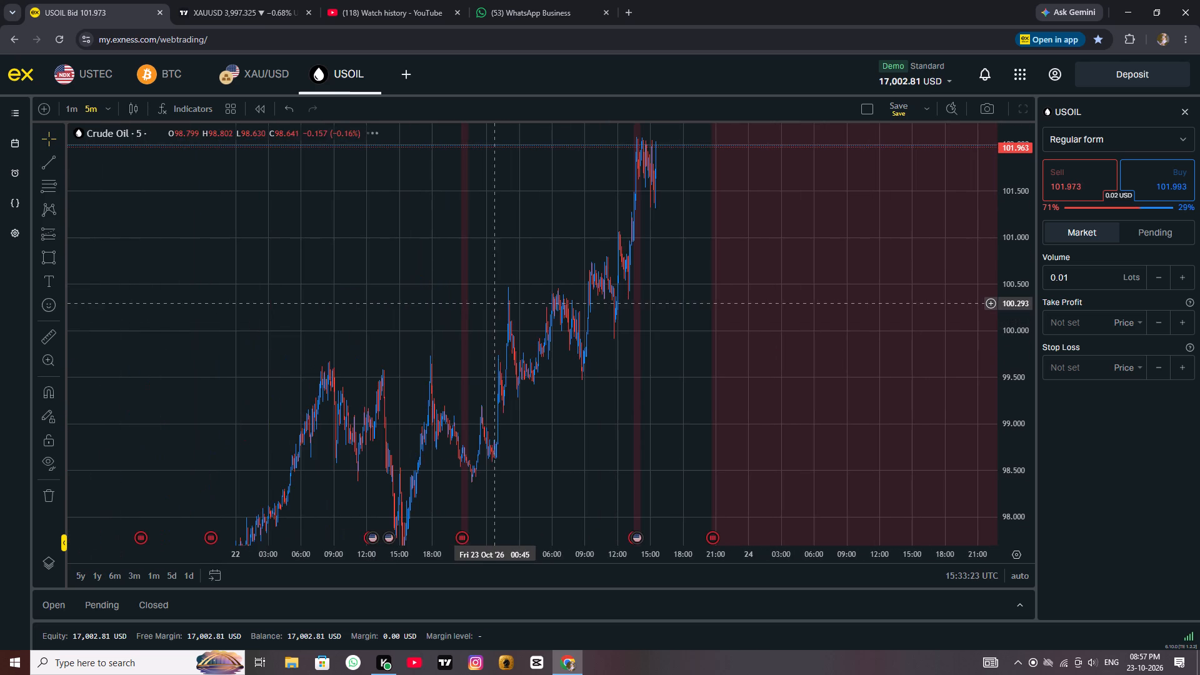
pyautogui.moveTo(546, 432); pyautogui.dragTo(541, 263)
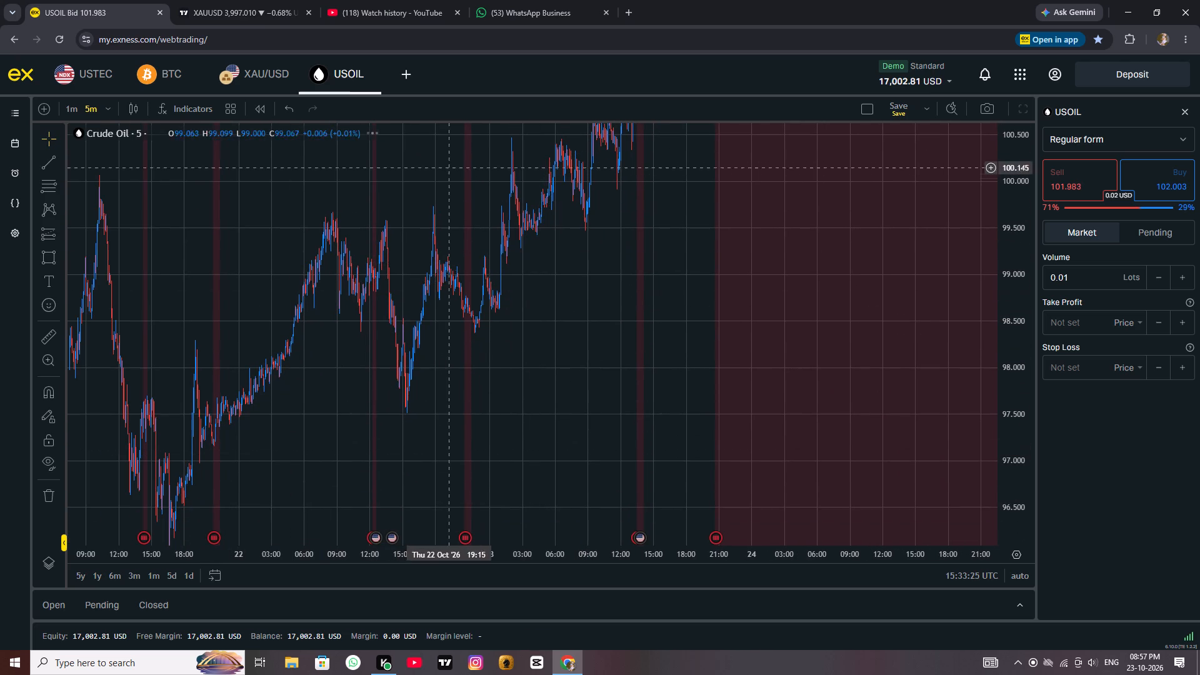
pyautogui.moveTo(557, 340); pyautogui.dragTo(456, 439)
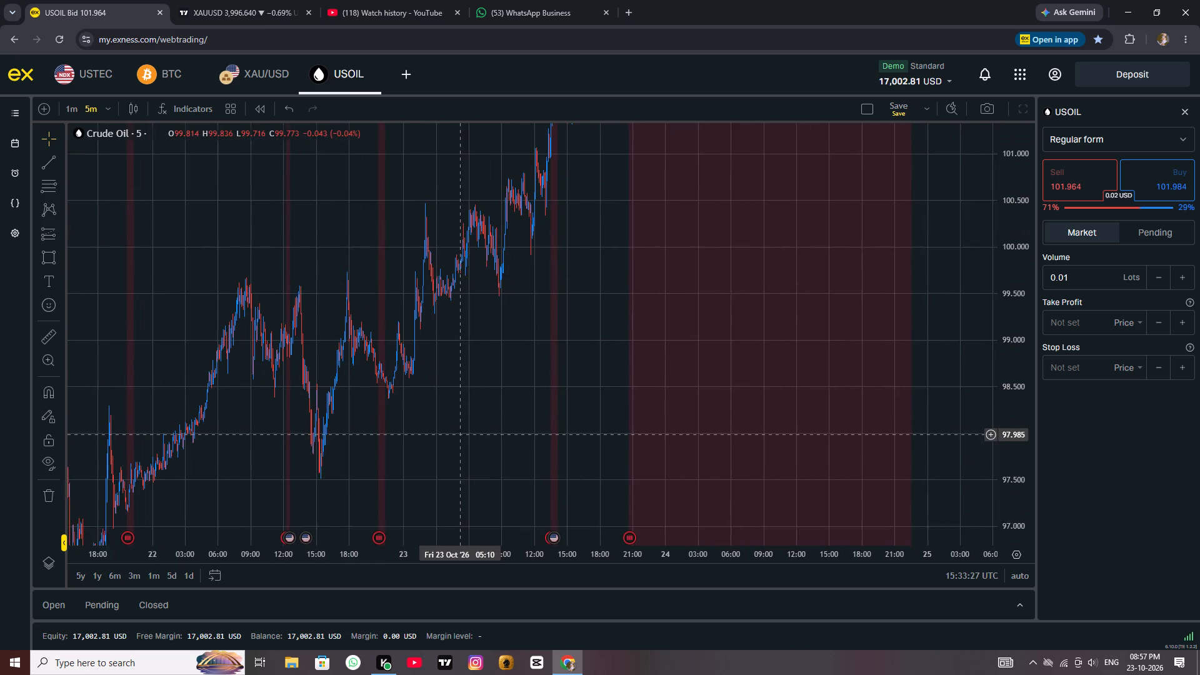
pyautogui.moveTo(456, 439); pyautogui.dragTo(455, 442)
pyautogui.moveTo(481, 379); pyautogui.dragTo(423, 451)
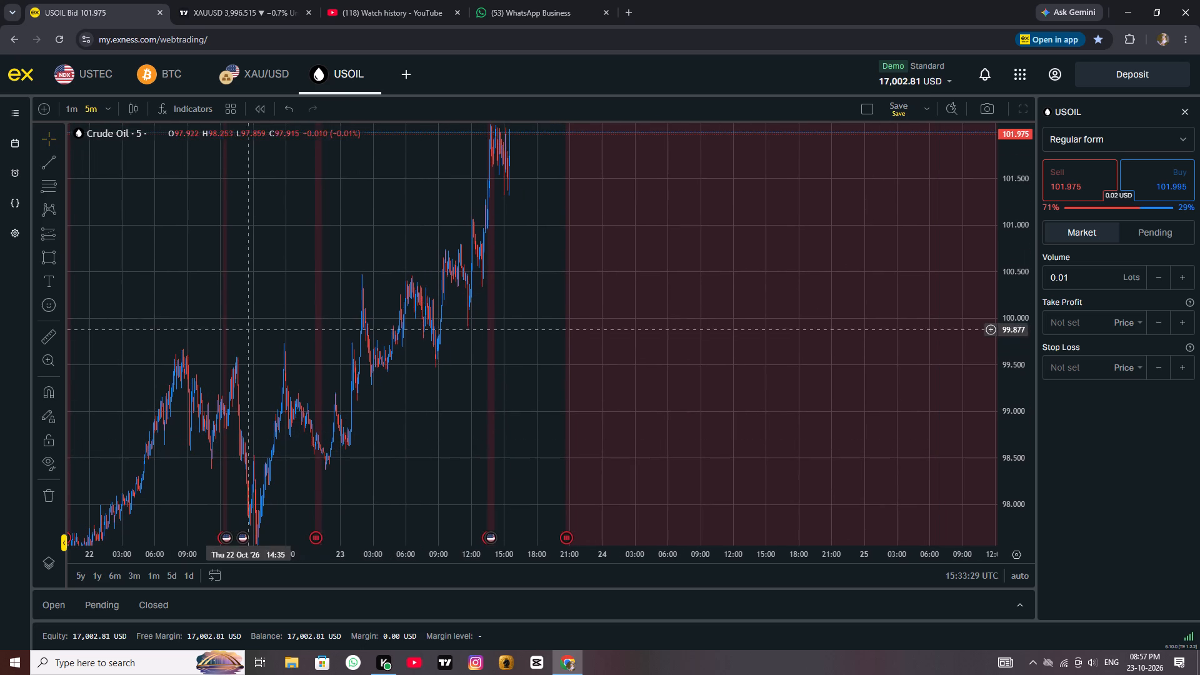
pyautogui.moveTo(458, 393); pyautogui.dragTo(378, 485)
pyautogui.moveTo(399, 412); pyautogui.dragTo(208, 389)
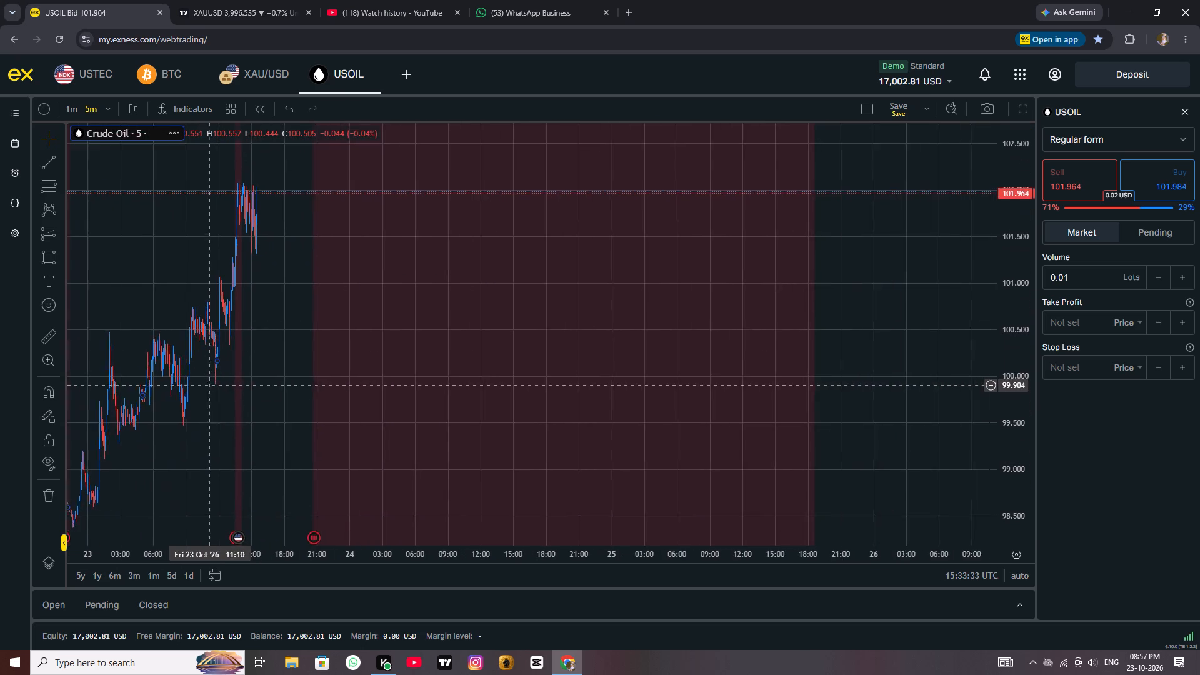
pyautogui.moveTo(208, 389); pyautogui.dragTo(221, 438)
# Examine the latest USOIL five-minute candles more closely around the highs near 102.000.
pyautogui.click(951, 277)
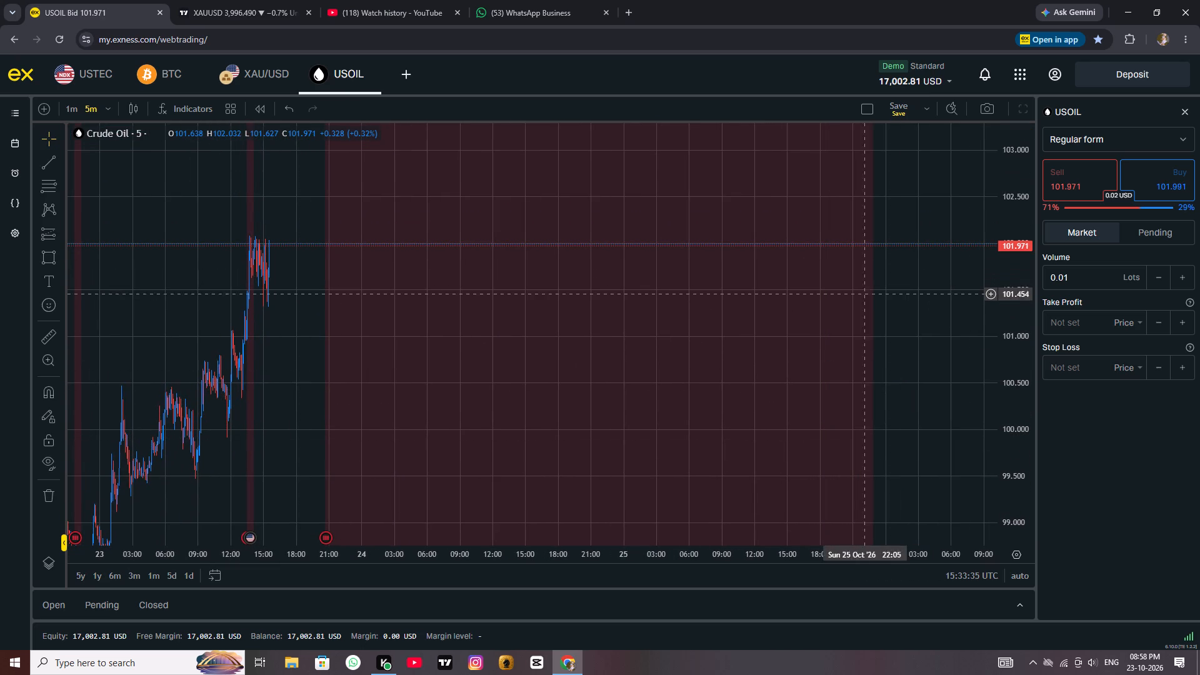
pyautogui.click(632, 301)
pyautogui.scroll(4, 632, 301)
pyautogui.moveTo(301, 300); pyautogui.dragTo(746, 293)
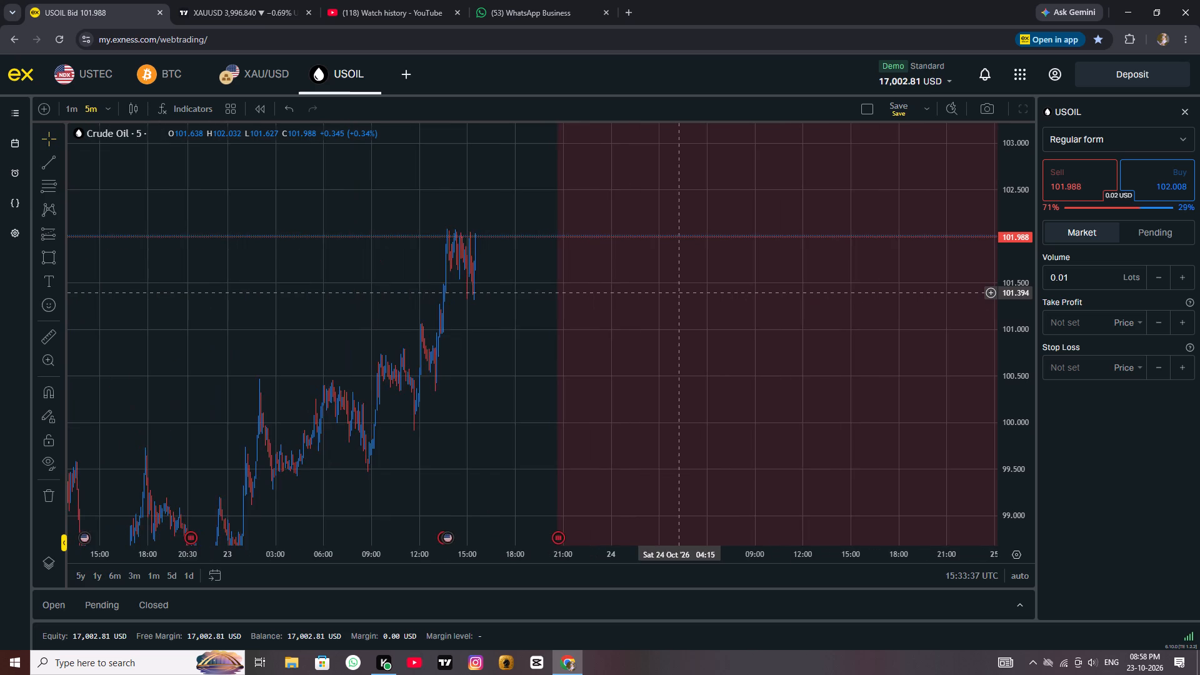
pyautogui.scroll(7, 677, 292)
pyautogui.moveTo(231, 287); pyautogui.dragTo(742, 292)
pyautogui.scroll(4, 742, 292)
pyautogui.scroll(-5, 743, 291)
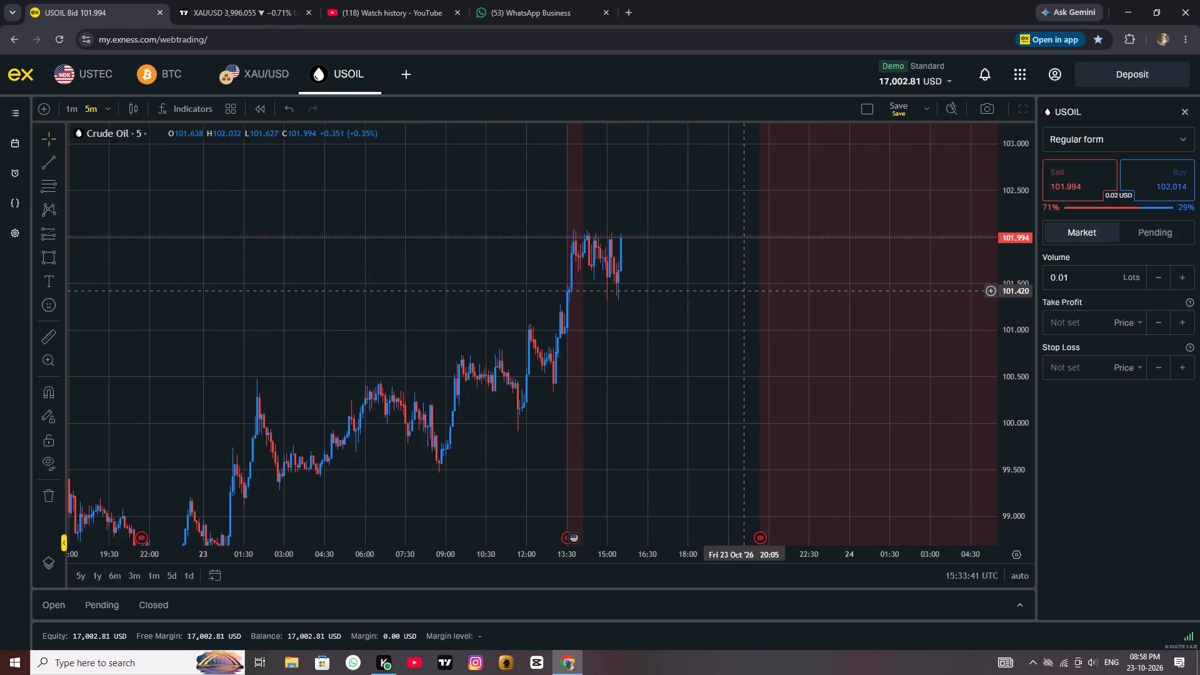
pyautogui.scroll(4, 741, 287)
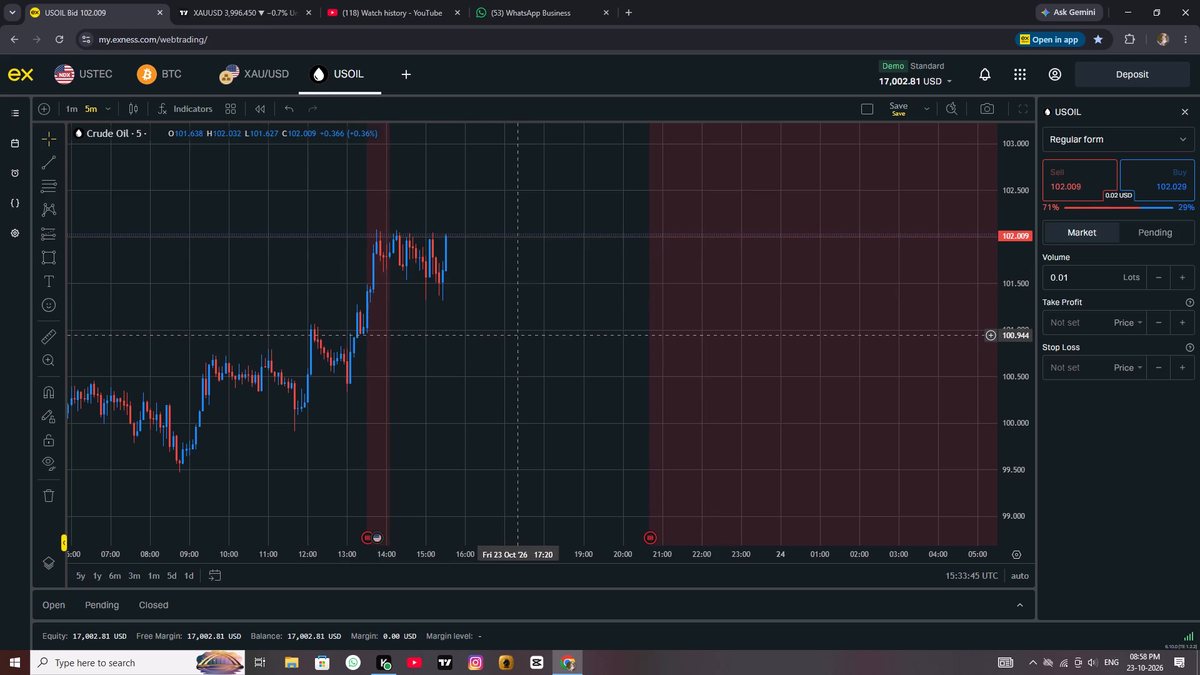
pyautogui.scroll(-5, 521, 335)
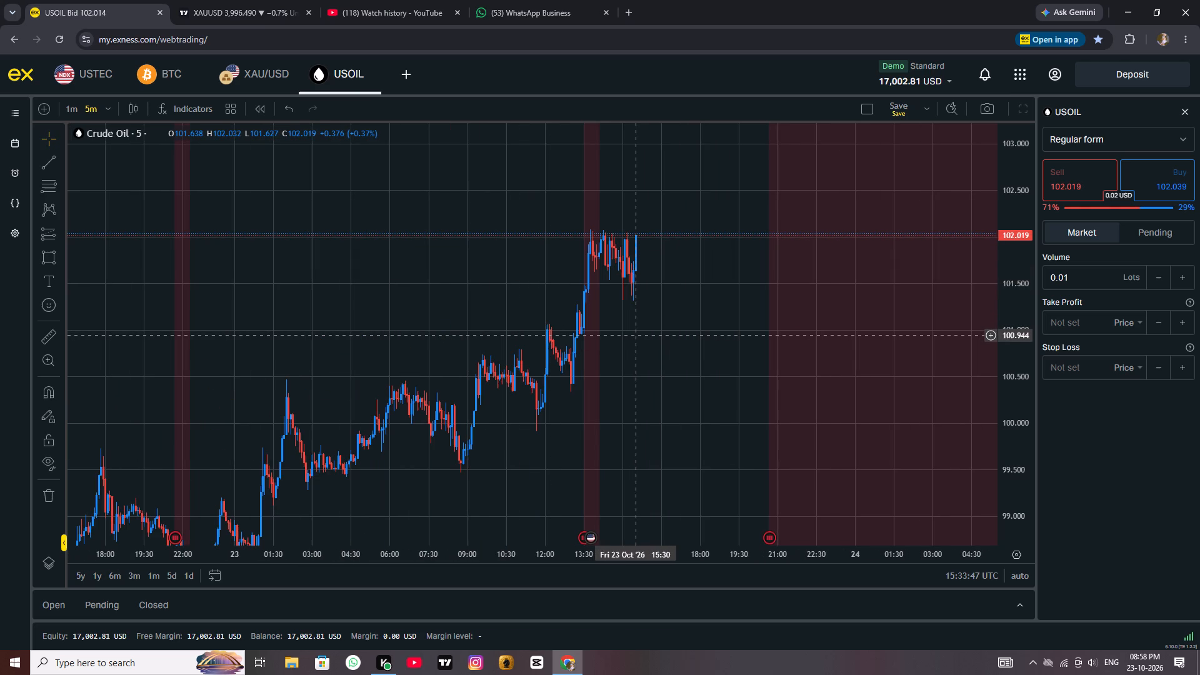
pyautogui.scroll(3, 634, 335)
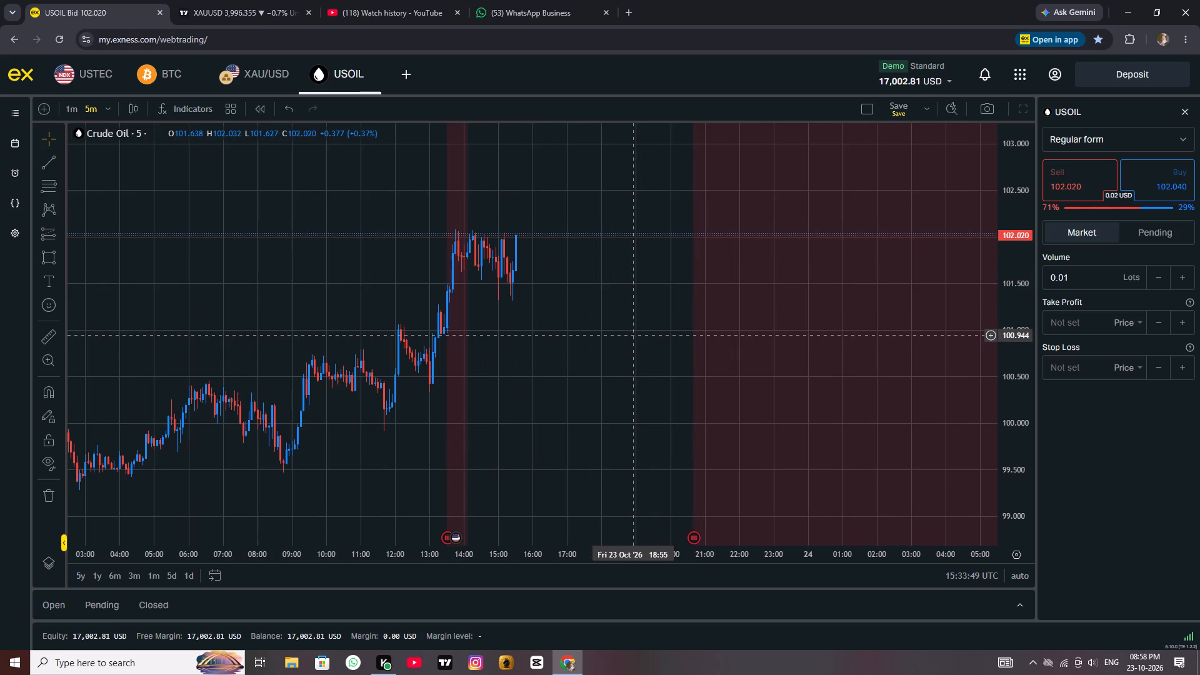
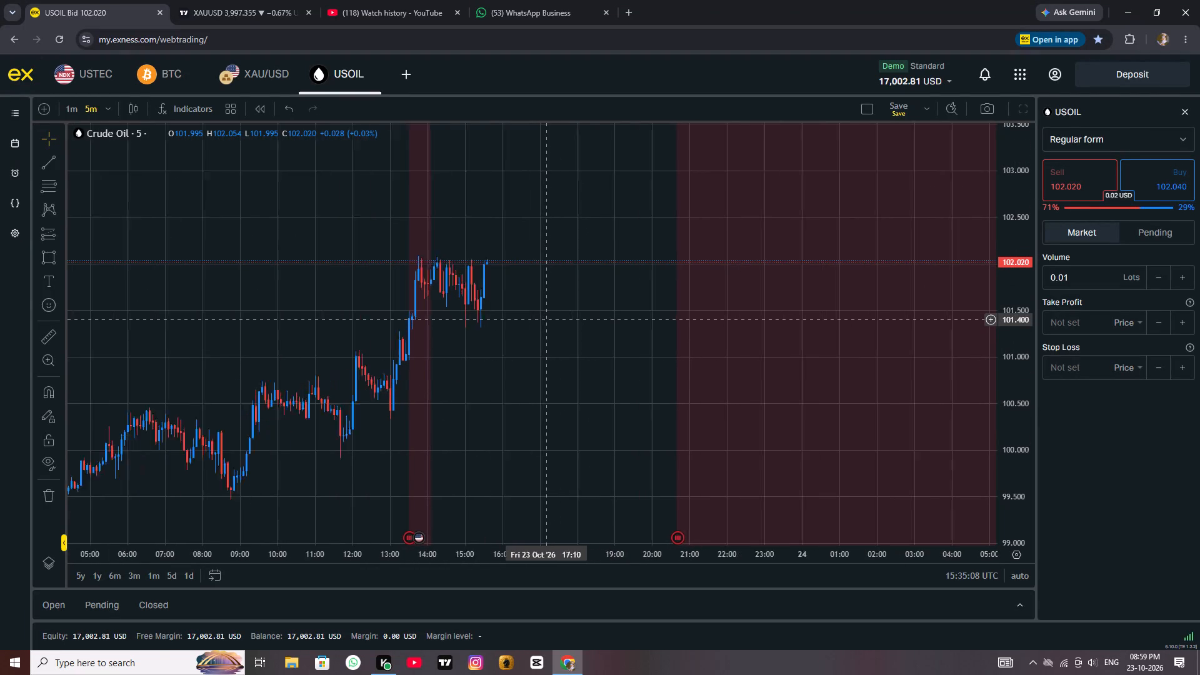
# Select the existing lot volume in the USOIL market order form for editing.
pyautogui.scroll(-2, 545, 319)
pyautogui.moveTo(599, 349); pyautogui.dragTo(406, 606)
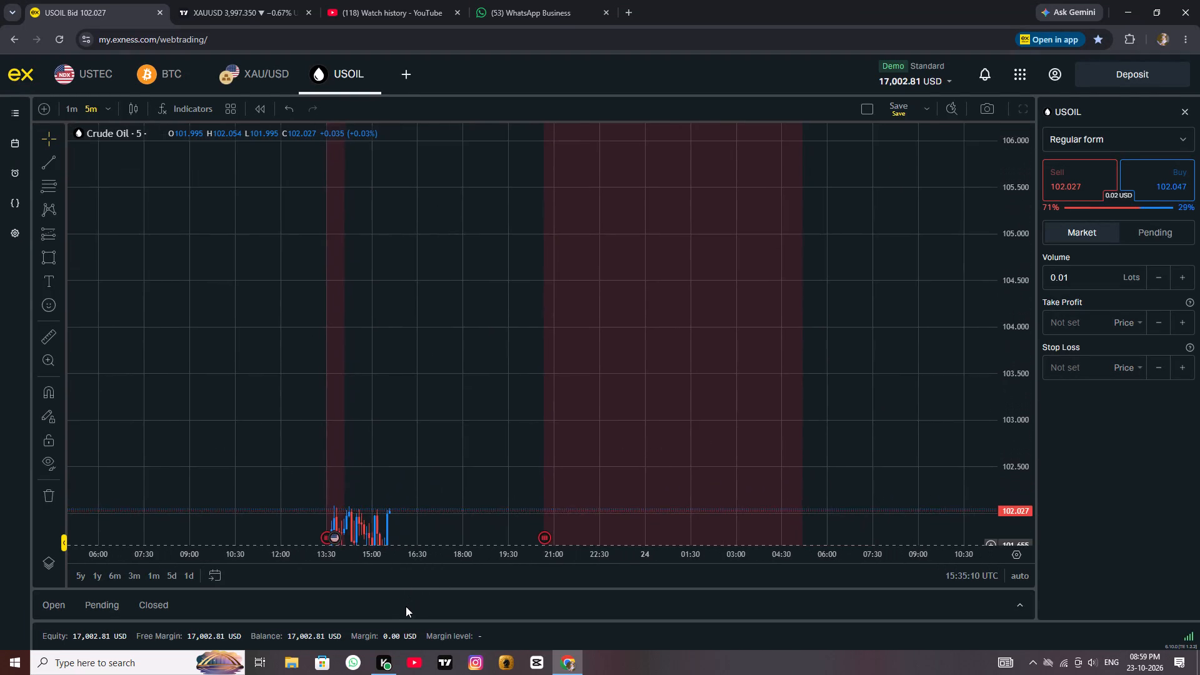
pyautogui.moveTo(406, 606); pyautogui.dragTo(306, 382)
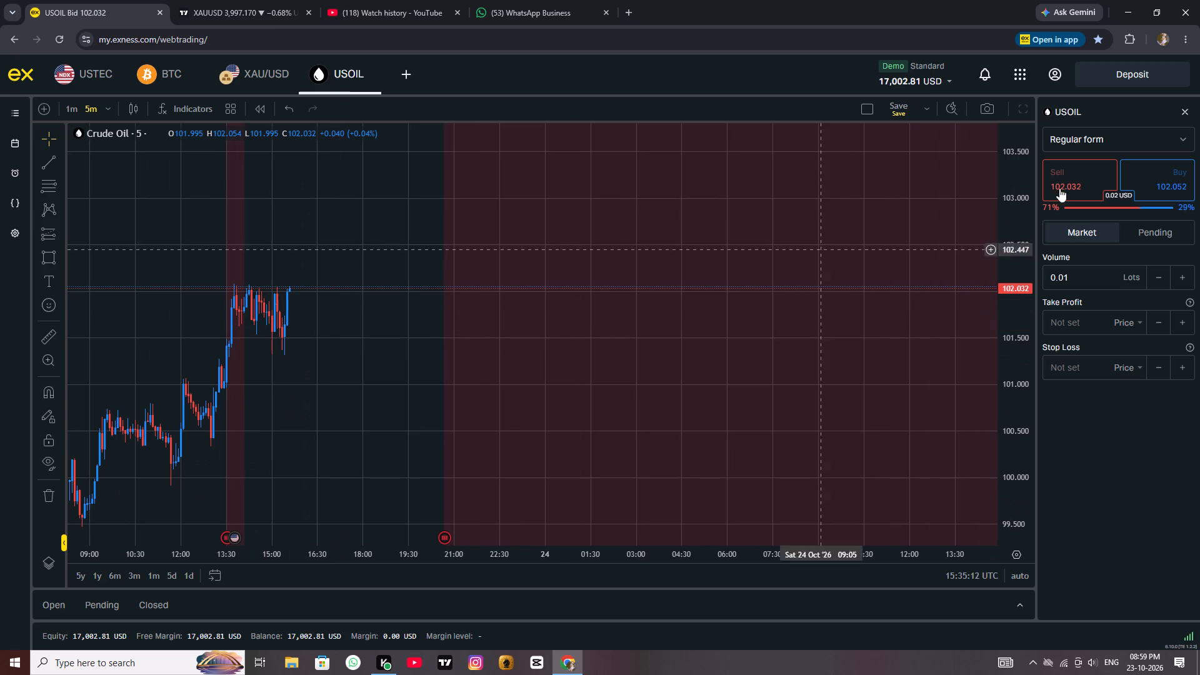
pyautogui.moveTo(1073, 277); pyautogui.dragTo(603, 278)
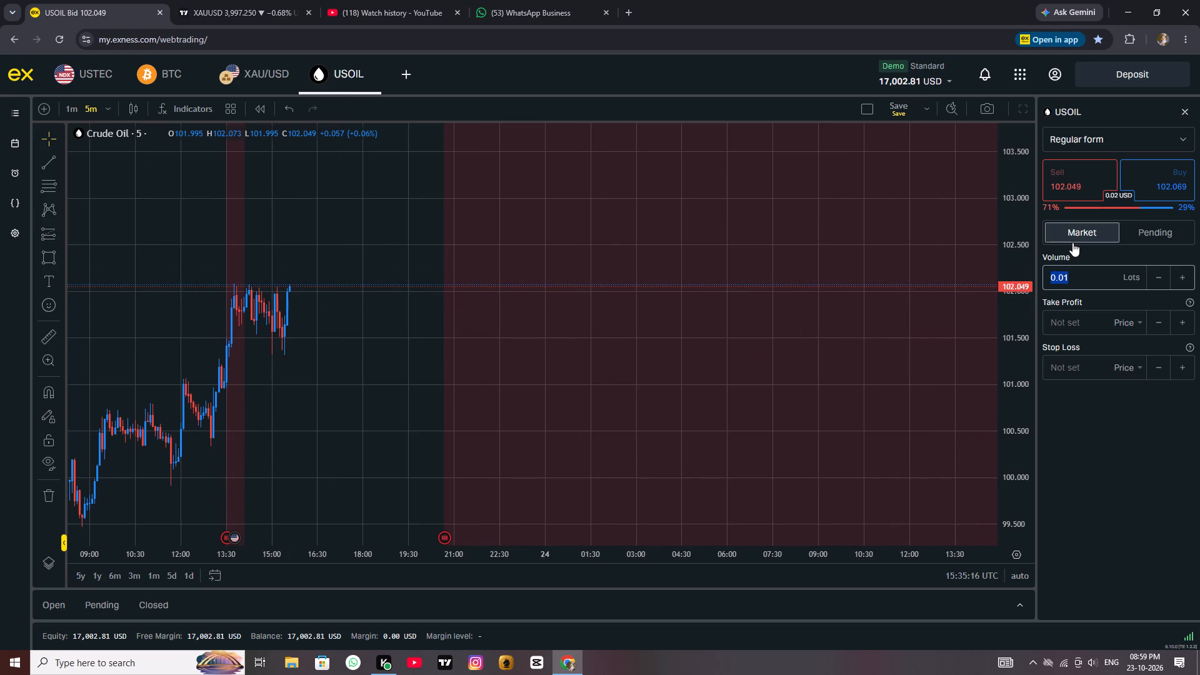
# Buy 50 lots of USOIL at the market price.
pyautogui.press('BackSpace')
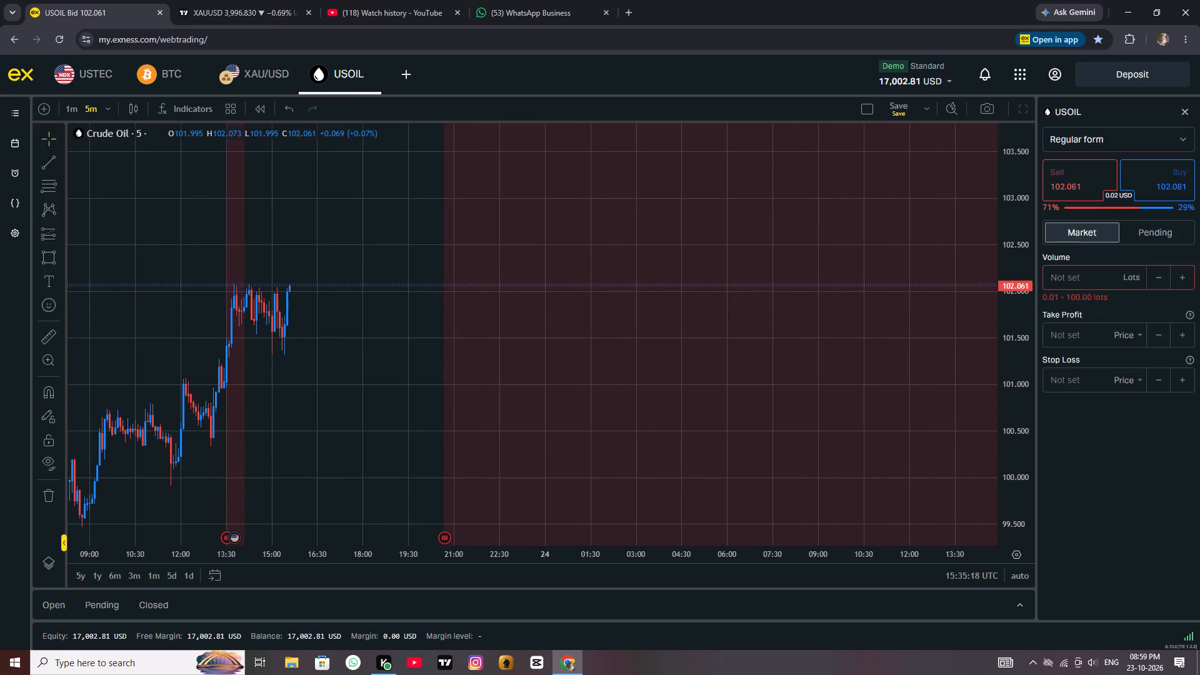
pyautogui.write('50')
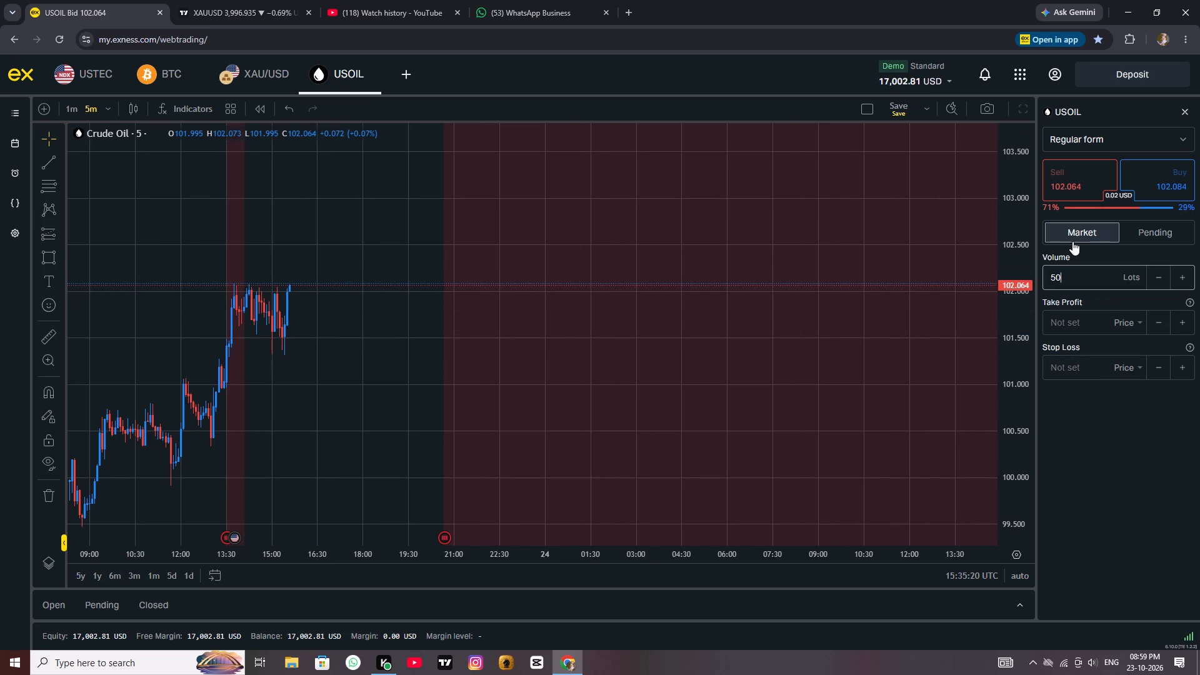
pyautogui.click(1155, 164)
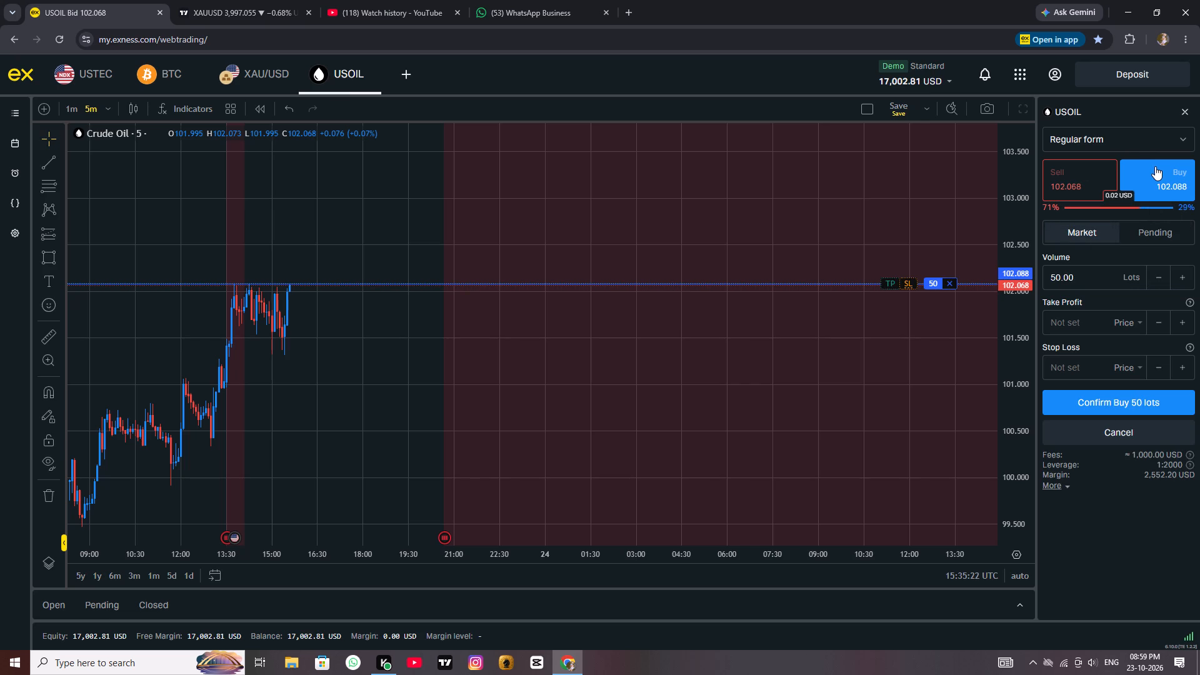
pyautogui.click(1096, 402)
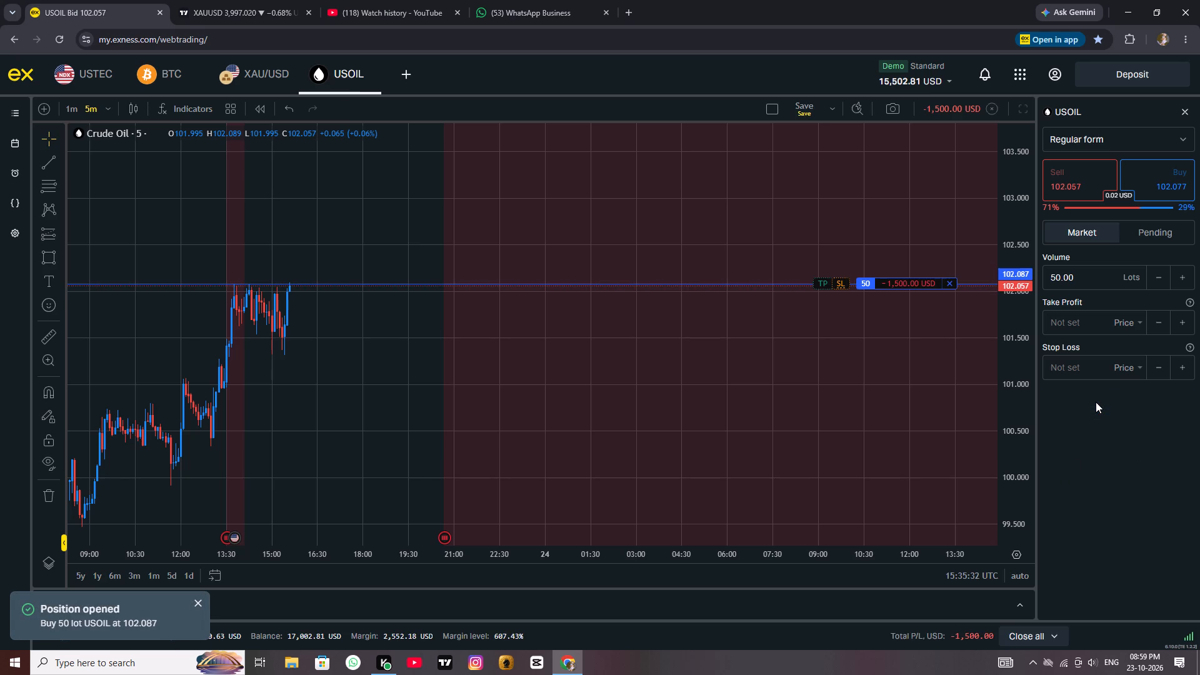
# Set the stop loss of the open 50-lot USOIL position to 101.850.
pyautogui.moveTo(843, 283); pyautogui.dragTo(842, 276)
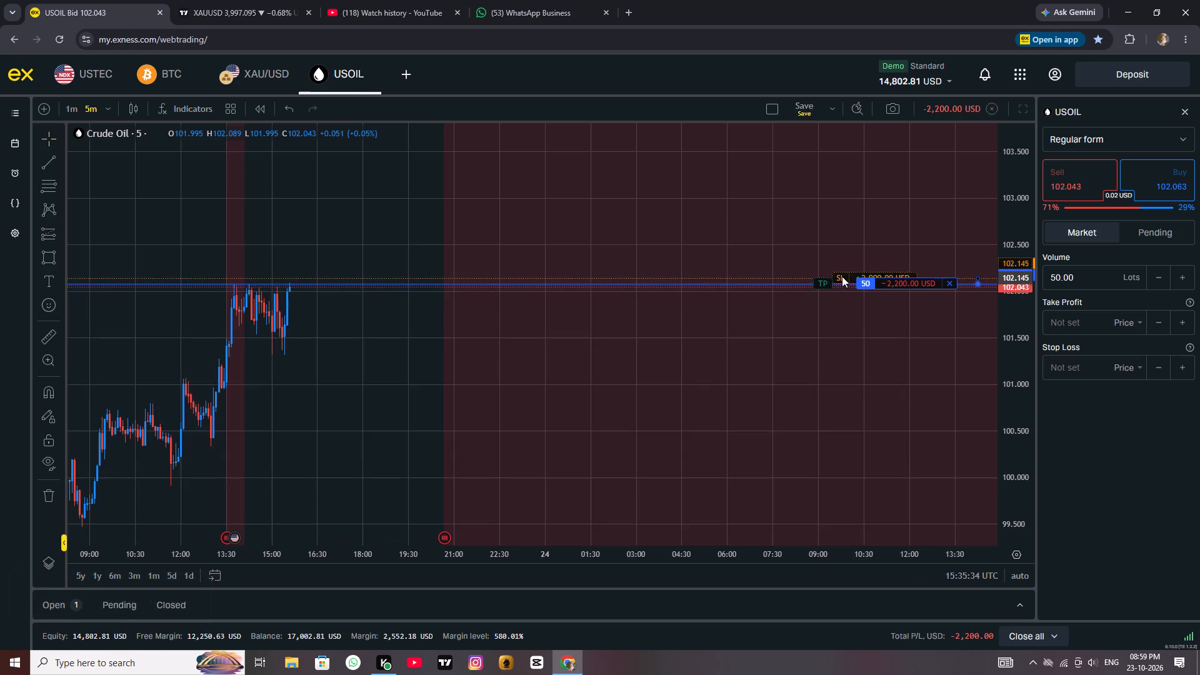
pyautogui.moveTo(842, 276); pyautogui.dragTo(854, 302)
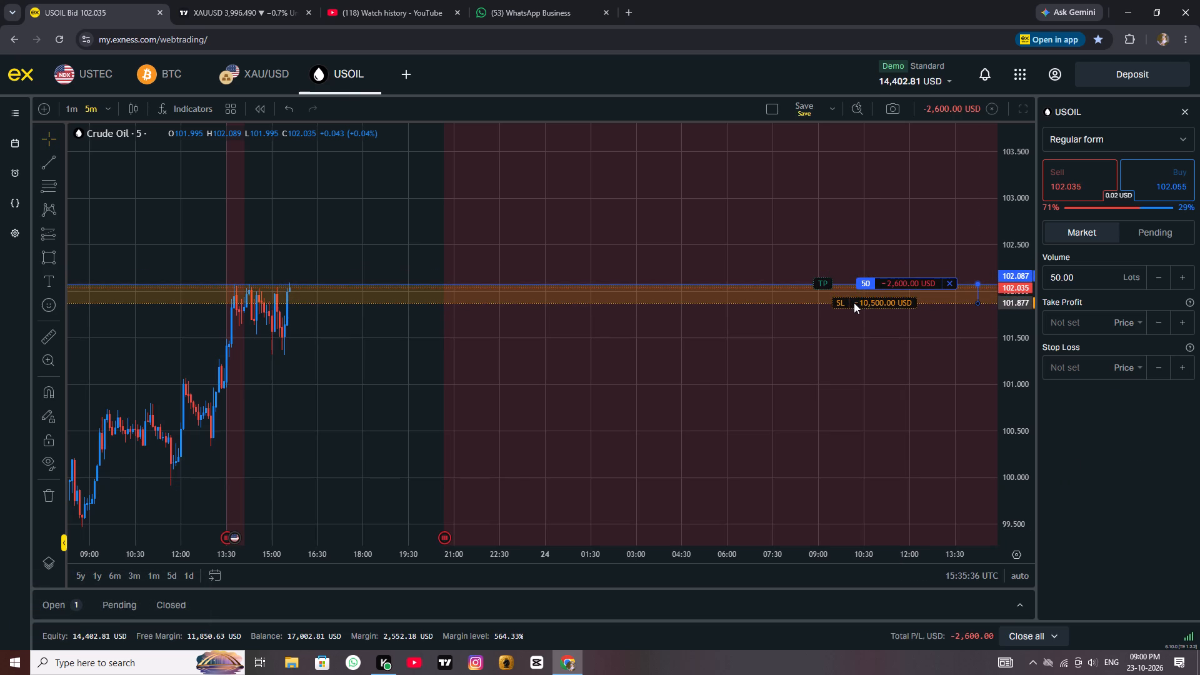
pyautogui.moveTo(854, 302); pyautogui.dragTo(864, 333)
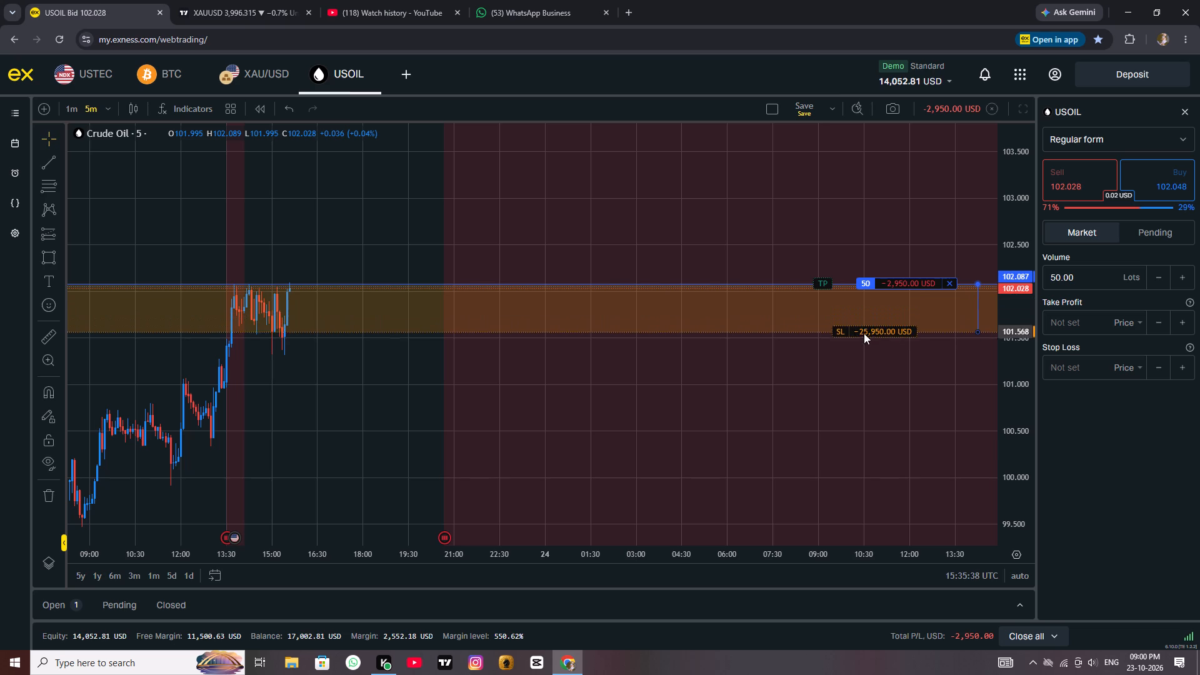
pyautogui.moveTo(864, 333); pyautogui.dragTo(869, 350)
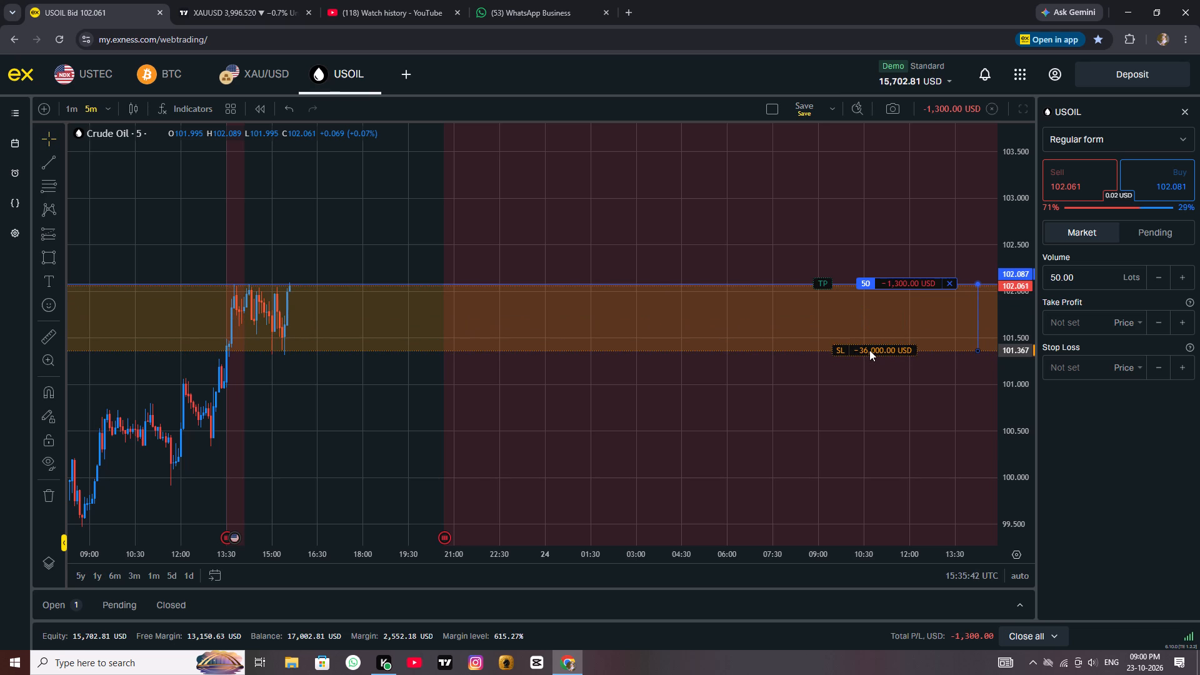
pyautogui.moveTo(869, 350); pyautogui.dragTo(860, 311)
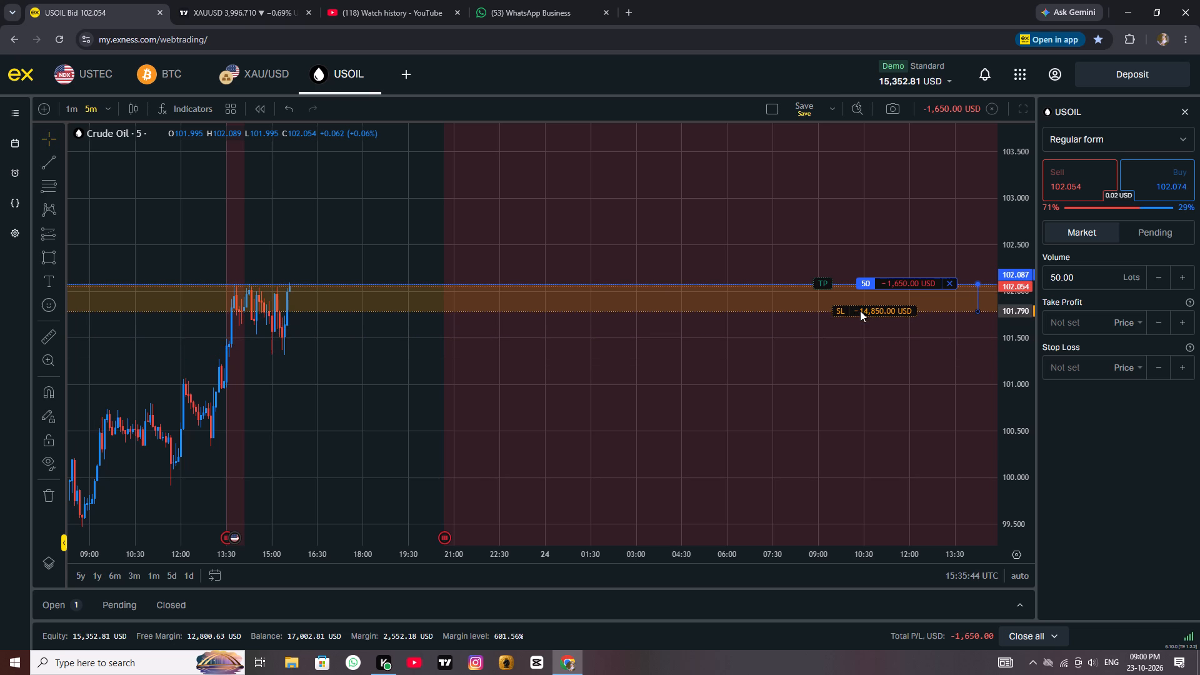
pyautogui.moveTo(860, 311); pyautogui.dragTo(937, 305)
pyautogui.moveTo(384, 442); pyautogui.dragTo(386, 436)
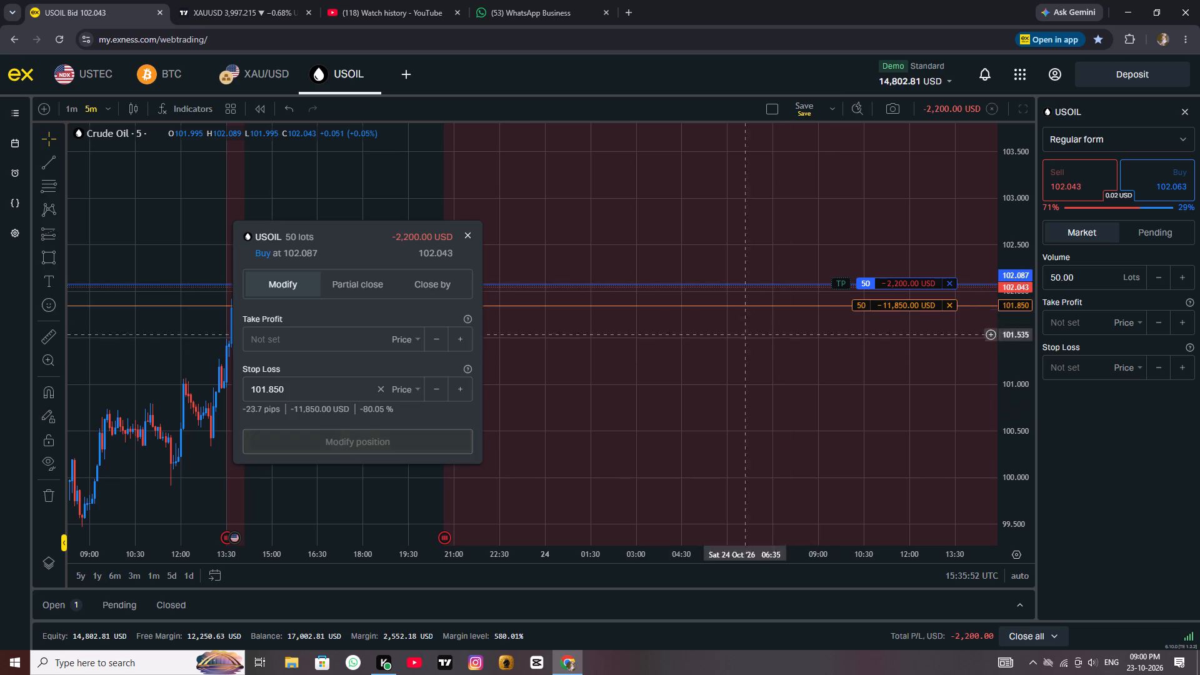
# Add a take profit at 102.353 to the open 50-lot USOIL position.
pyautogui.moveTo(842, 281); pyautogui.dragTo(837, 258)
pyautogui.click(407, 446)
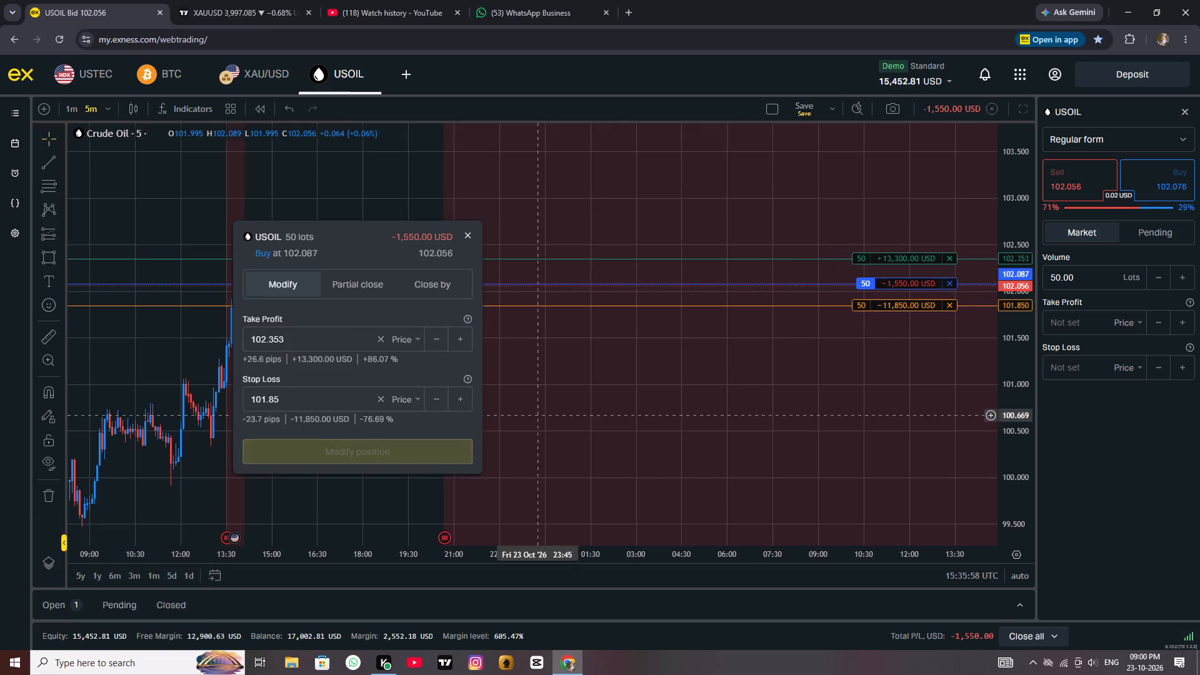
# Examine the latest USOIL five-minute candles against the 50-lot position's entry, take-profit and stop-loss levels.
pyautogui.scroll(-1, 777, 361)
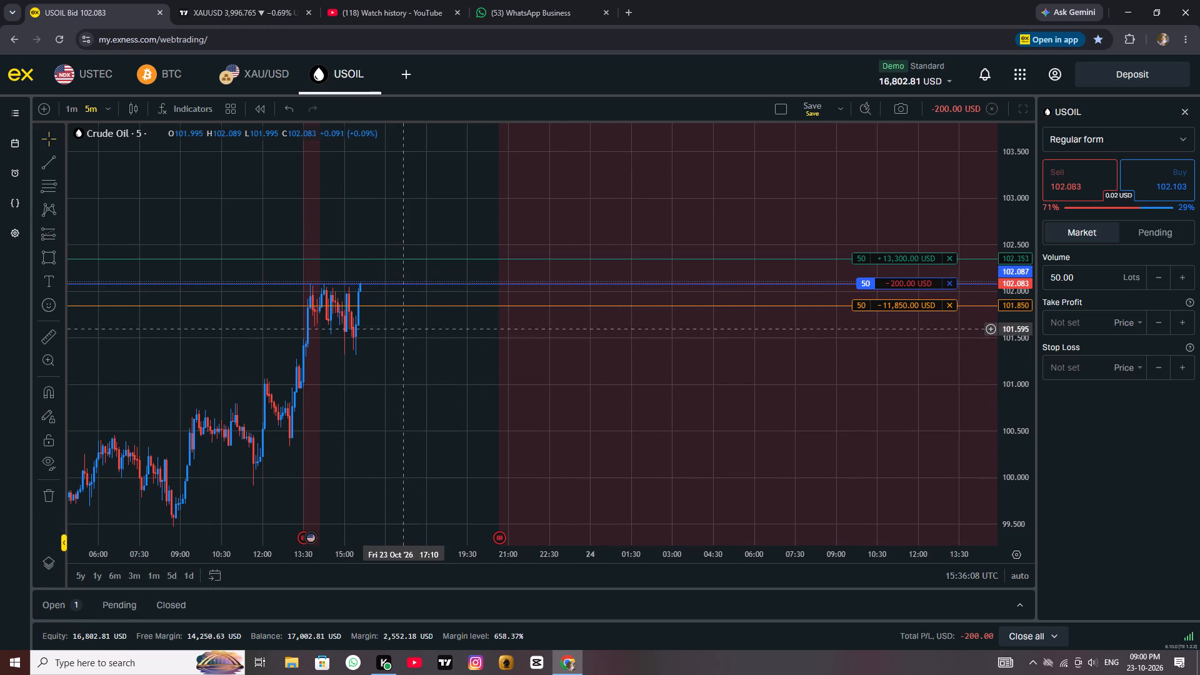
pyautogui.scroll(-1, 410, 367)
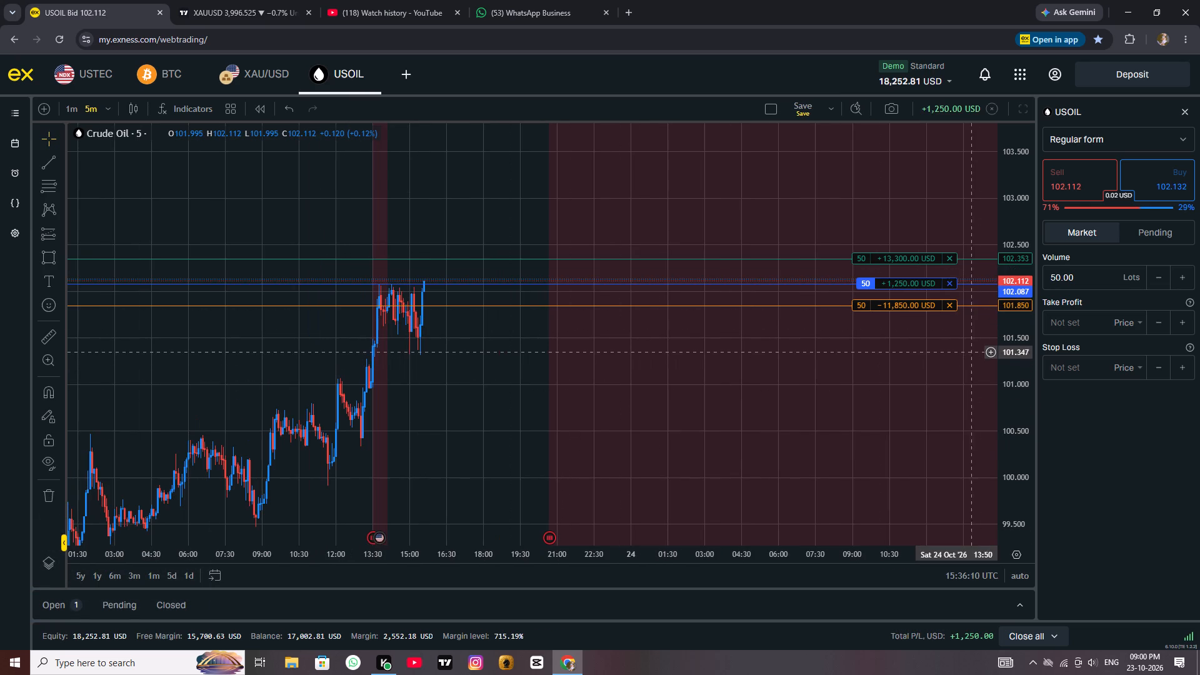
pyautogui.scroll(14, 1015, 357)
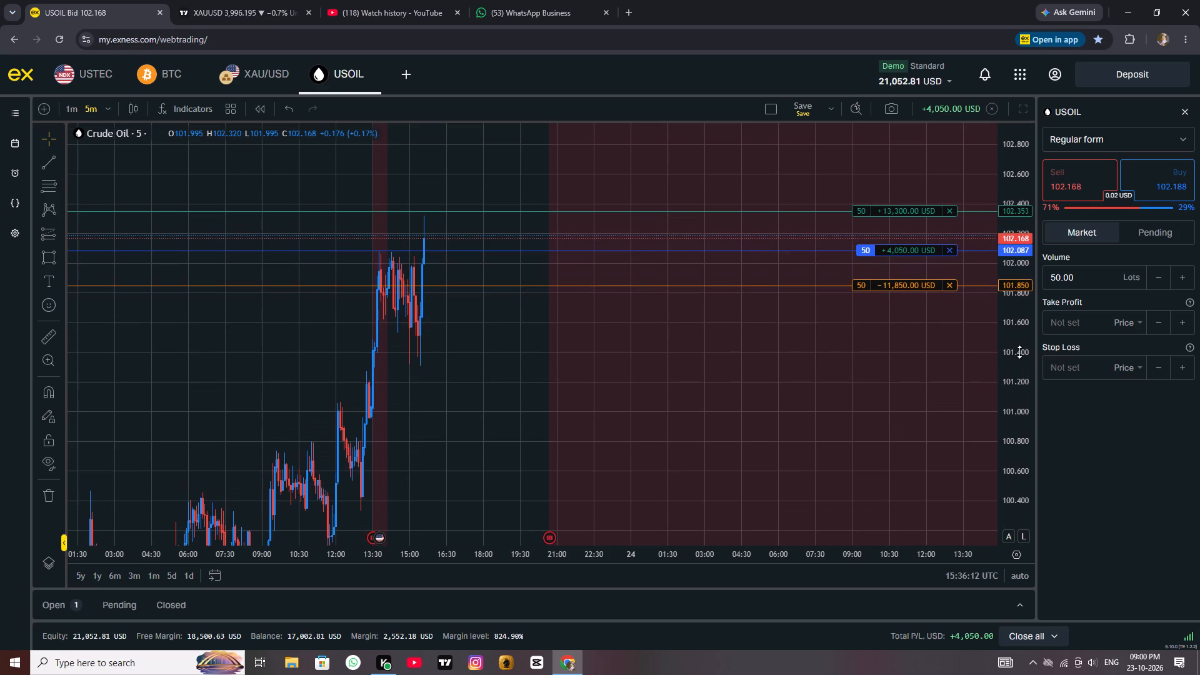
pyautogui.scroll(5, 521, 422)
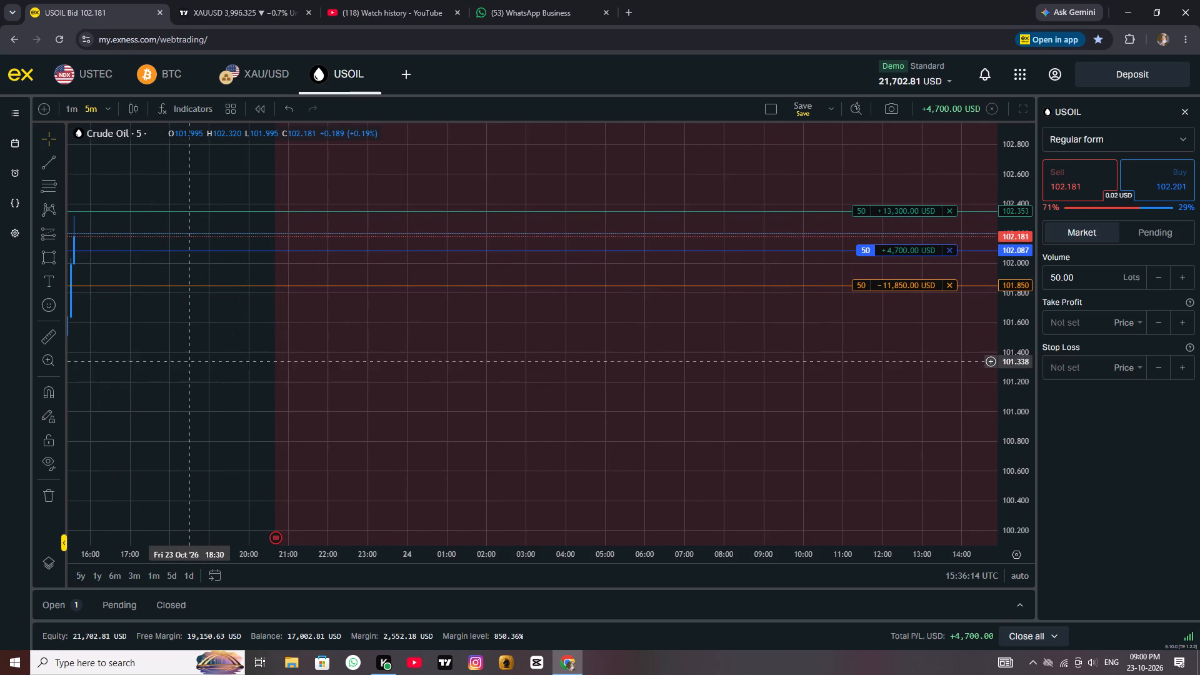
pyautogui.moveTo(170, 348); pyautogui.dragTo(560, 376)
pyautogui.scroll(5, 560, 376)
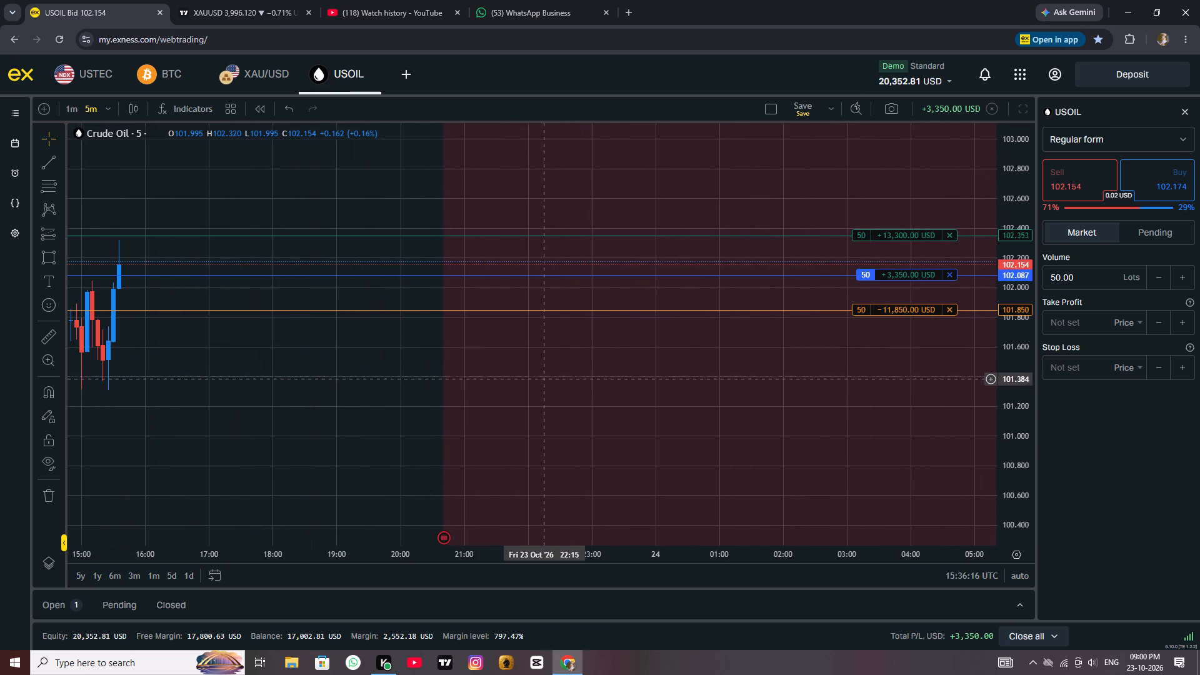
pyautogui.moveTo(339, 401); pyautogui.dragTo(764, 389)
pyautogui.scroll(3, 764, 389)
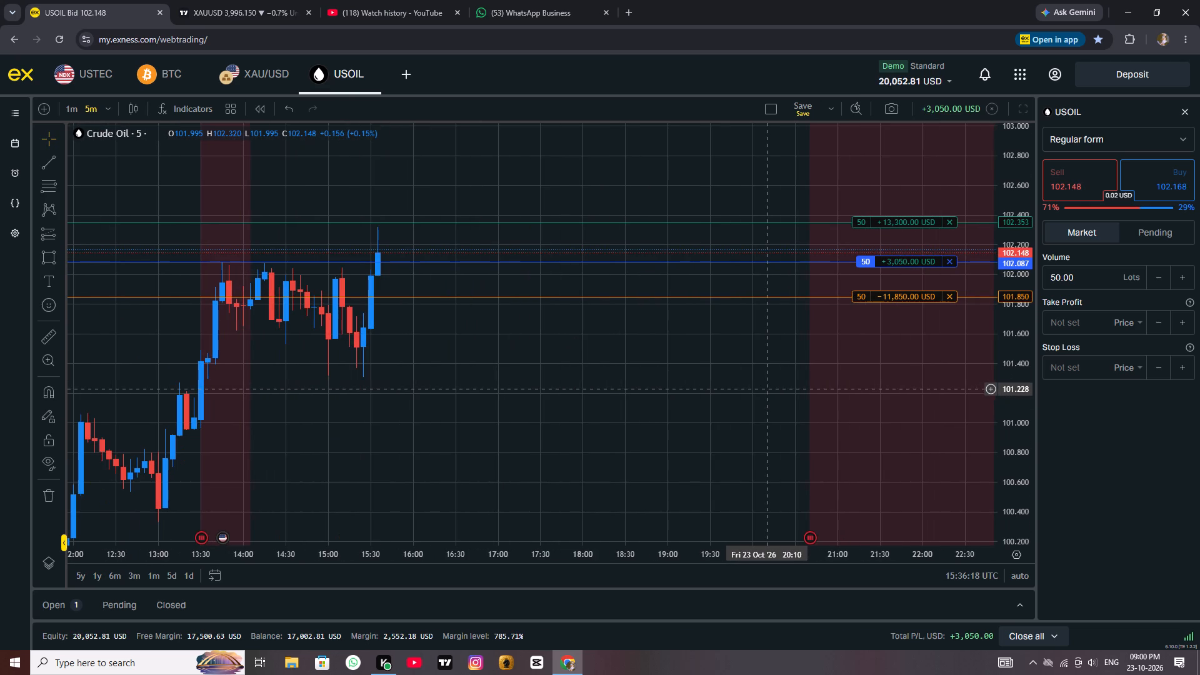
pyautogui.scroll(6, 1016, 347)
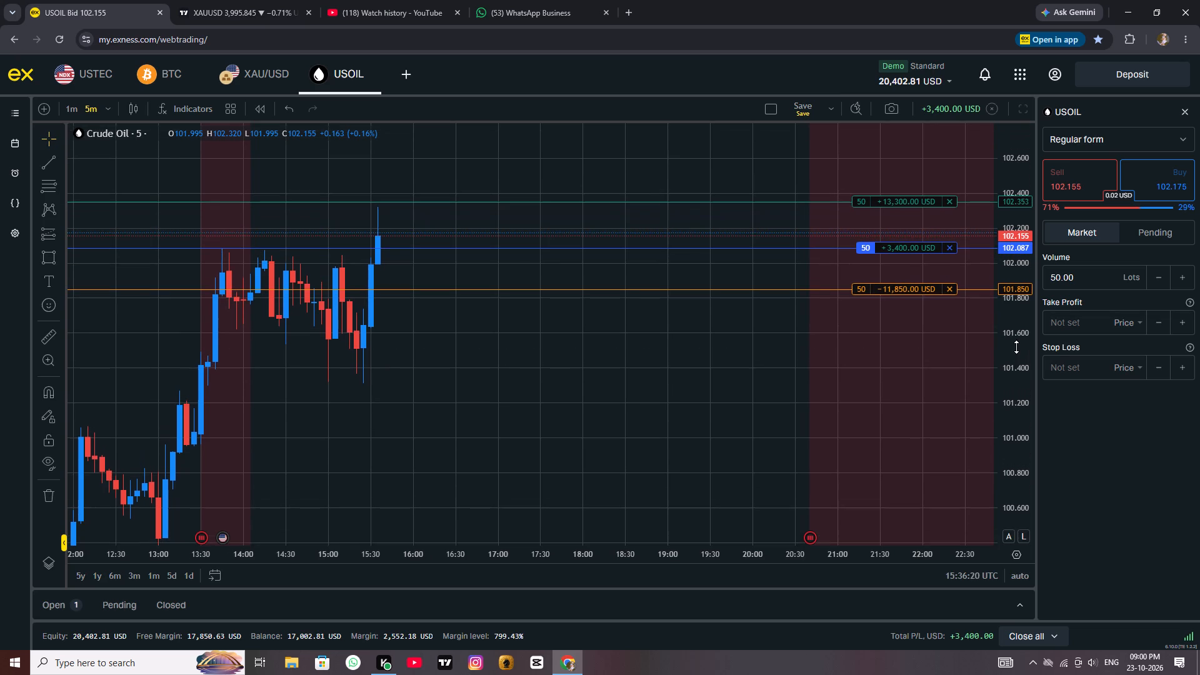
pyautogui.scroll(4, 556, 368)
pyautogui.moveTo(357, 372); pyautogui.dragTo(642, 392)
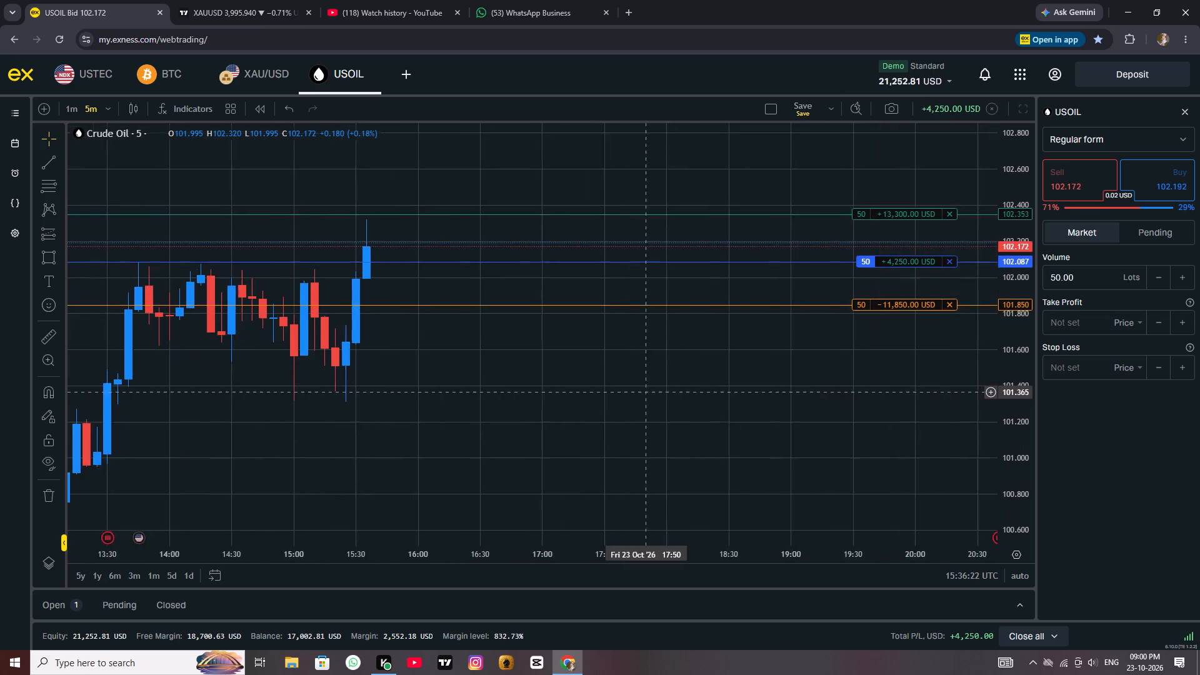
pyautogui.moveTo(642, 392); pyautogui.dragTo(669, 428)
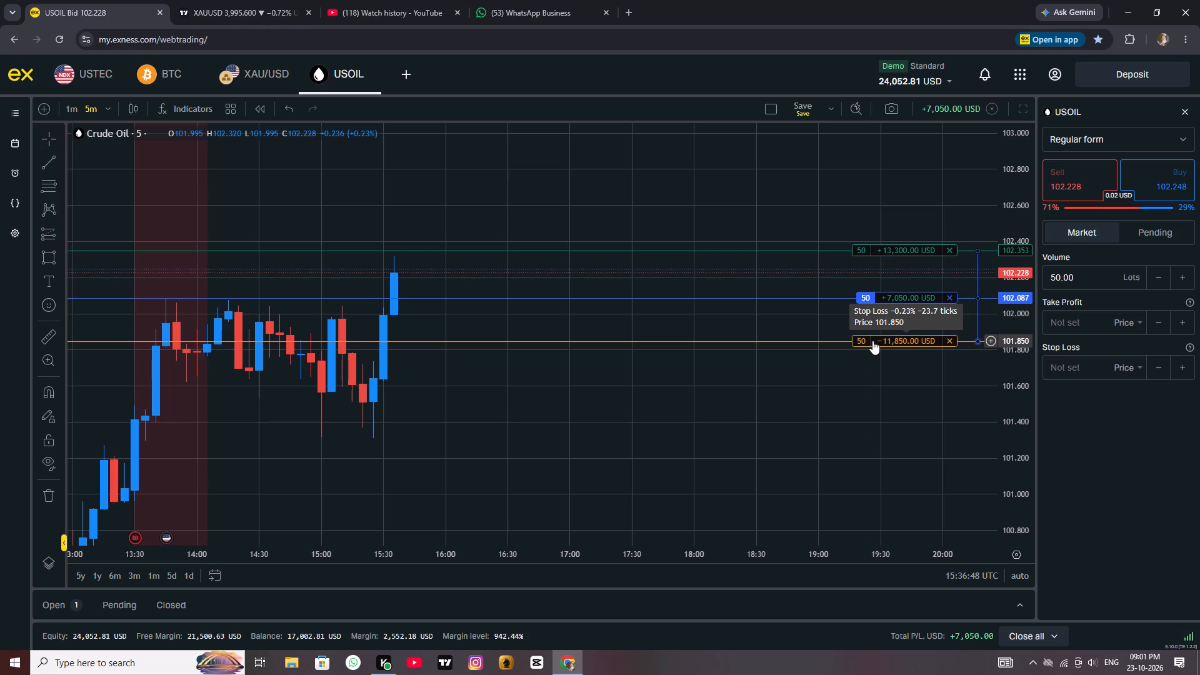
# Lower the take profit of the 50-lot USOIL position to 102.324.
pyautogui.moveTo(881, 248); pyautogui.dragTo(884, 255)
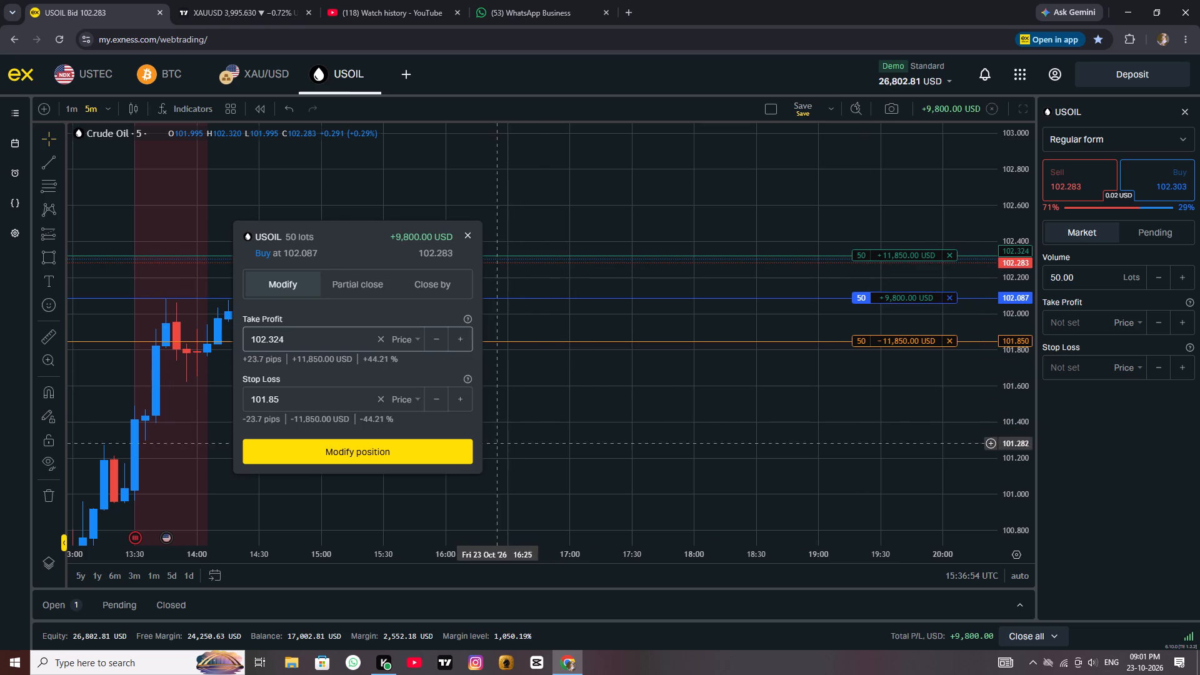
pyautogui.click(431, 454)
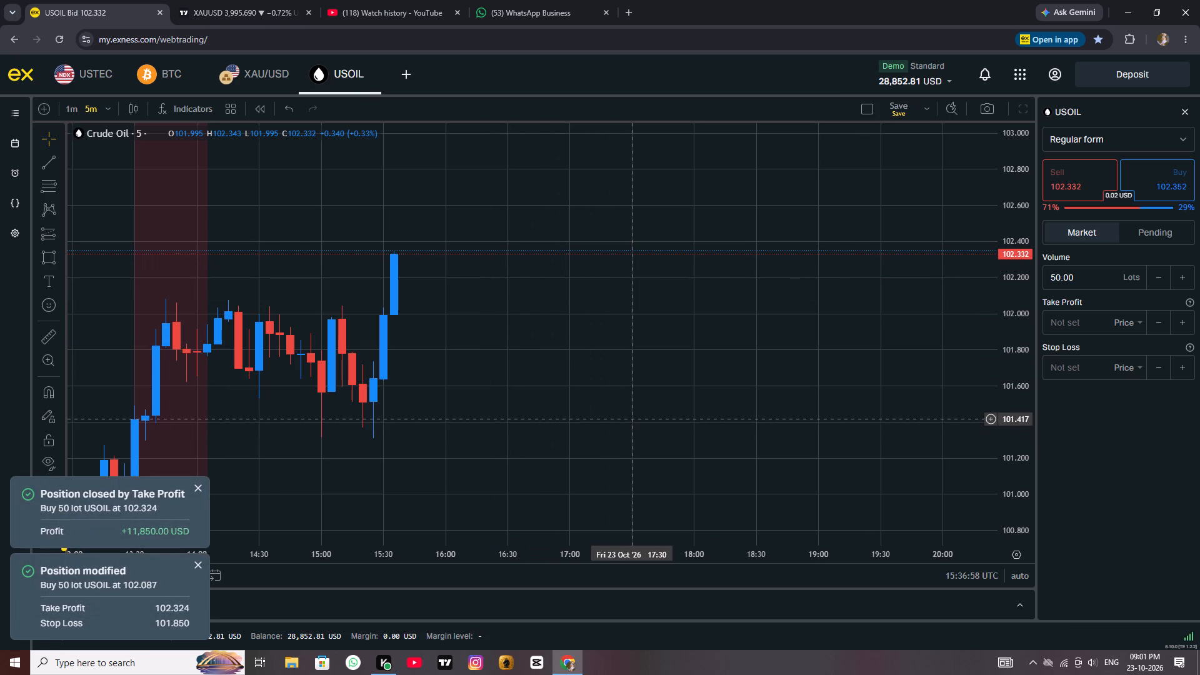
# Buy 25 lots of USOIL at the market price.
pyautogui.scroll(2, 631, 419)
pyautogui.scroll(-1, 631, 419)
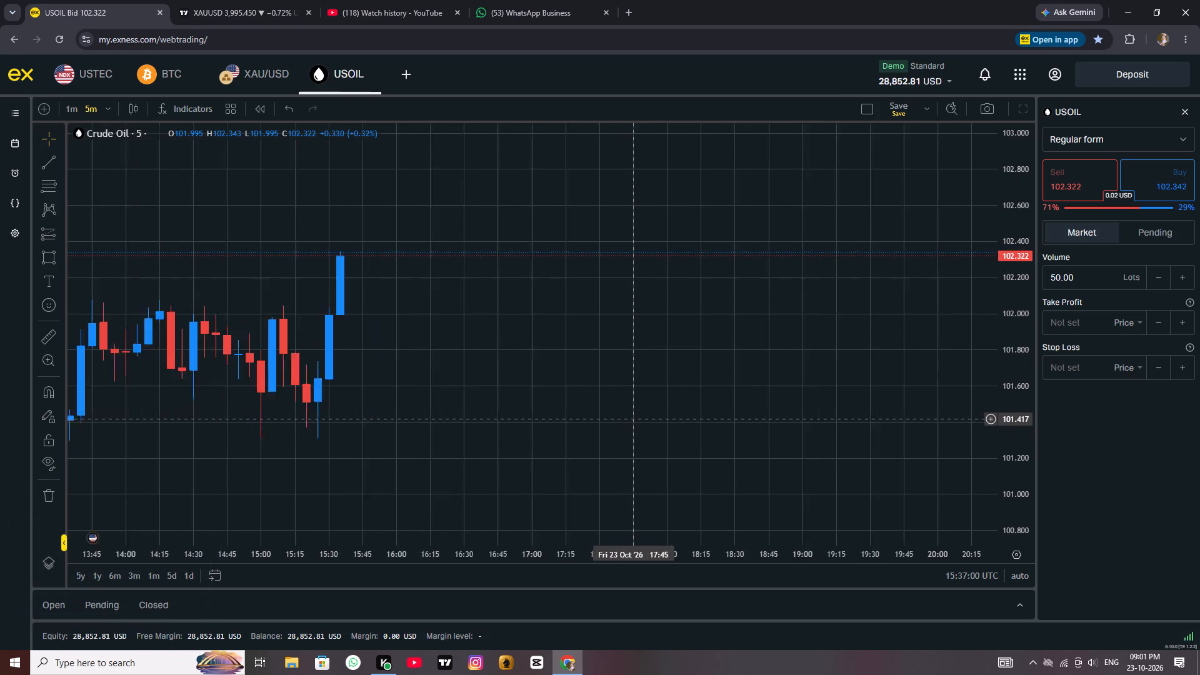
pyautogui.scroll(-1, 631, 419)
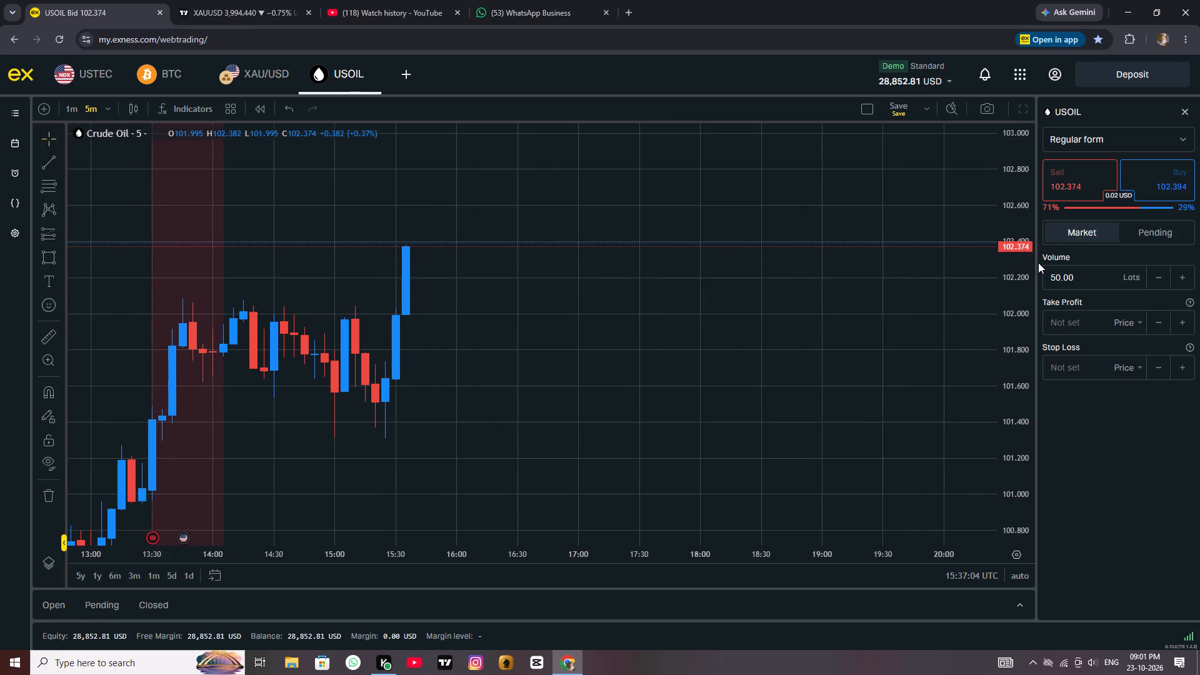
pyautogui.scroll(-4, 479, 277)
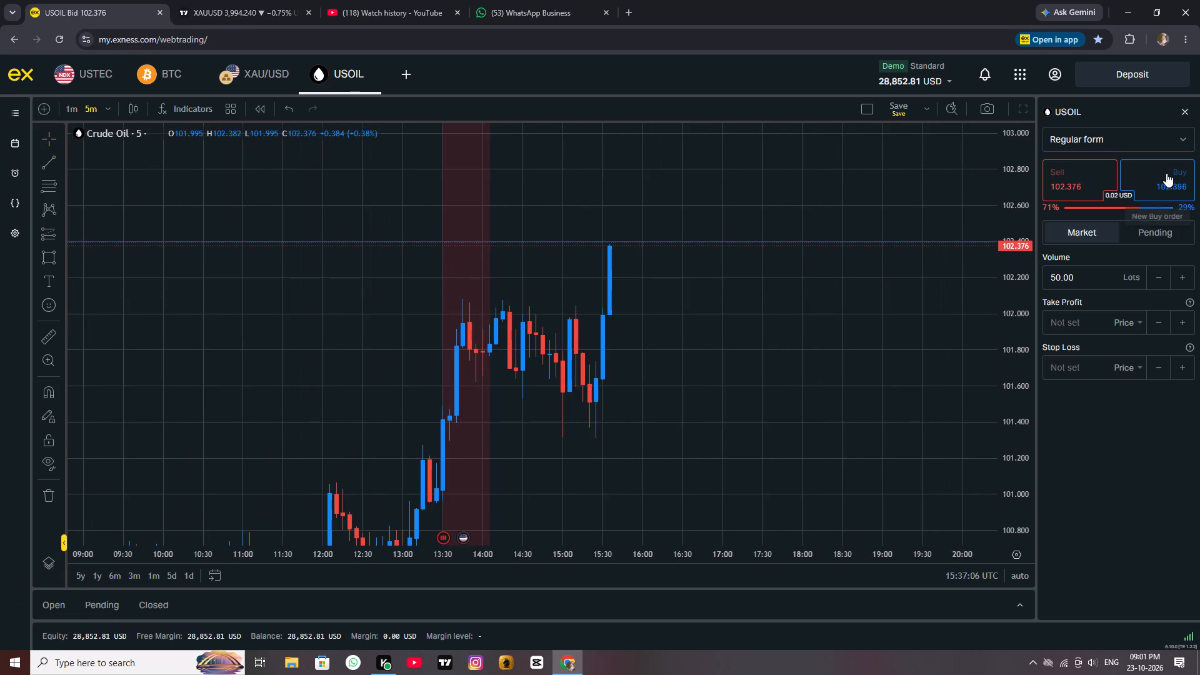
pyautogui.click(1166, 173)
pyautogui.moveTo(1076, 272); pyautogui.dragTo(944, 275)
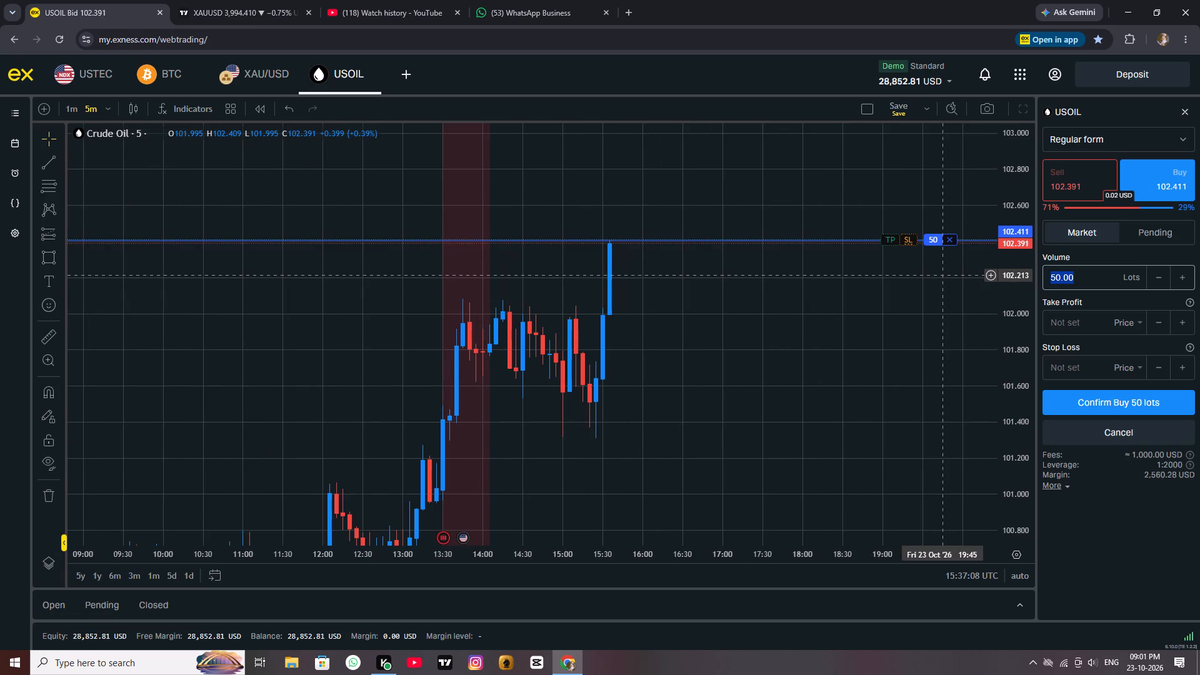
pyautogui.press('BackSpace')
pyautogui.write('25')
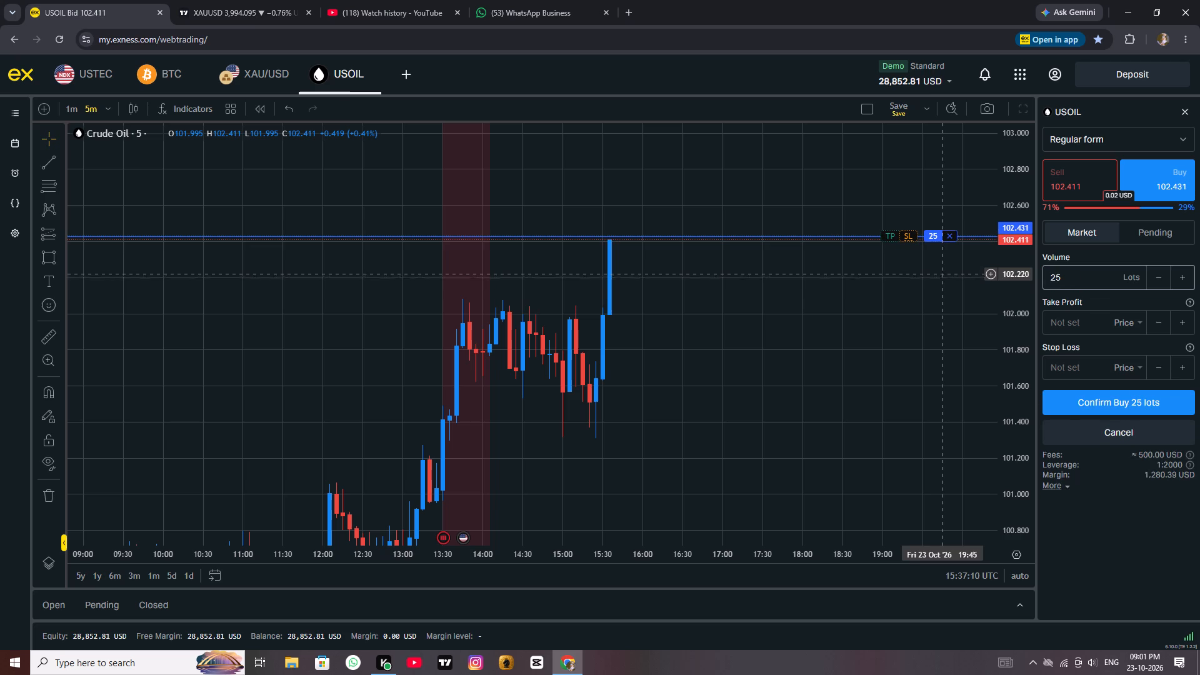
pyautogui.click(1109, 399)
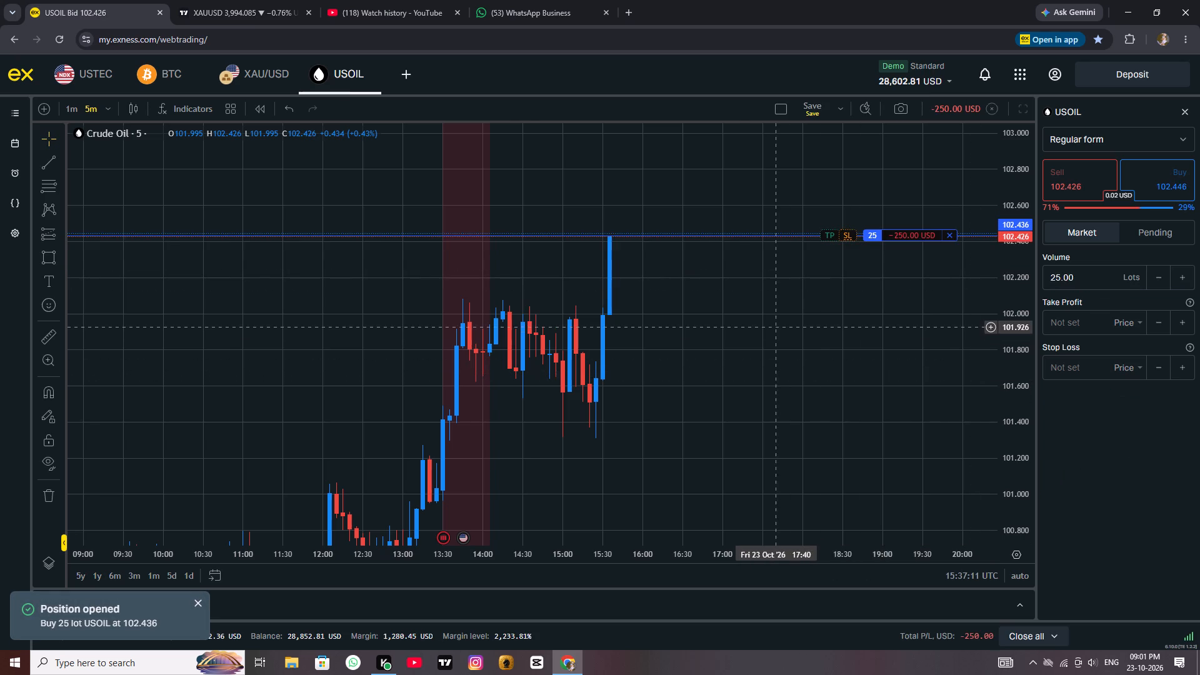
# Set the stop loss of the new 25-lot USOIL position to 101.992.
pyautogui.scroll(2, 778, 326)
pyautogui.scroll(1, 862, 278)
pyautogui.moveTo(850, 238); pyautogui.dragTo(852, 251)
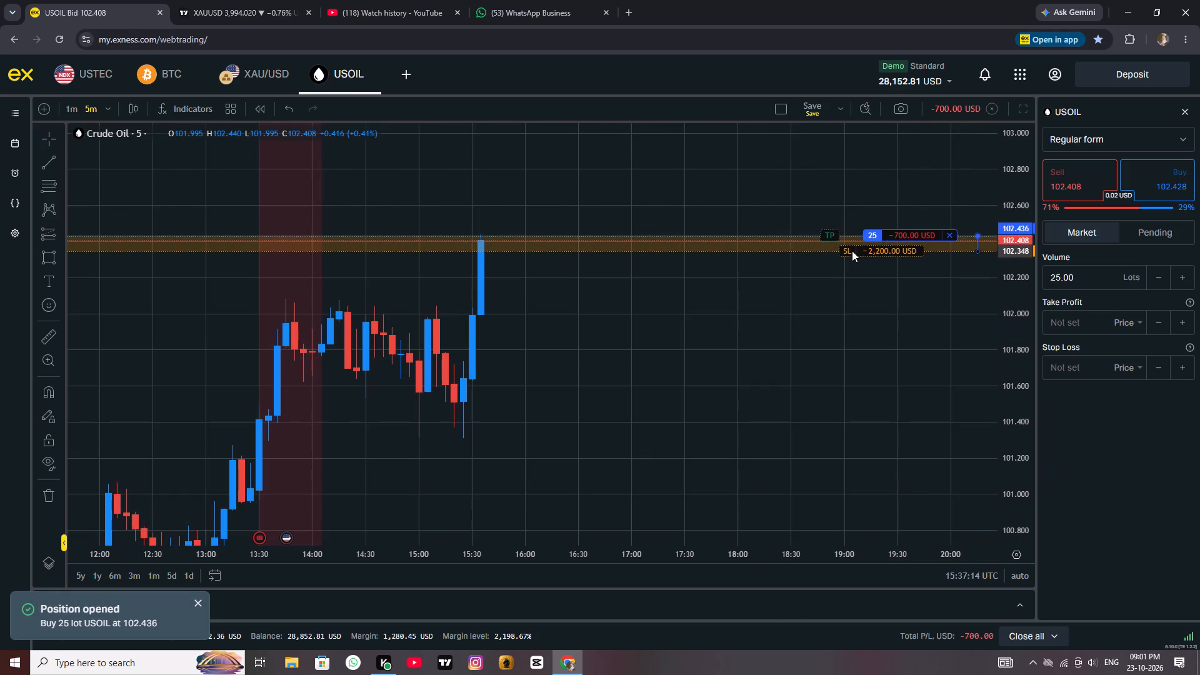
pyautogui.moveTo(852, 251); pyautogui.dragTo(859, 315)
pyautogui.click(436, 440)
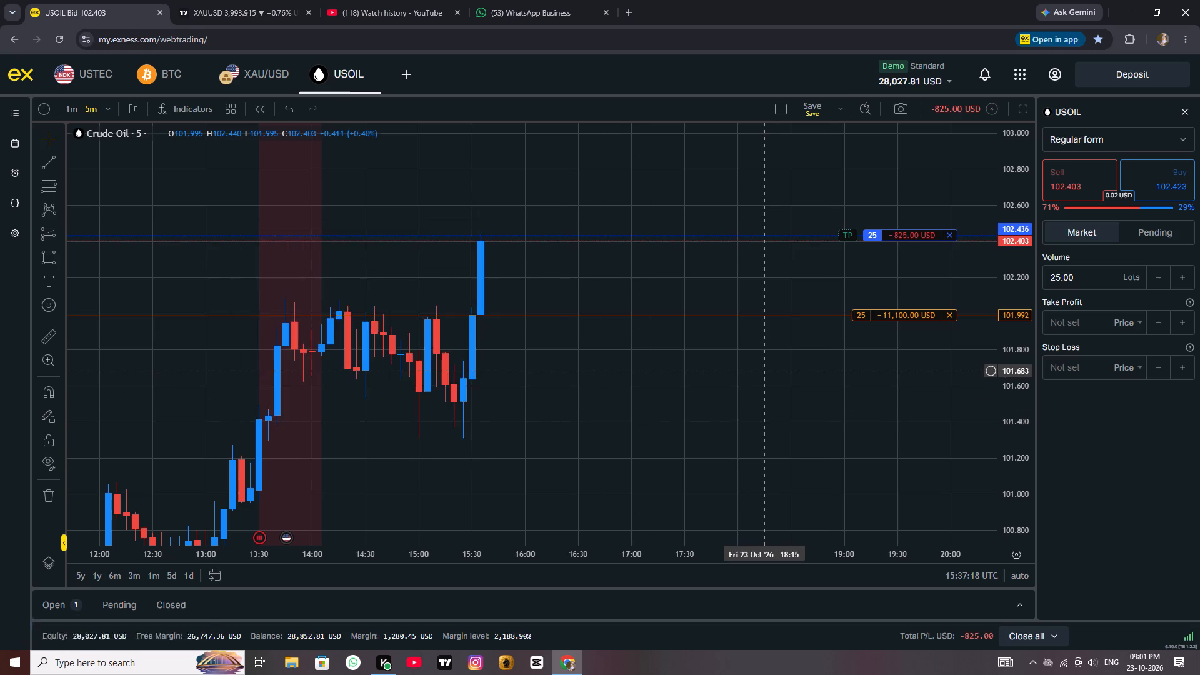
# Add a take profit at 102.736 to the 25-lot USOIL position.
pyautogui.scroll(2, 761, 371)
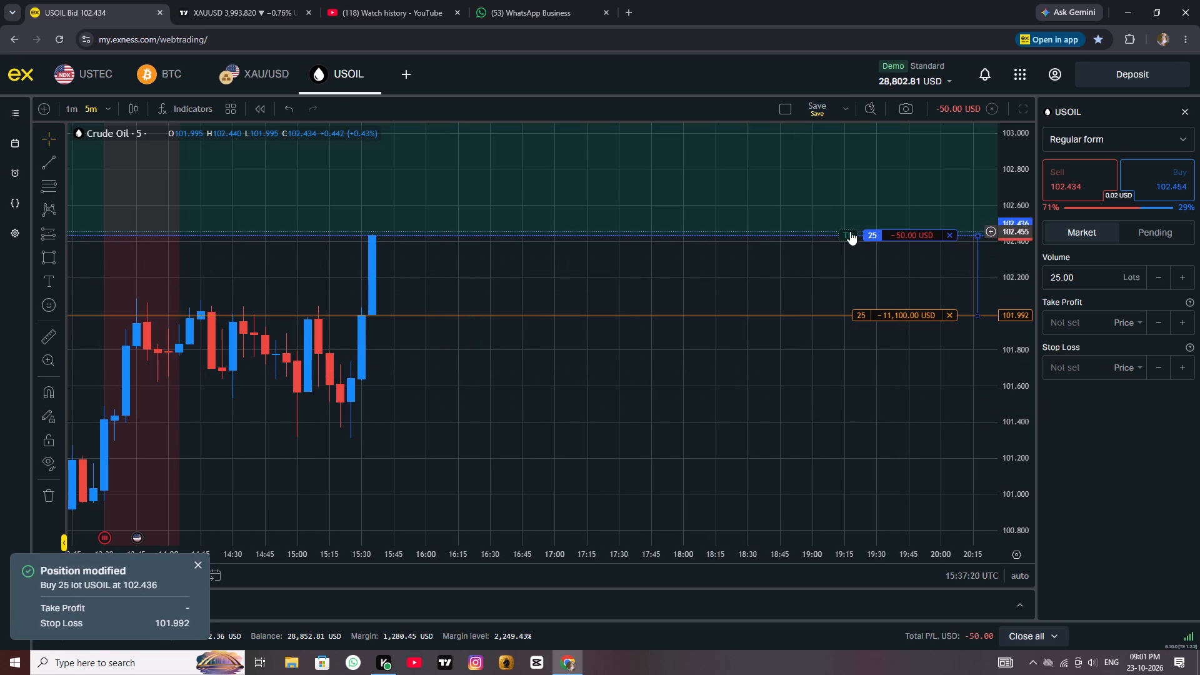
pyautogui.moveTo(850, 231); pyautogui.dragTo(887, 190)
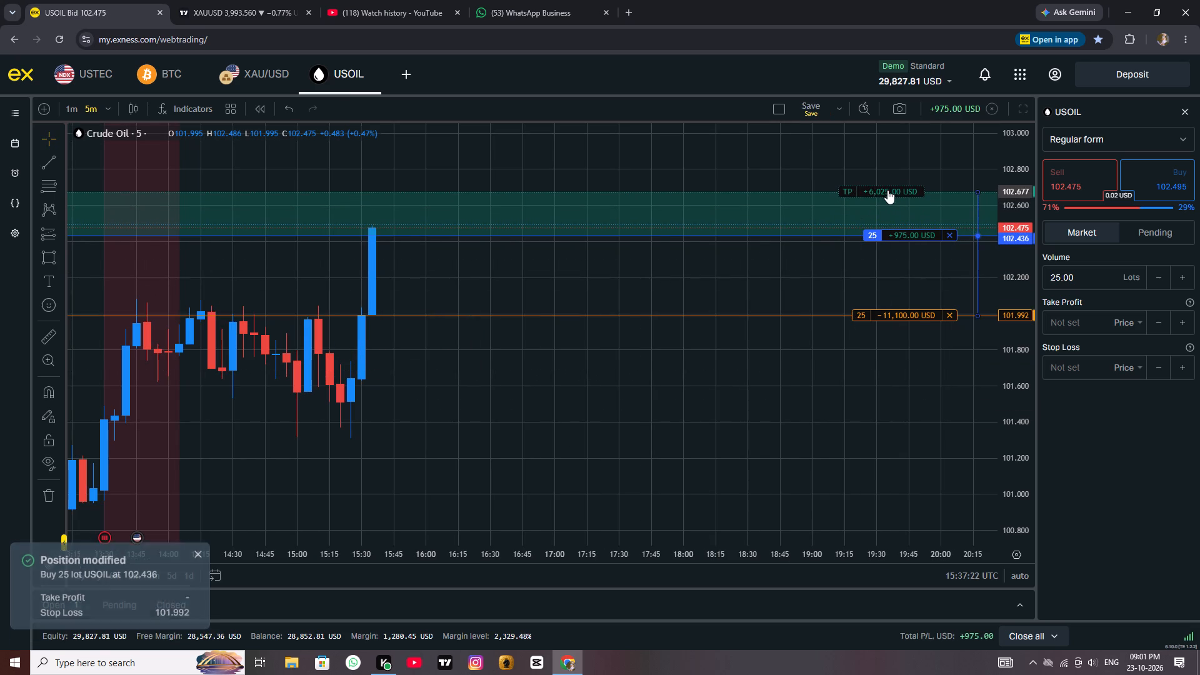
pyautogui.moveTo(887, 190); pyautogui.dragTo(925, 181)
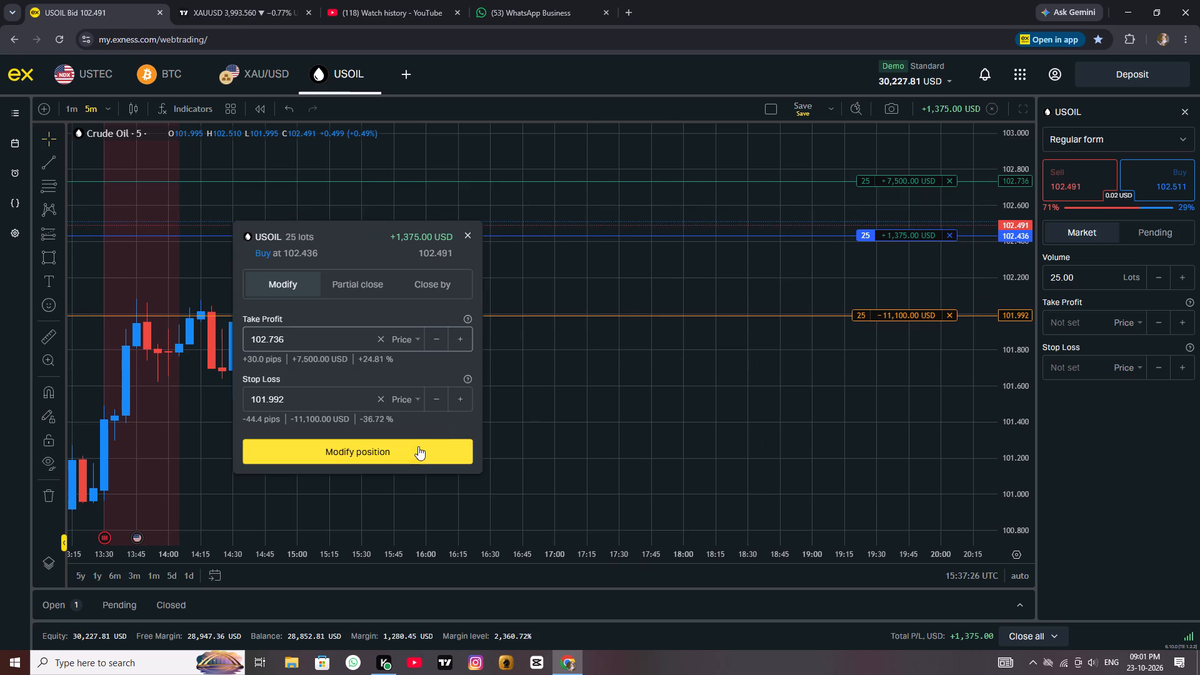
pyautogui.click(418, 446)
# Examine the USOIL five-minute candles from before midday to the latest, against the open 25-lot position's levels.
pyautogui.scroll(-2, 699, 381)
pyautogui.scroll(4, 699, 381)
pyautogui.moveTo(496, 421); pyautogui.dragTo(588, 427)
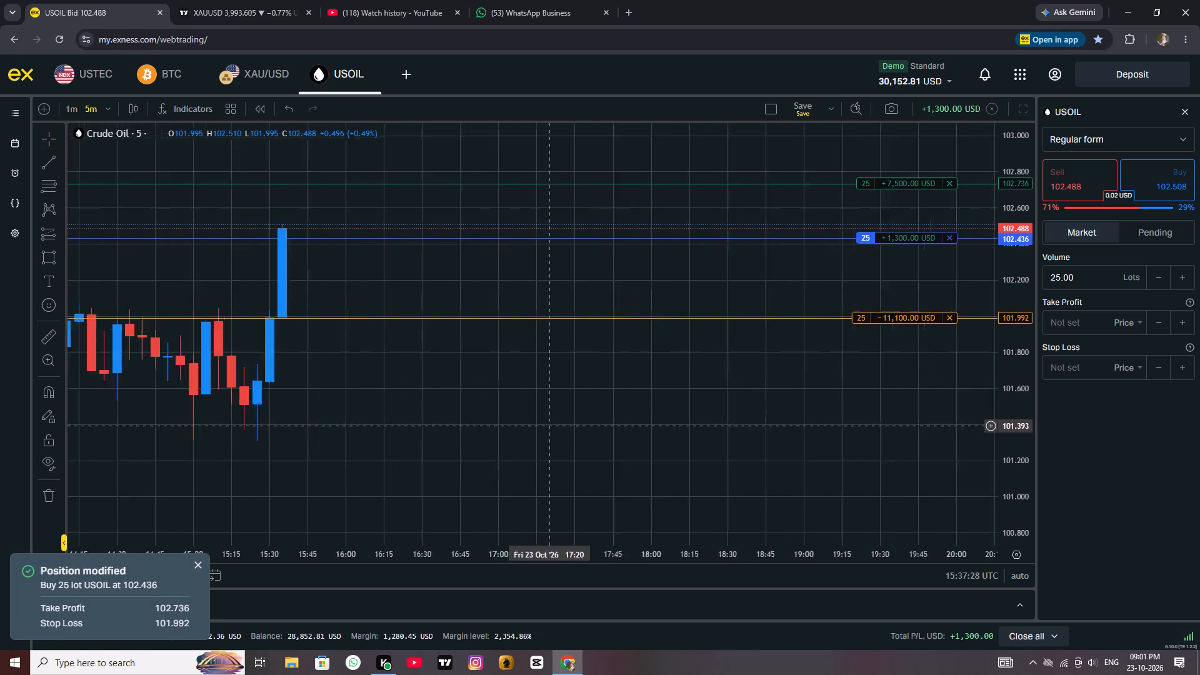
pyautogui.moveTo(588, 427); pyautogui.dragTo(898, 407)
pyautogui.scroll(-18, 1010, 331)
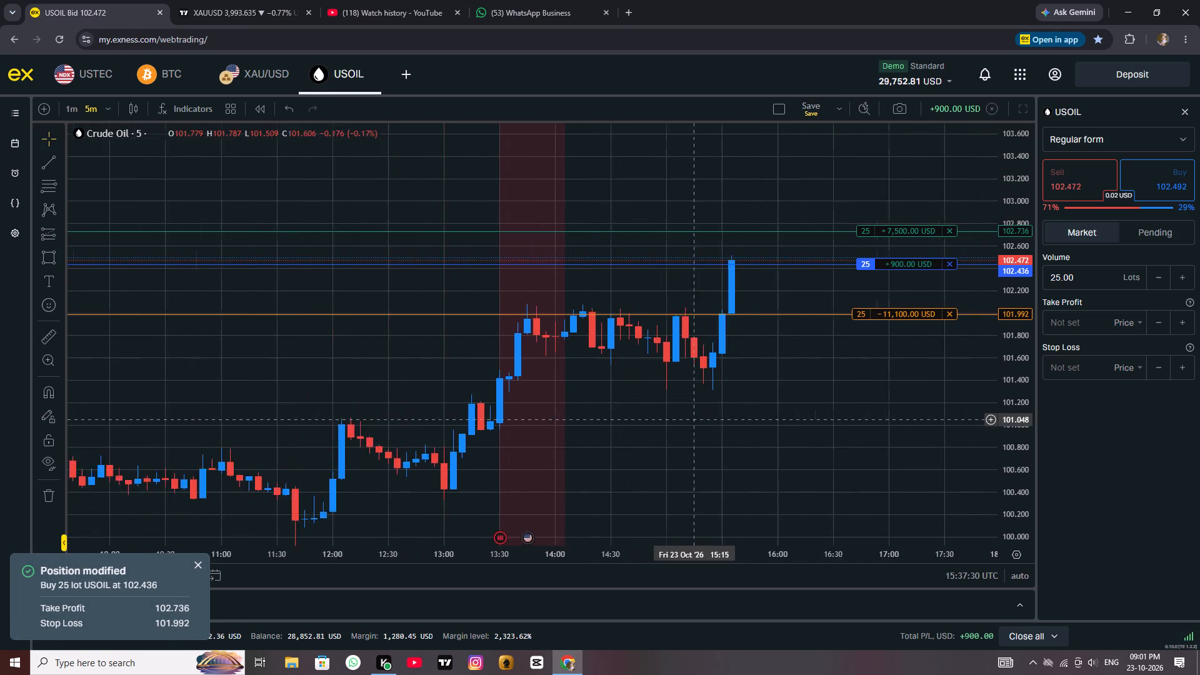
pyautogui.scroll(-1, 694, 419)
pyautogui.moveTo(828, 409); pyautogui.dragTo(611, 466)
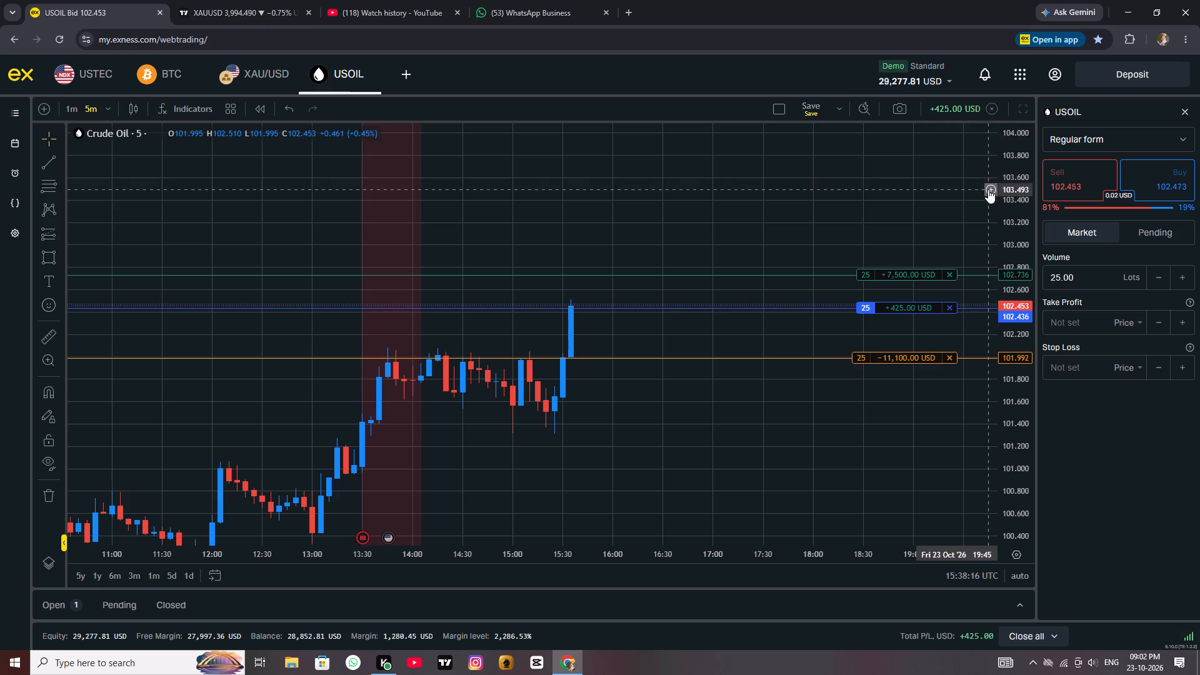
# Close all USOIL positions at the market price.
pyautogui.click(989, 108)
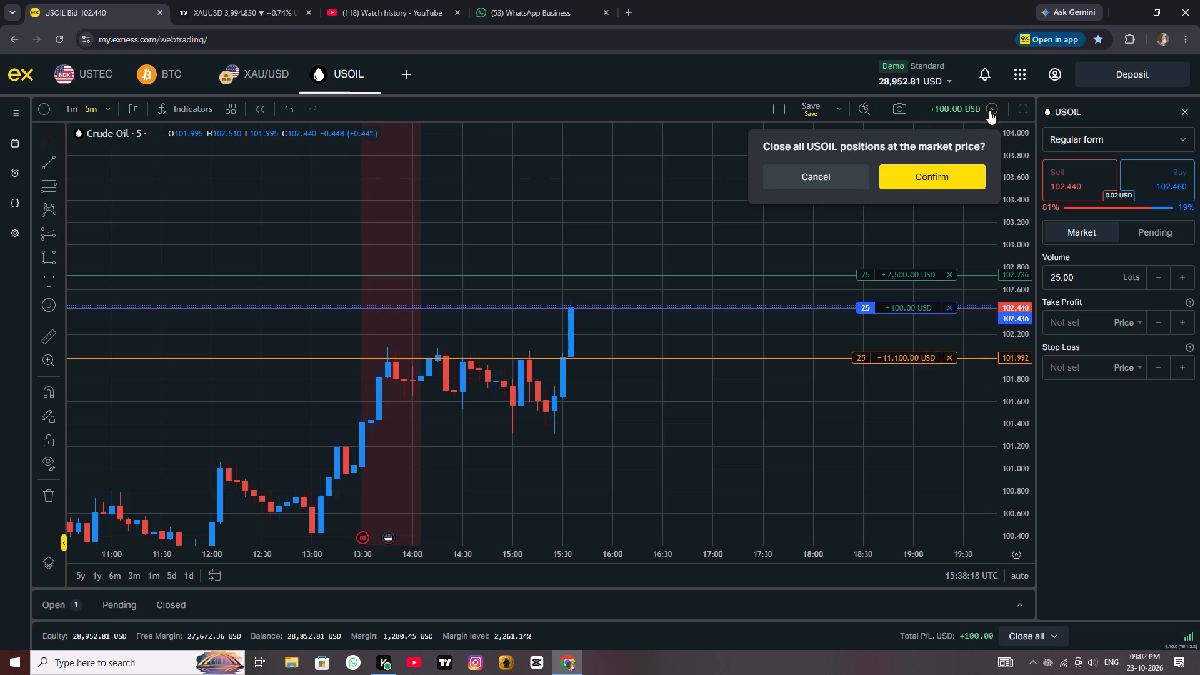
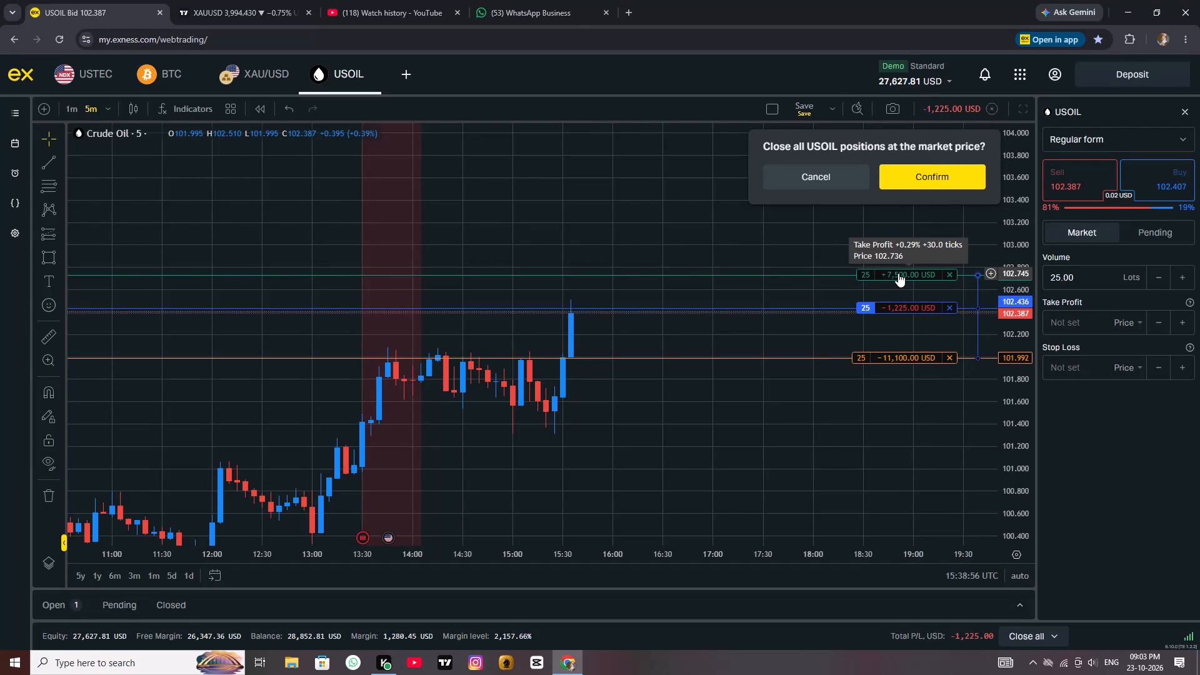
# Move the take profit of the open 25-lot USOIL position to 102.595.
pyautogui.moveTo(898, 273); pyautogui.dragTo(912, 291)
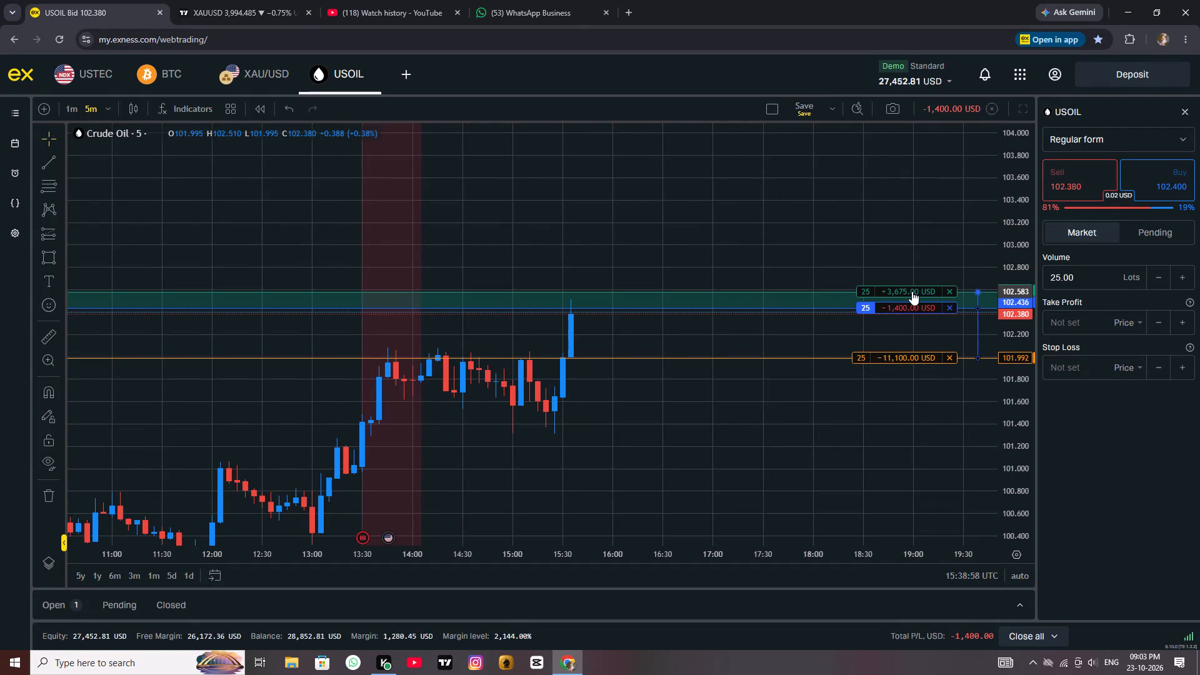
pyautogui.moveTo(912, 291); pyautogui.dragTo(911, 290)
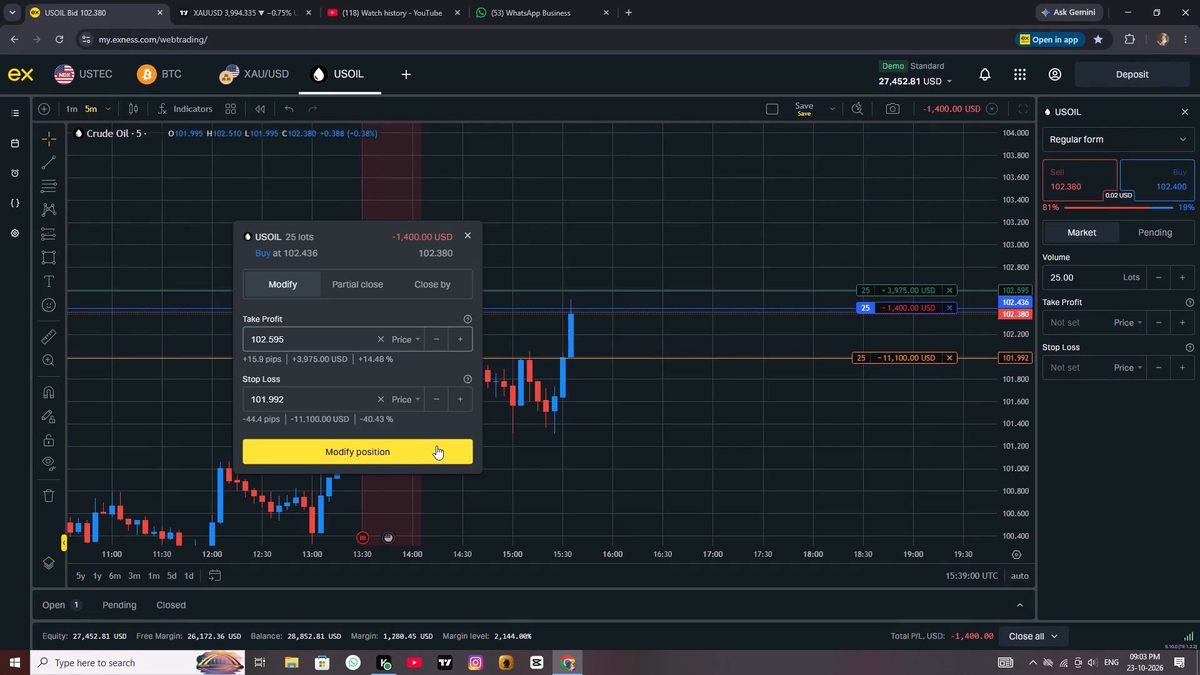
pyautogui.click(436, 446)
# Switch the USOIL chart to one-minute candles and examine the latest price action against the open position's levels.
pyautogui.scroll(-2, 686, 379)
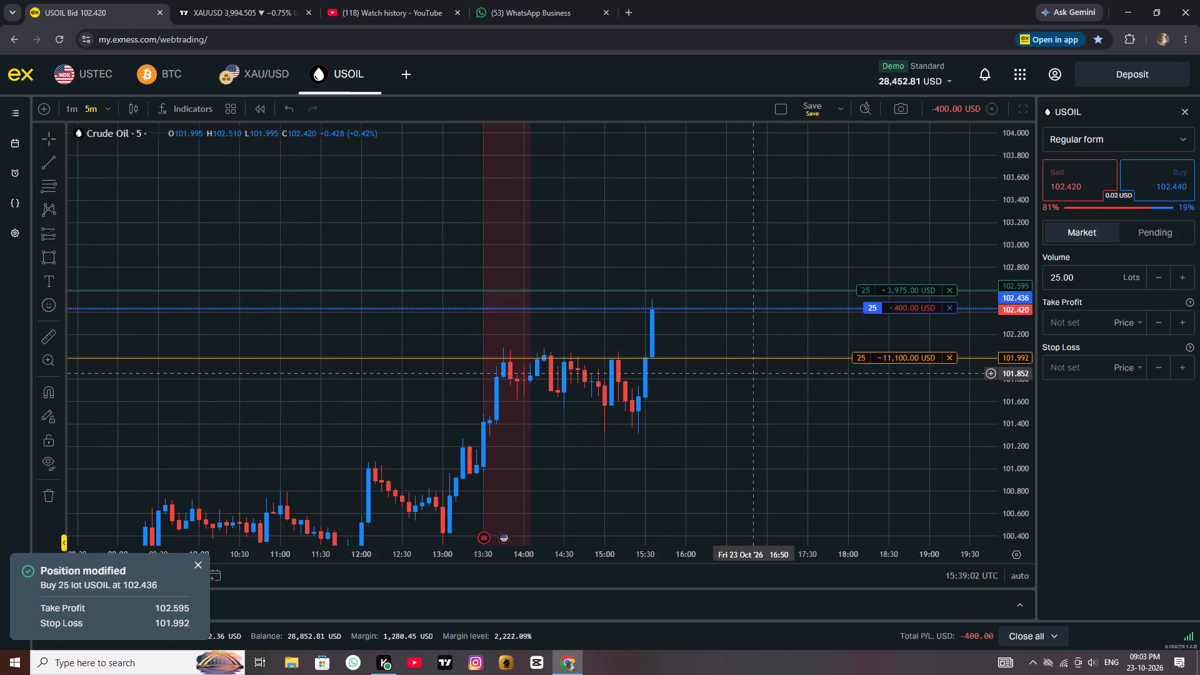
pyautogui.moveTo(796, 395); pyautogui.dragTo(708, 420)
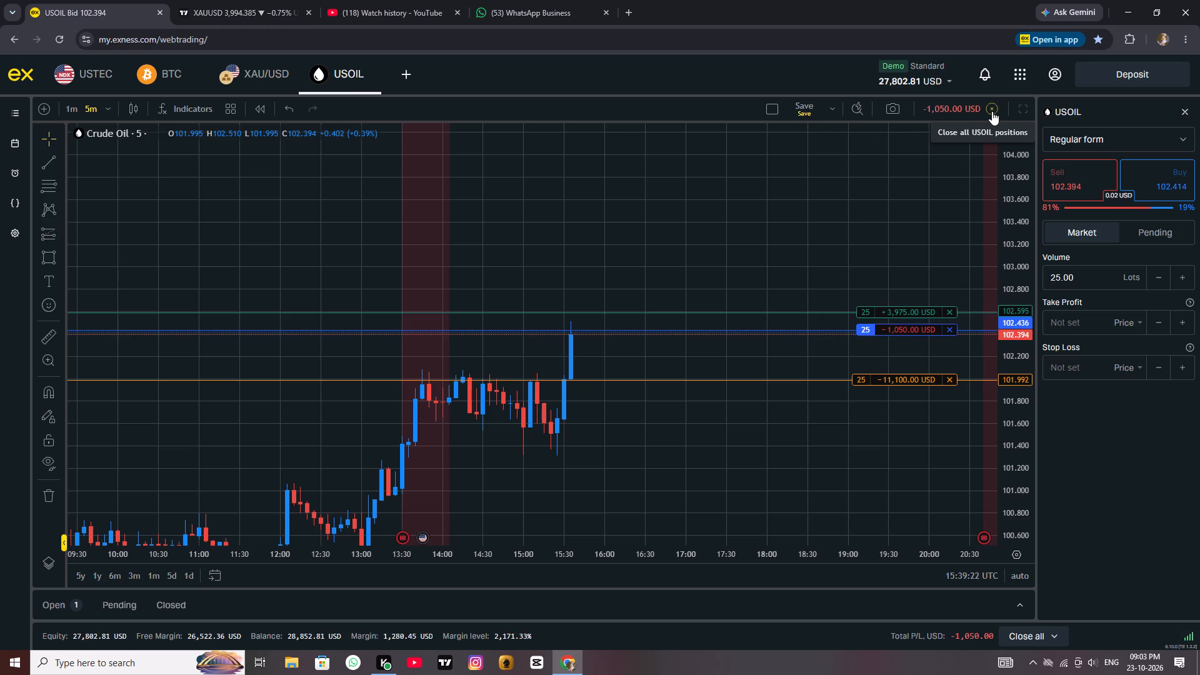
pyautogui.click(64, 108)
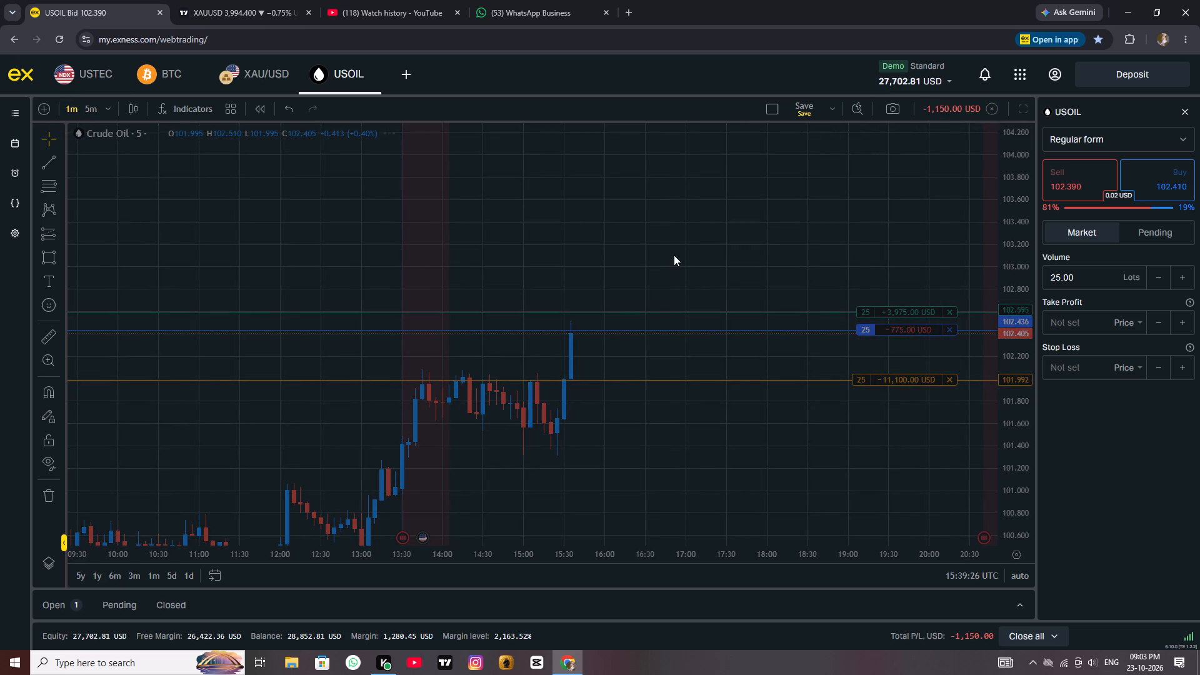
pyautogui.scroll(-8, 779, 254)
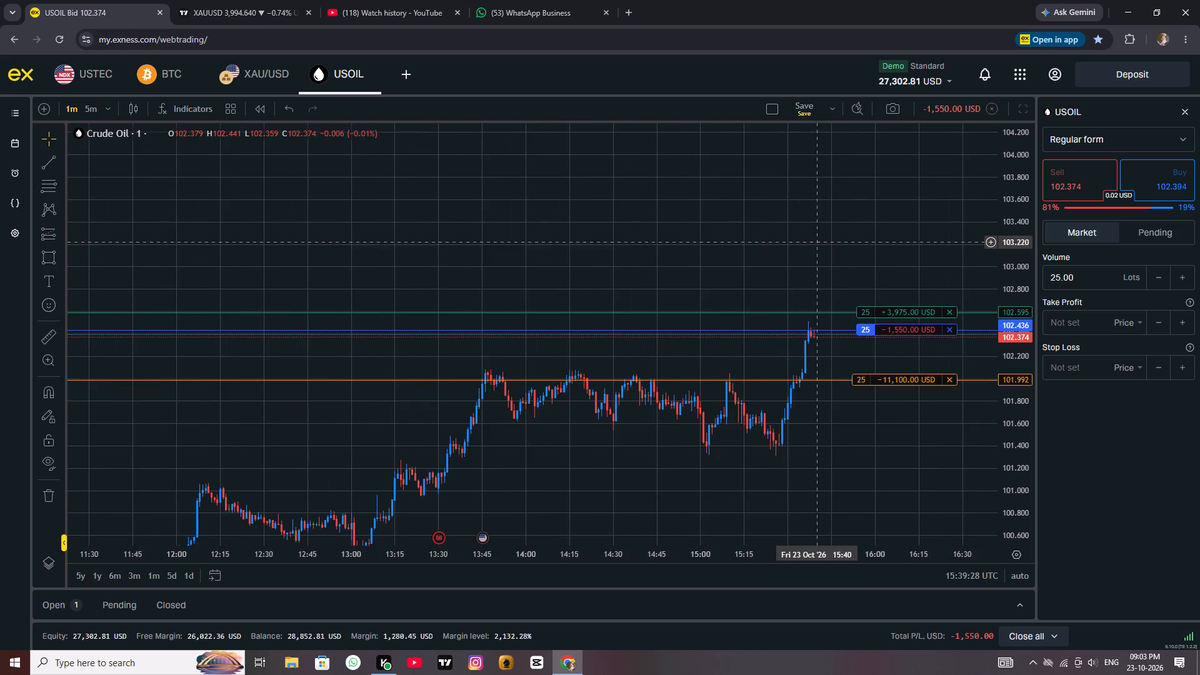
pyautogui.moveTo(829, 239); pyautogui.dragTo(726, 257)
pyautogui.scroll(3, 726, 257)
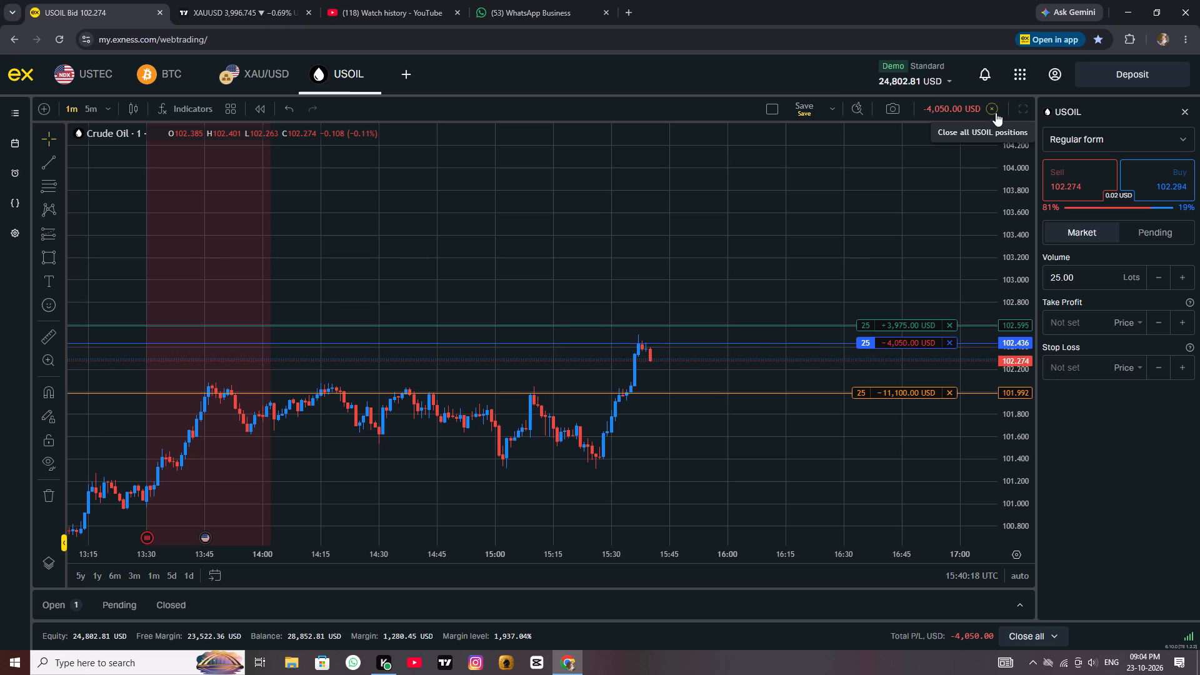
# Close all USOIL positions at the market price and dismiss the closing notification.
pyautogui.click(996, 112)
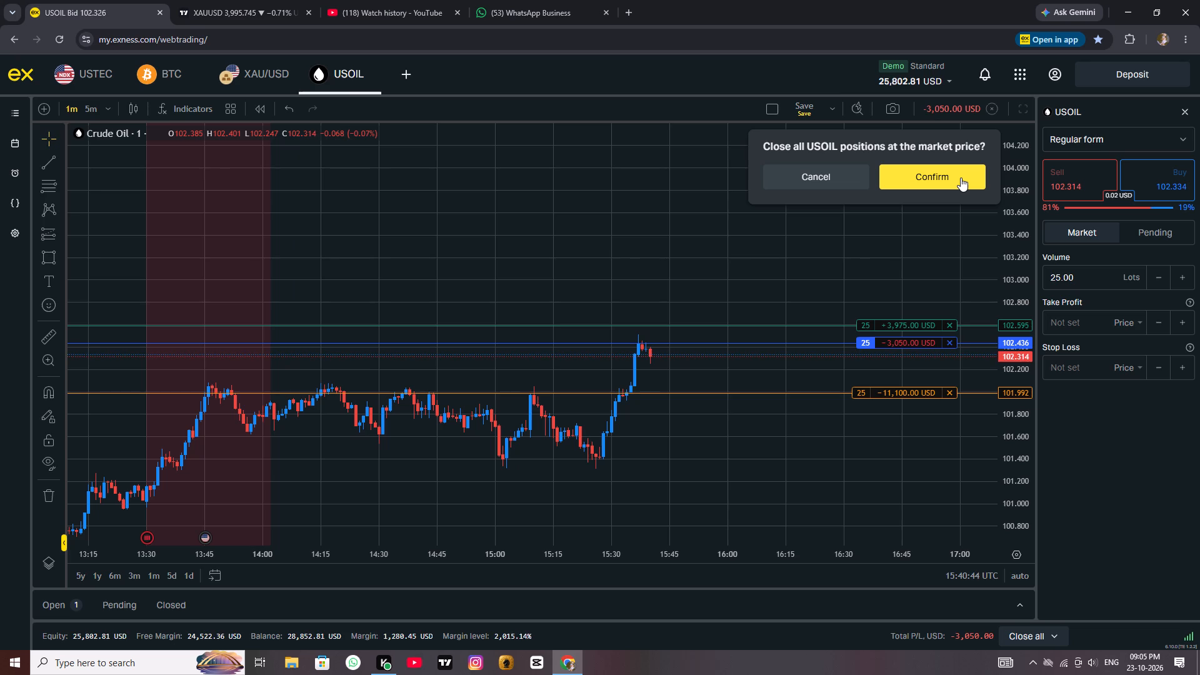
pyautogui.click(961, 177)
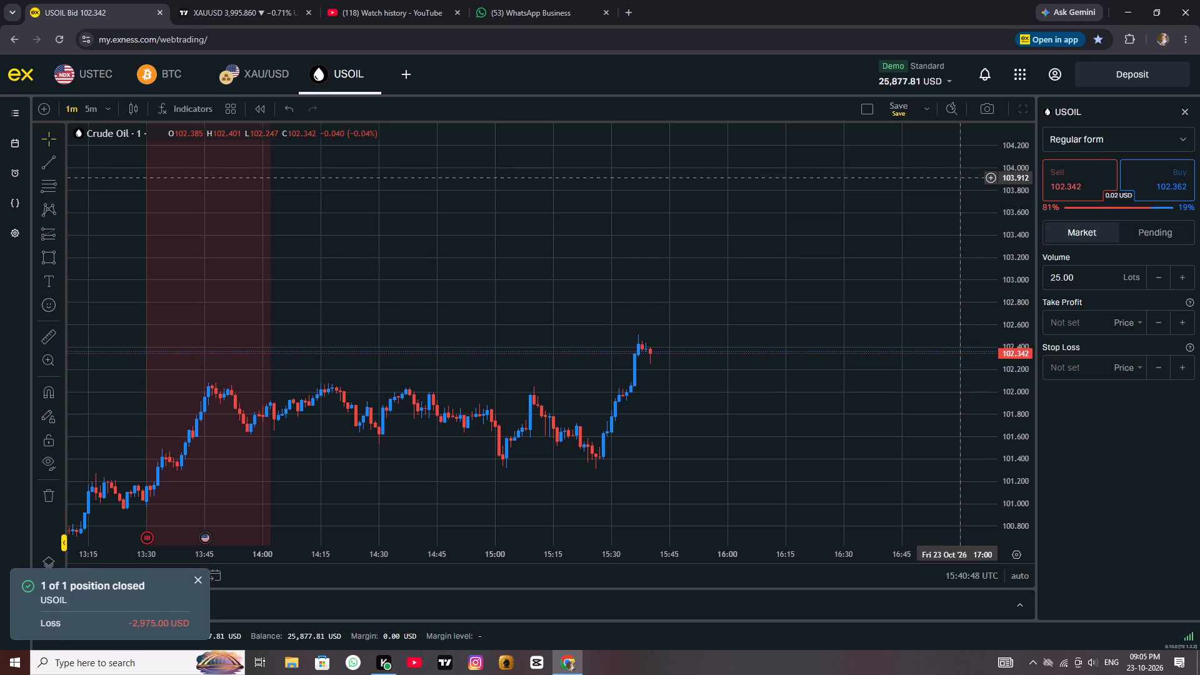
pyautogui.click(202, 569)
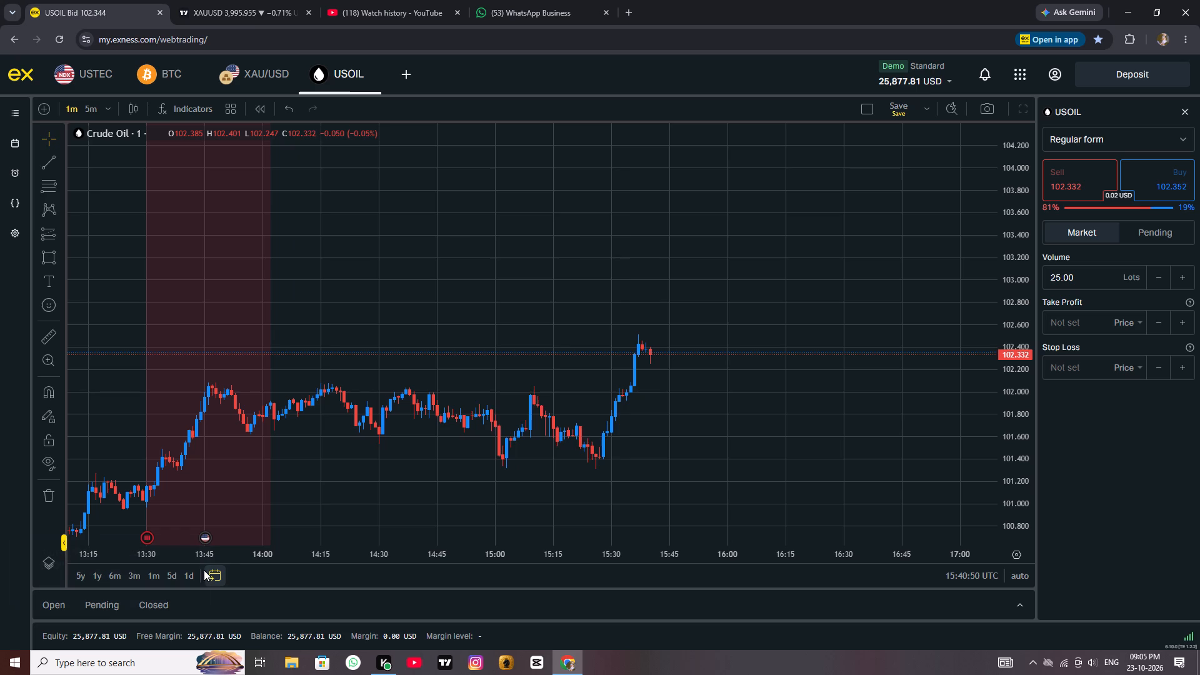
# Review the list of closed positions, including the latest USOIL trades, and collapse the list.
pyautogui.click(559, 502)
pyautogui.scroll(-2, 852, 389)
pyautogui.click(1019, 596)
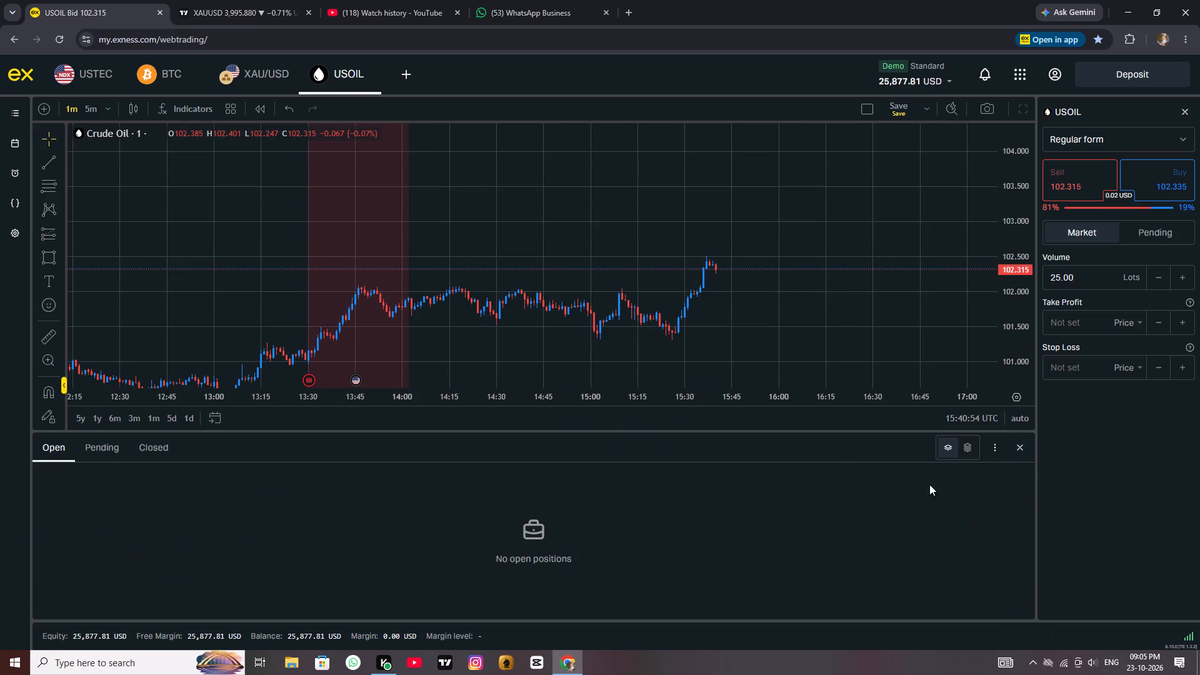
pyautogui.click(162, 445)
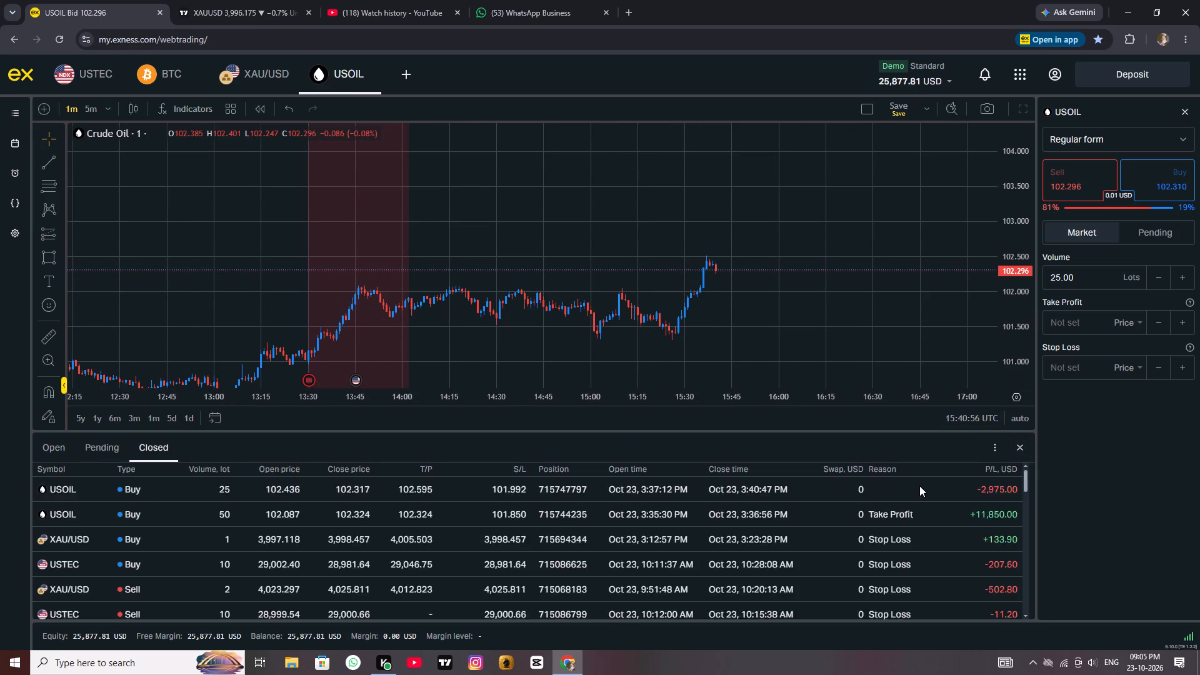
pyautogui.scroll(-1, 925, 486)
pyautogui.scroll(2, 944, 494)
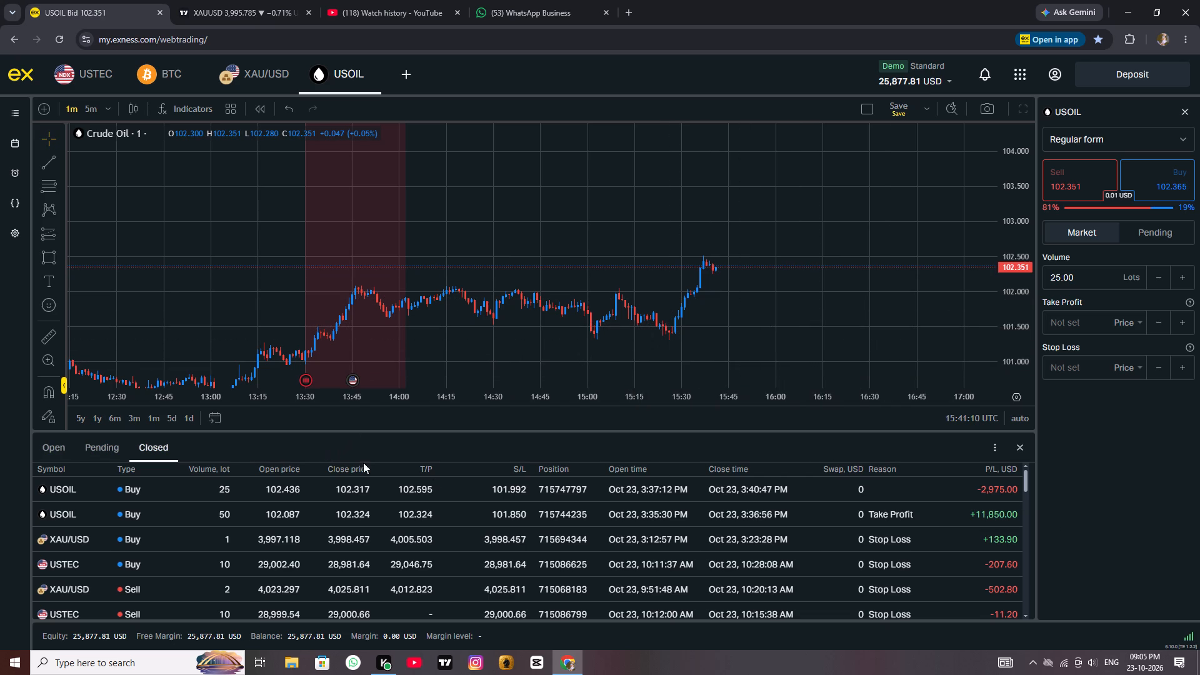
pyautogui.click(1024, 443)
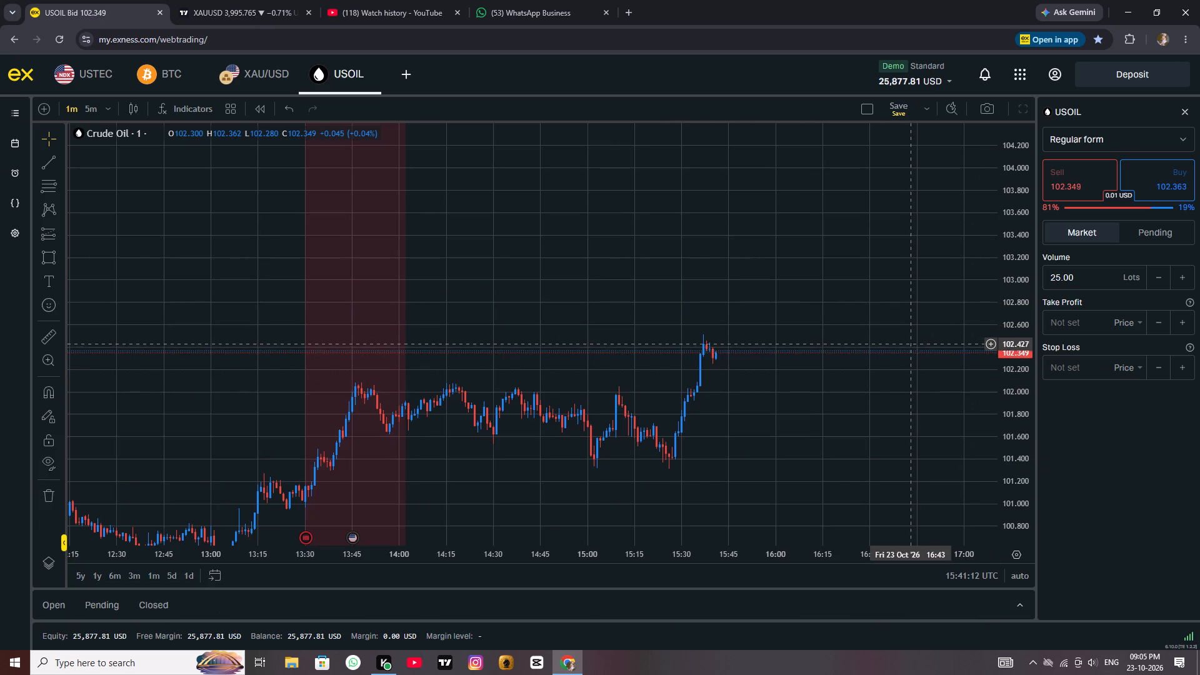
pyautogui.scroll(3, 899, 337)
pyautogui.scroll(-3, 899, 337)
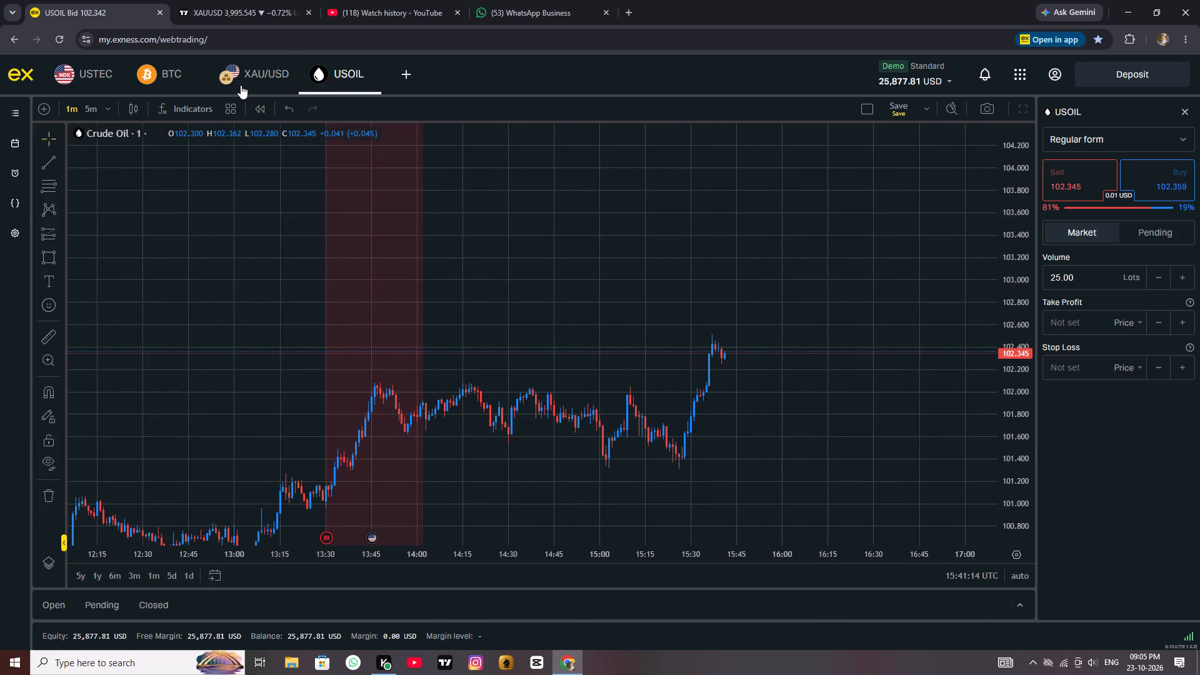
# Delete the old long position drawing from the XAU/USD chart, keeping the purple zone.
pyautogui.click(240, 82)
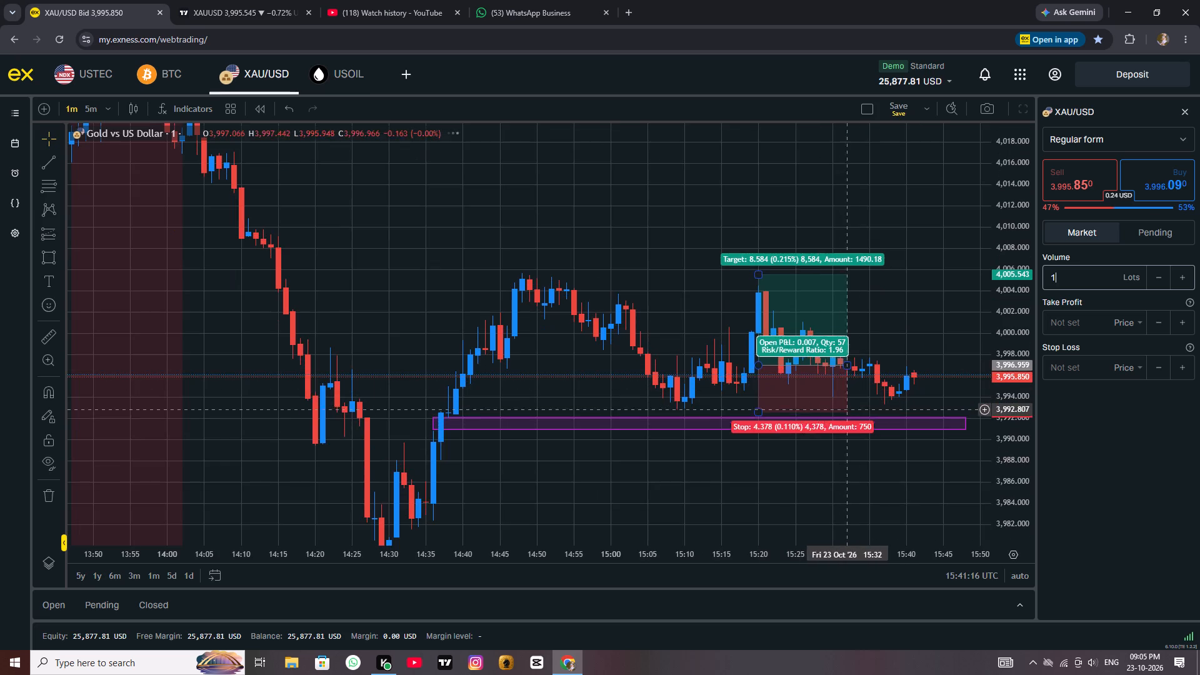
pyautogui.moveTo(907, 457); pyautogui.dragTo(430, 442)
pyautogui.scroll(-5, 430, 442)
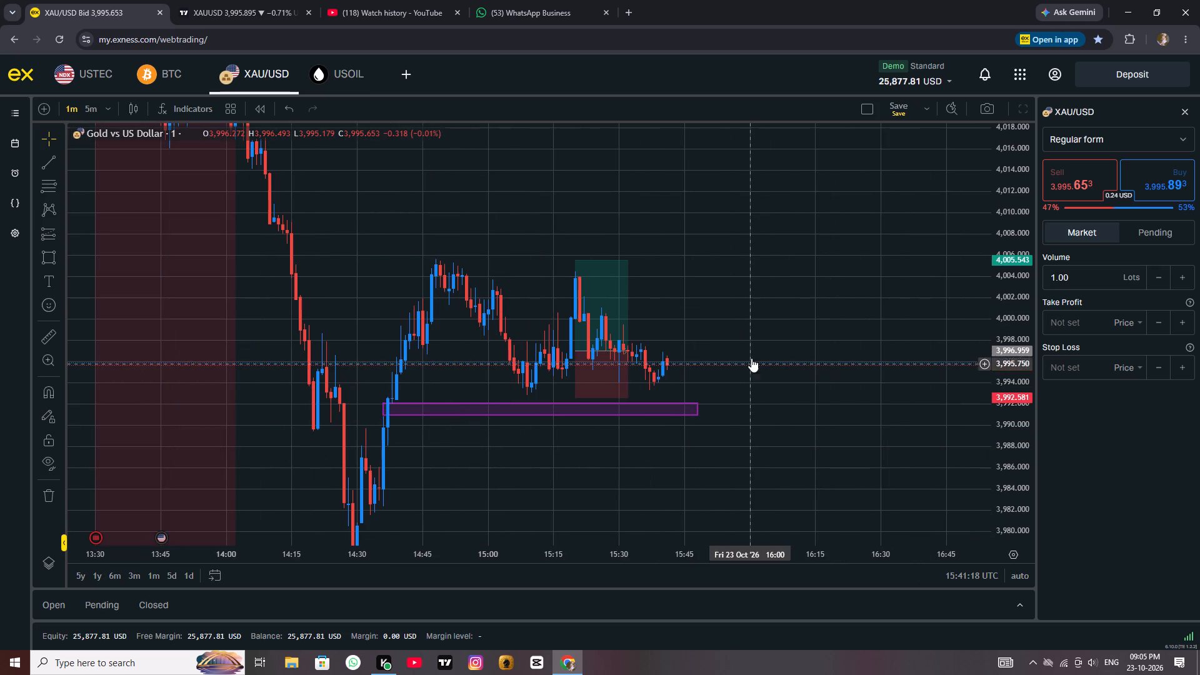
pyautogui.moveTo(759, 295); pyautogui.dragTo(749, 306)
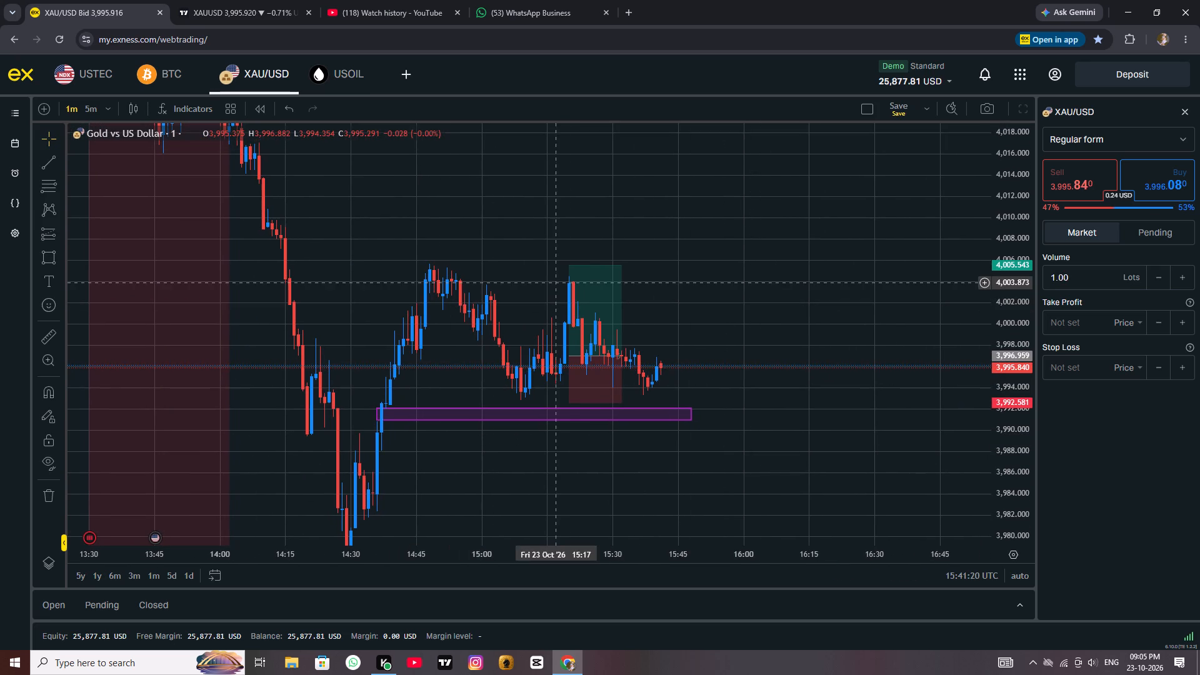
pyautogui.click(590, 285)
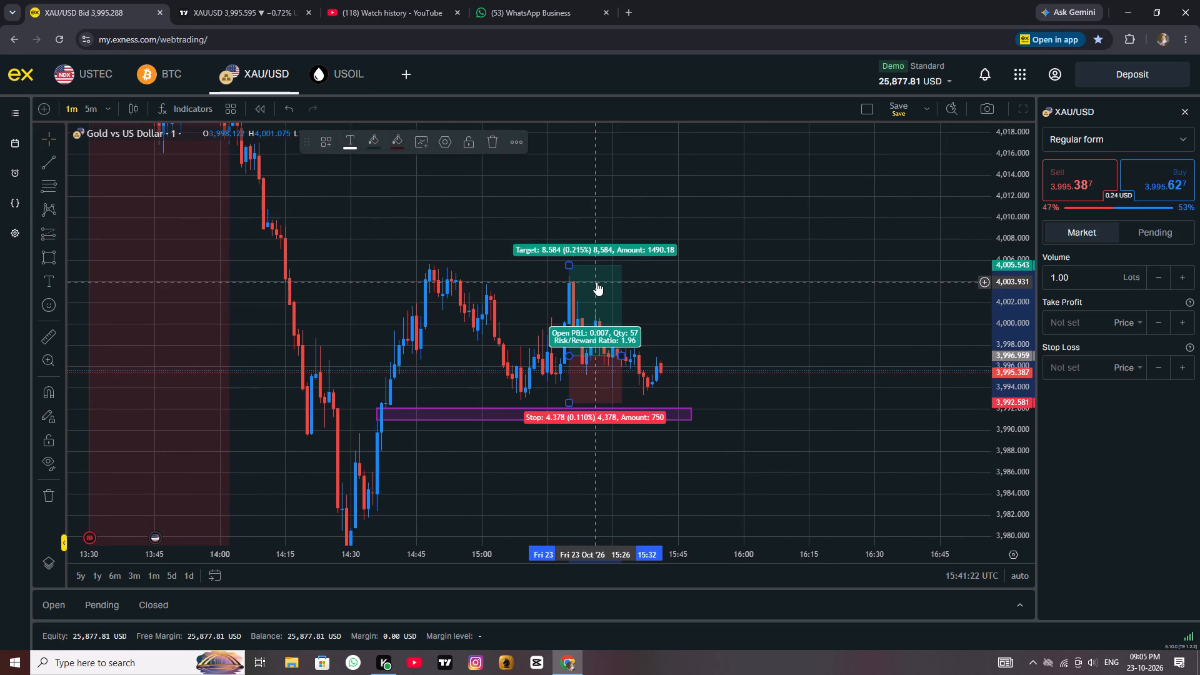
pyautogui.click(489, 132)
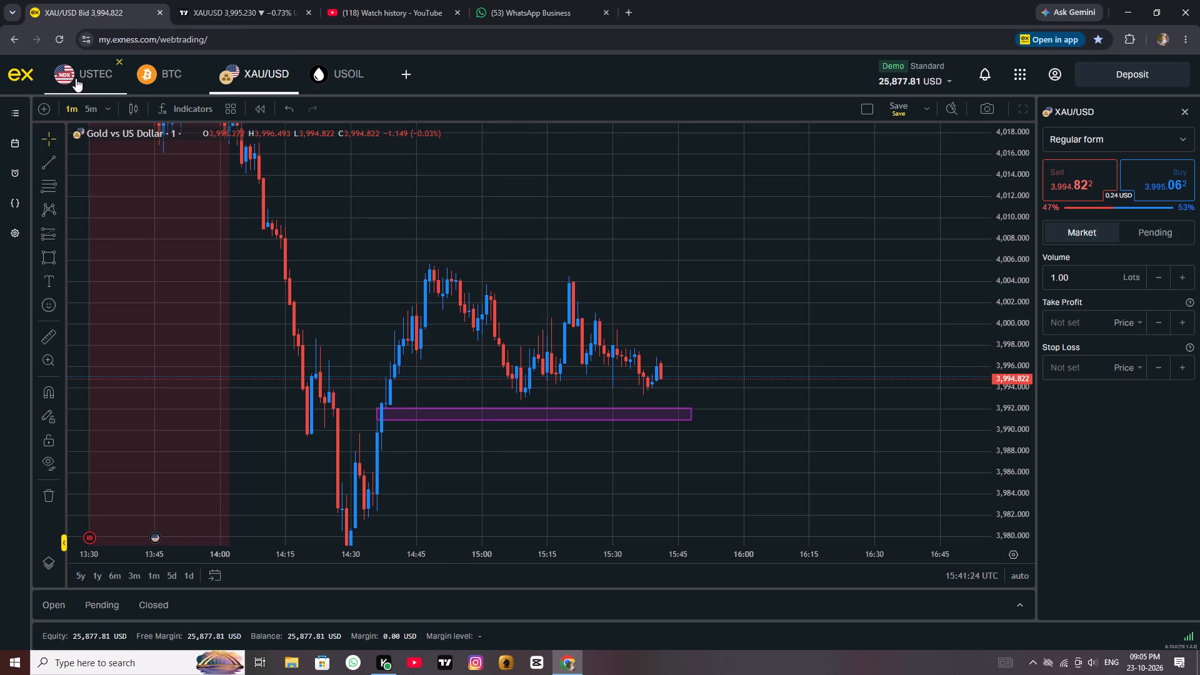
# On the BTC one-minute chart, draw a rising trend line over the recent highs, from about 81,408 at 14:54 to 81,655 at 15:52.
pyautogui.click(162, 74)
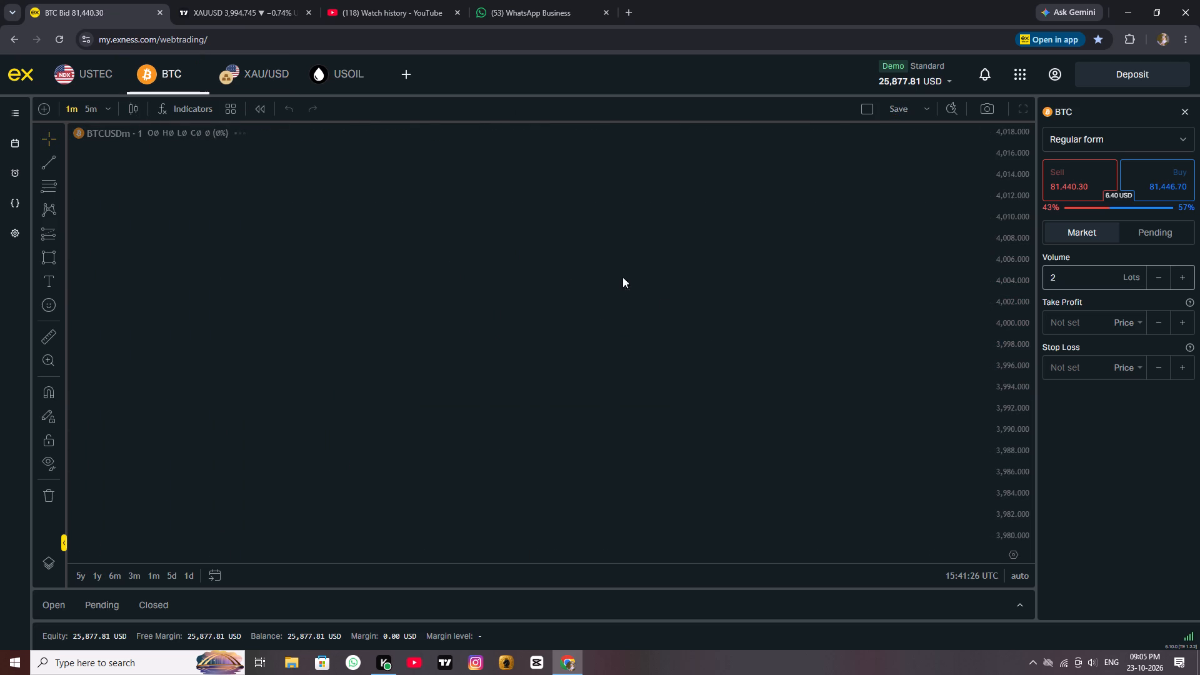
pyautogui.scroll(4, 820, 350)
pyautogui.moveTo(894, 386); pyautogui.dragTo(456, 389)
pyautogui.scroll(-2, 606, 330)
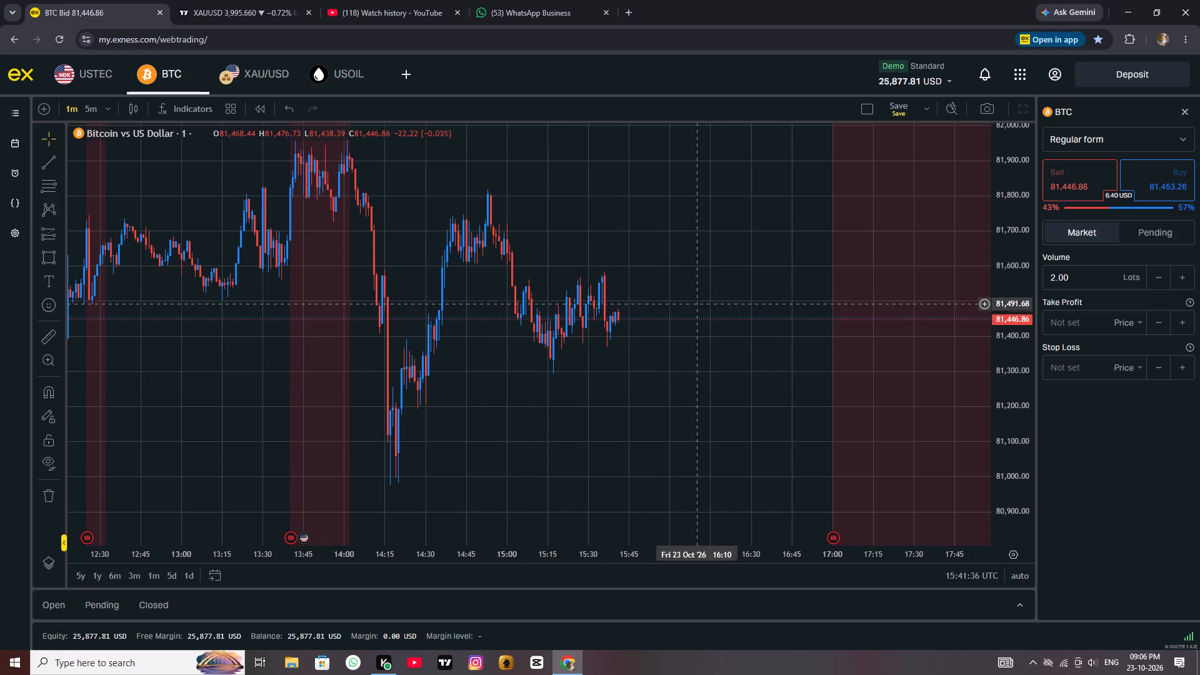
pyautogui.click(46, 165)
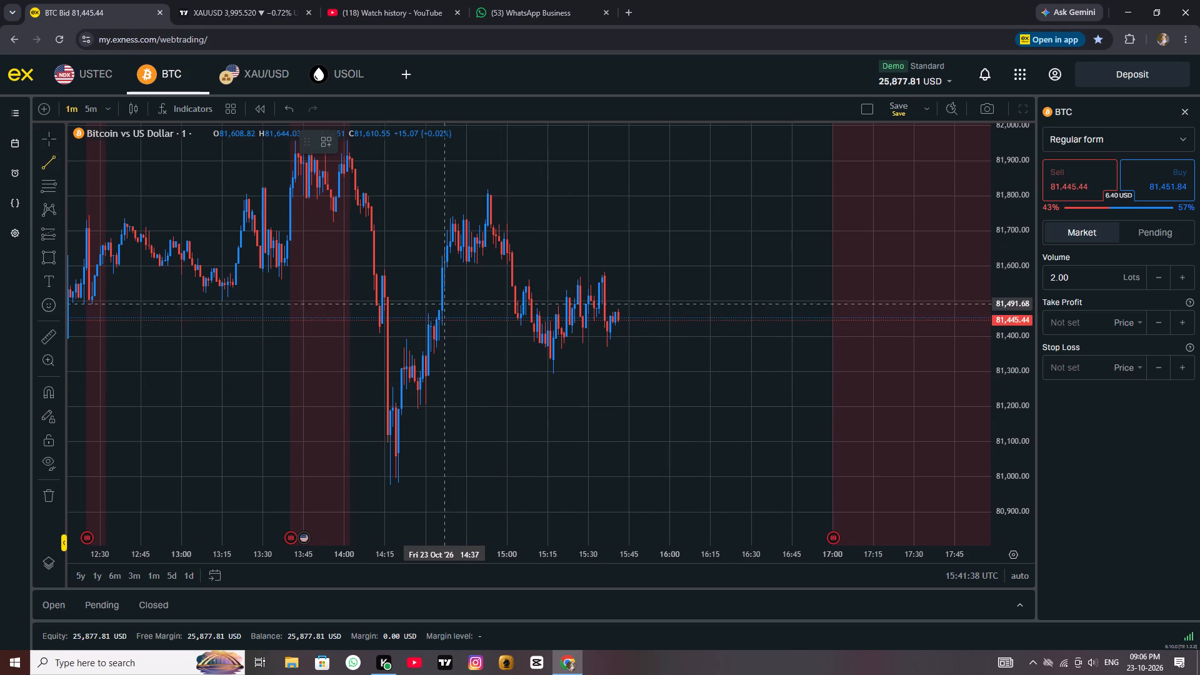
pyautogui.moveTo(492, 337); pyautogui.dragTo(688, 228)
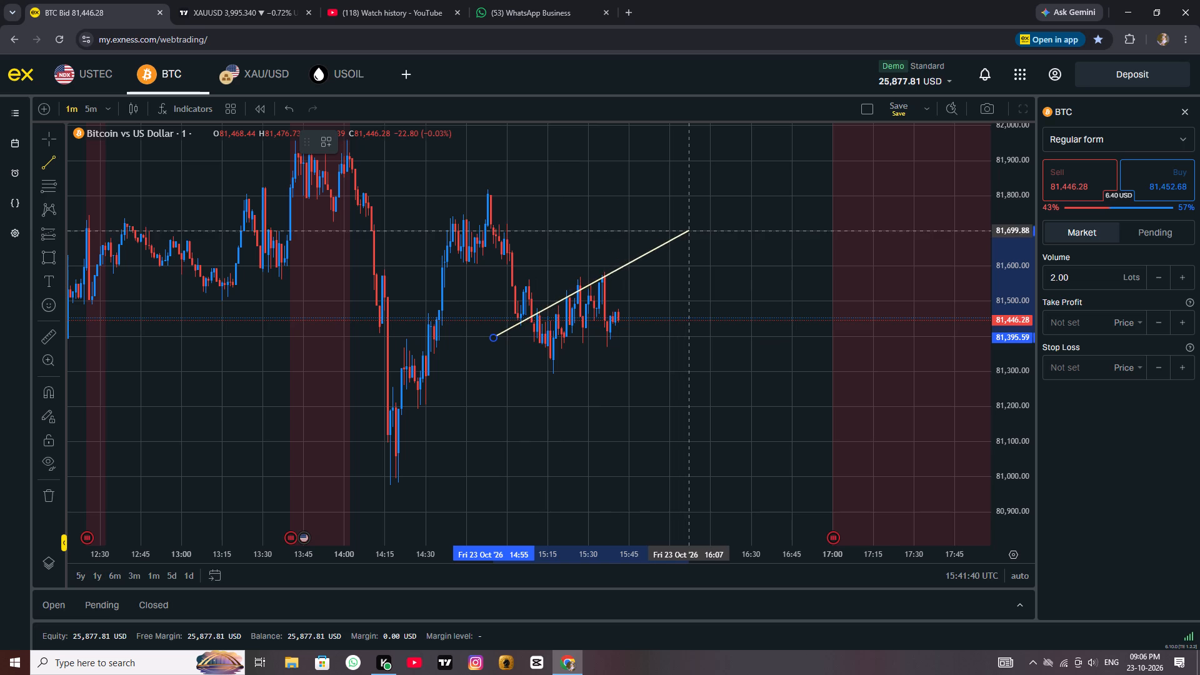
pyautogui.moveTo(688, 228); pyautogui.dragTo(699, 215)
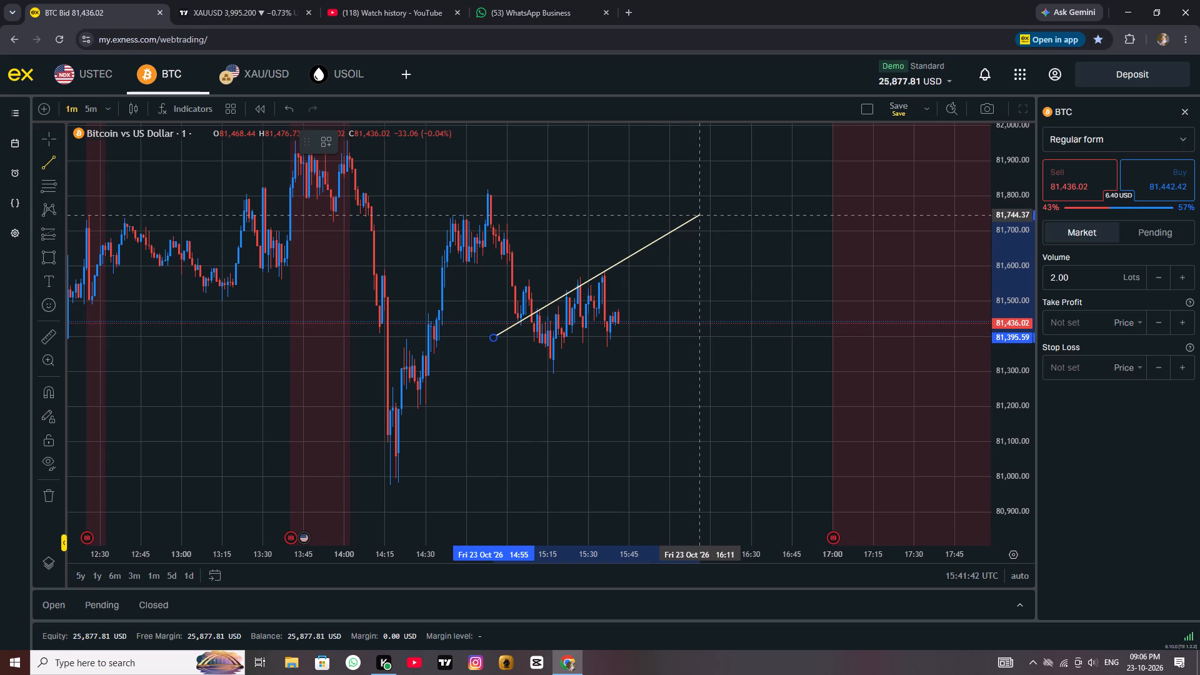
pyautogui.click(699, 215)
pyautogui.moveTo(701, 214); pyautogui.dragTo(661, 239)
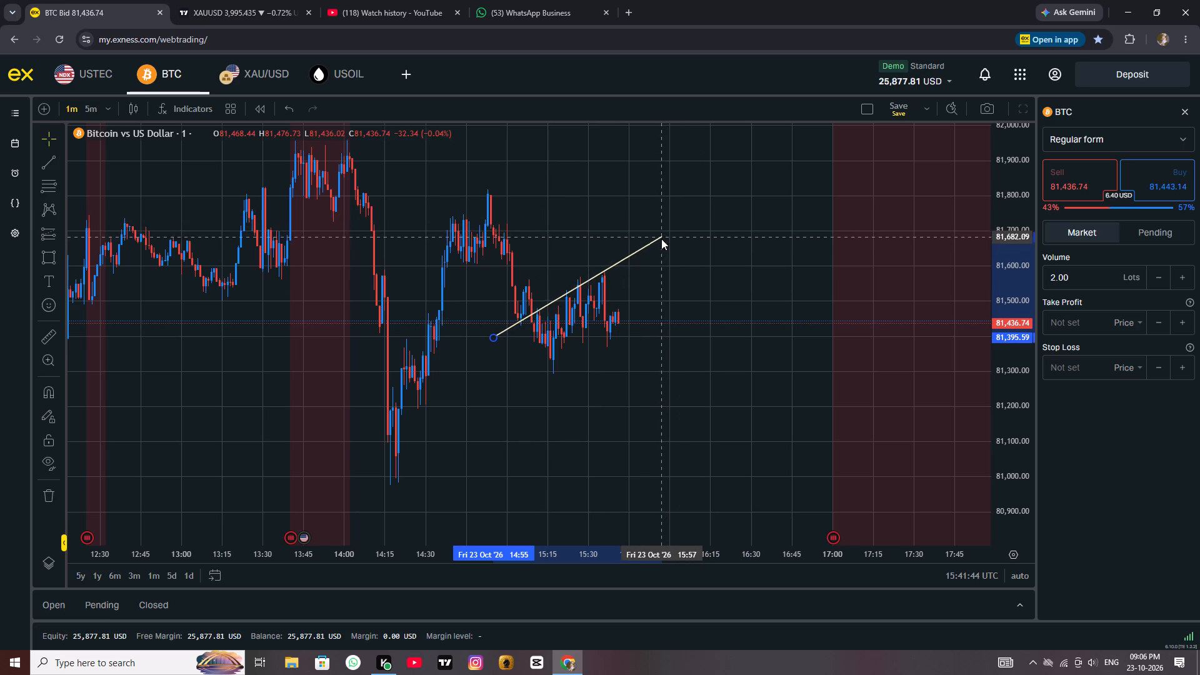
pyautogui.moveTo(661, 239); pyautogui.dragTo(648, 246)
pyautogui.click(648, 246)
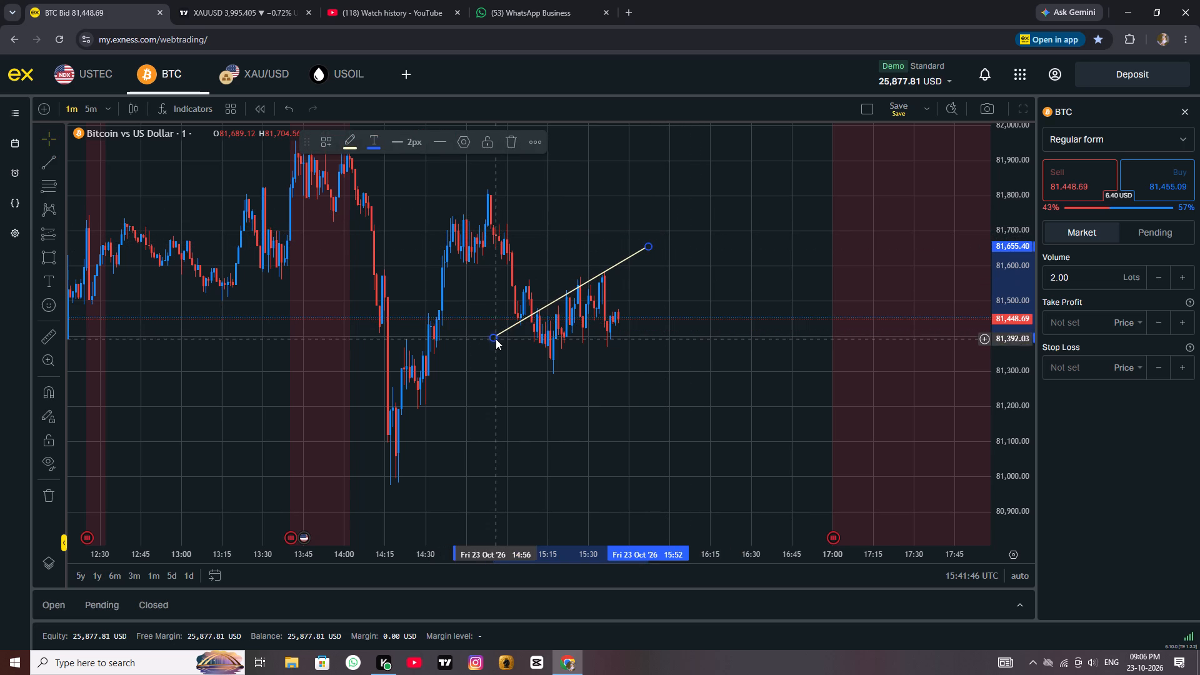
pyautogui.click(491, 337)
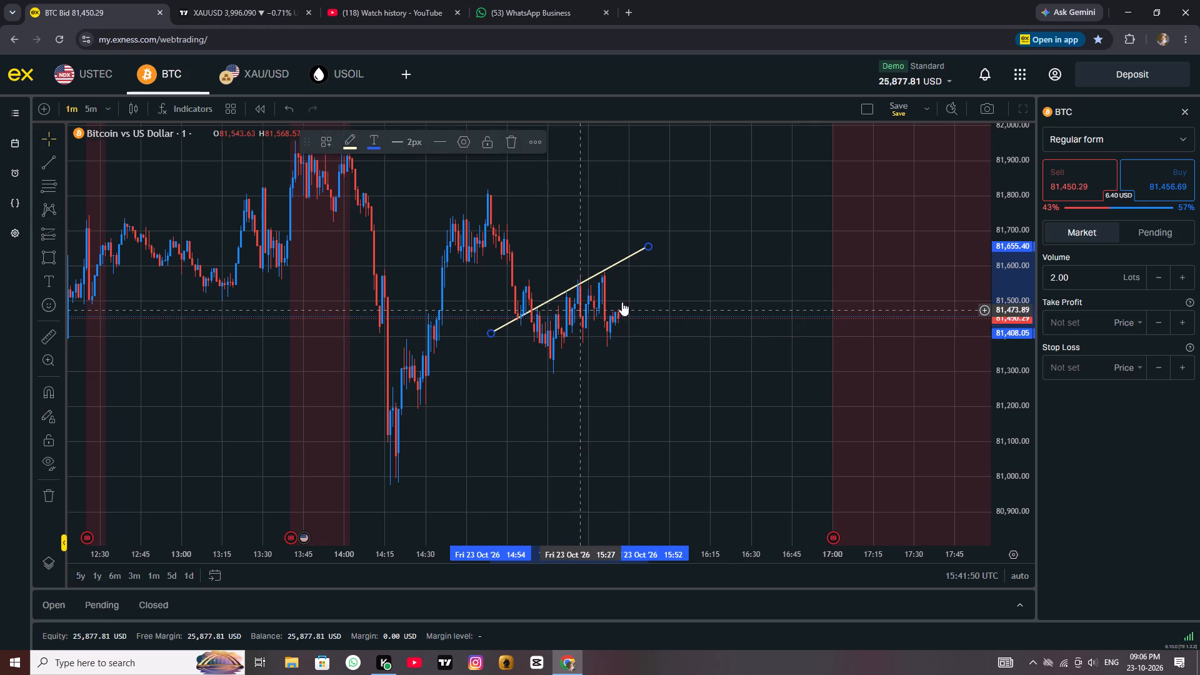
pyautogui.click(688, 287)
# Draw a second rising trend line under the recent BTC lows, starting at about 81,248 at 15:05, to complete the channel.
pyautogui.scroll(3, 688, 282)
pyautogui.scroll(-1, 688, 280)
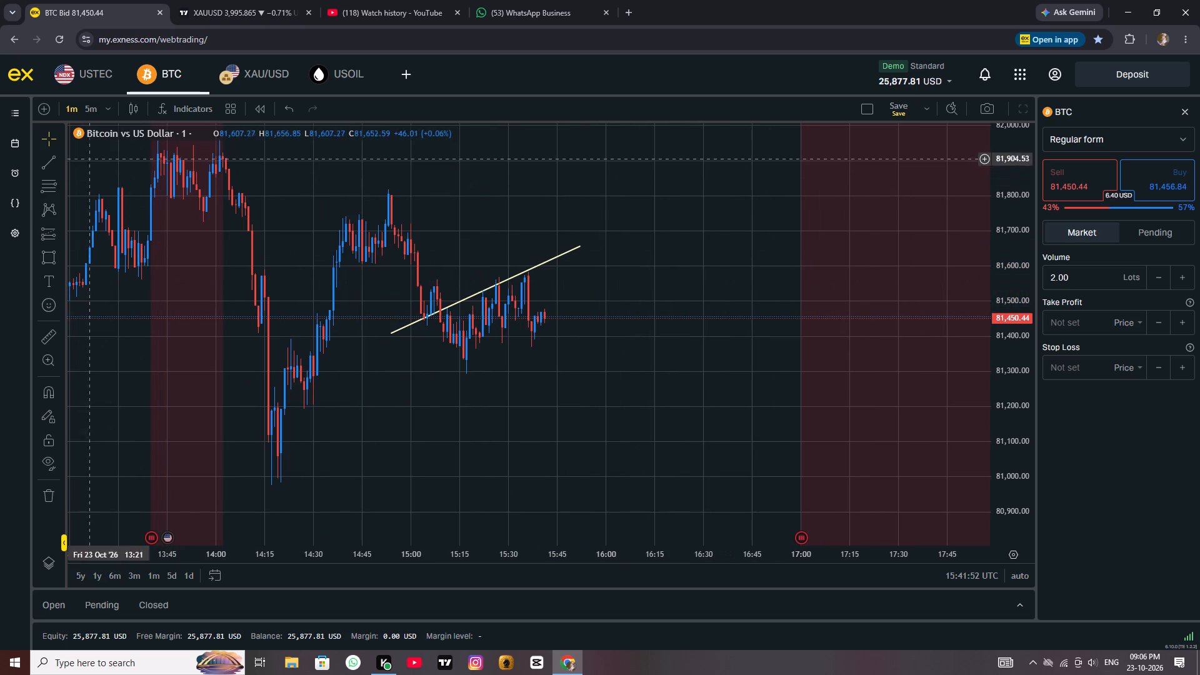
pyautogui.click(44, 161)
pyautogui.moveTo(429, 389); pyautogui.dragTo(602, 316)
pyautogui.click(602, 316)
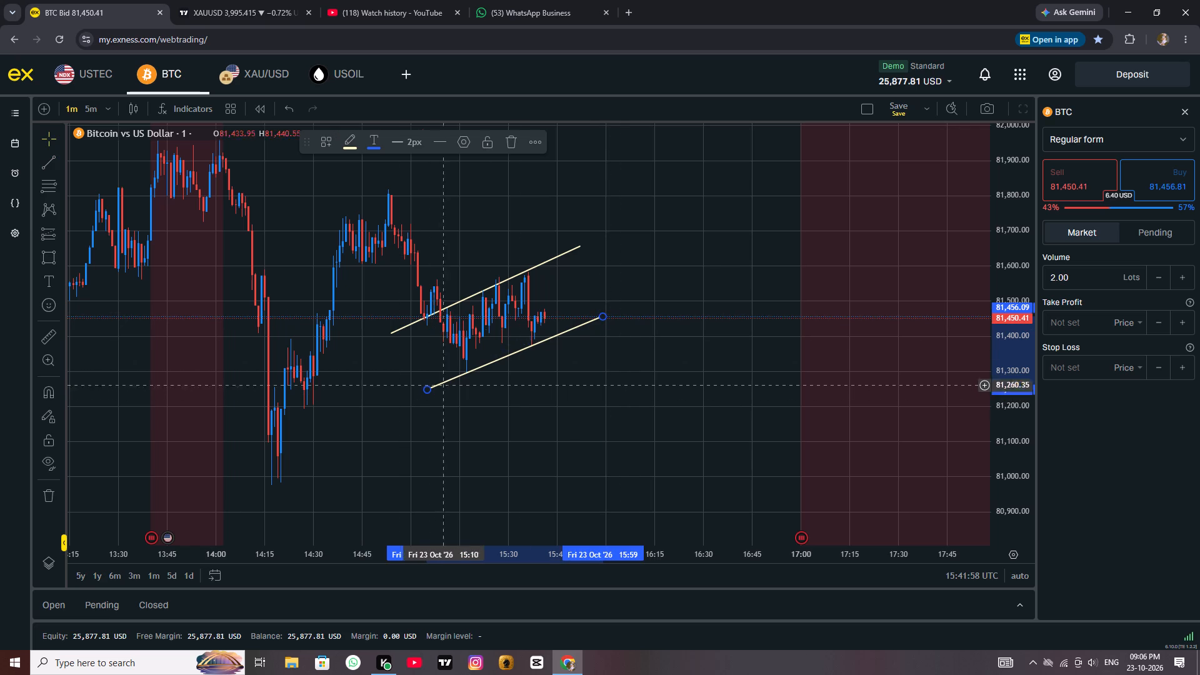
pyautogui.moveTo(601, 317); pyautogui.dragTo(600, 311)
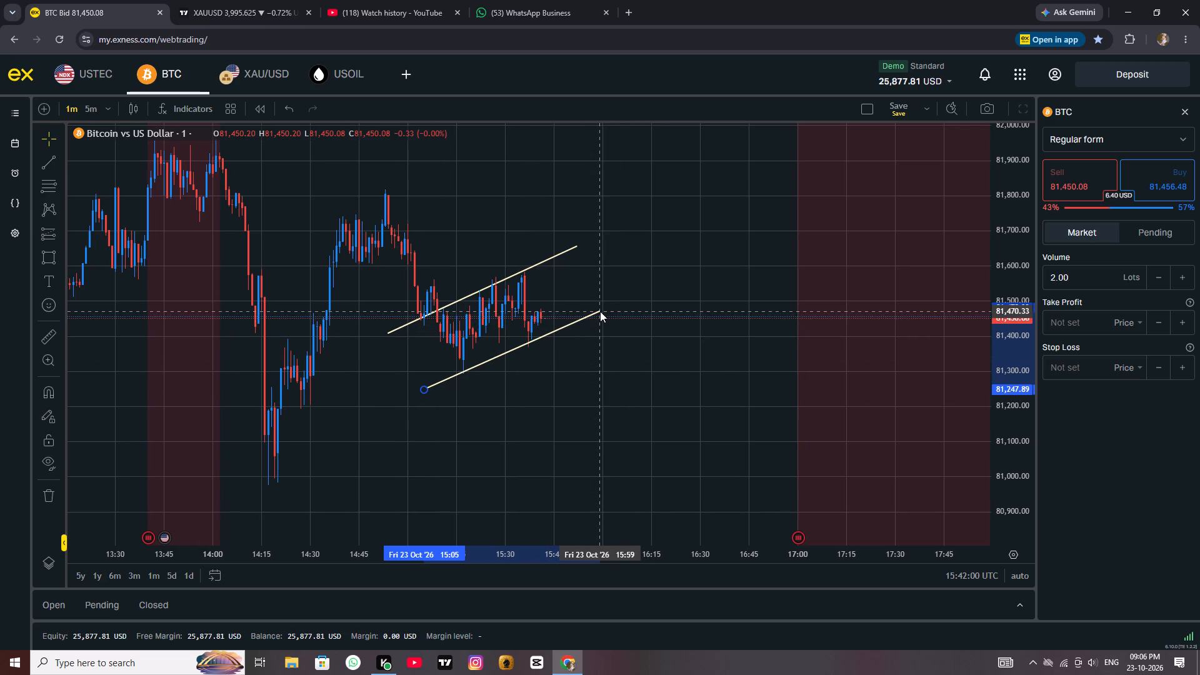
pyautogui.moveTo(600, 311); pyautogui.dragTo(611, 306)
pyautogui.click(657, 301)
pyautogui.scroll(3, 716, 301)
pyautogui.scroll(-2, 716, 301)
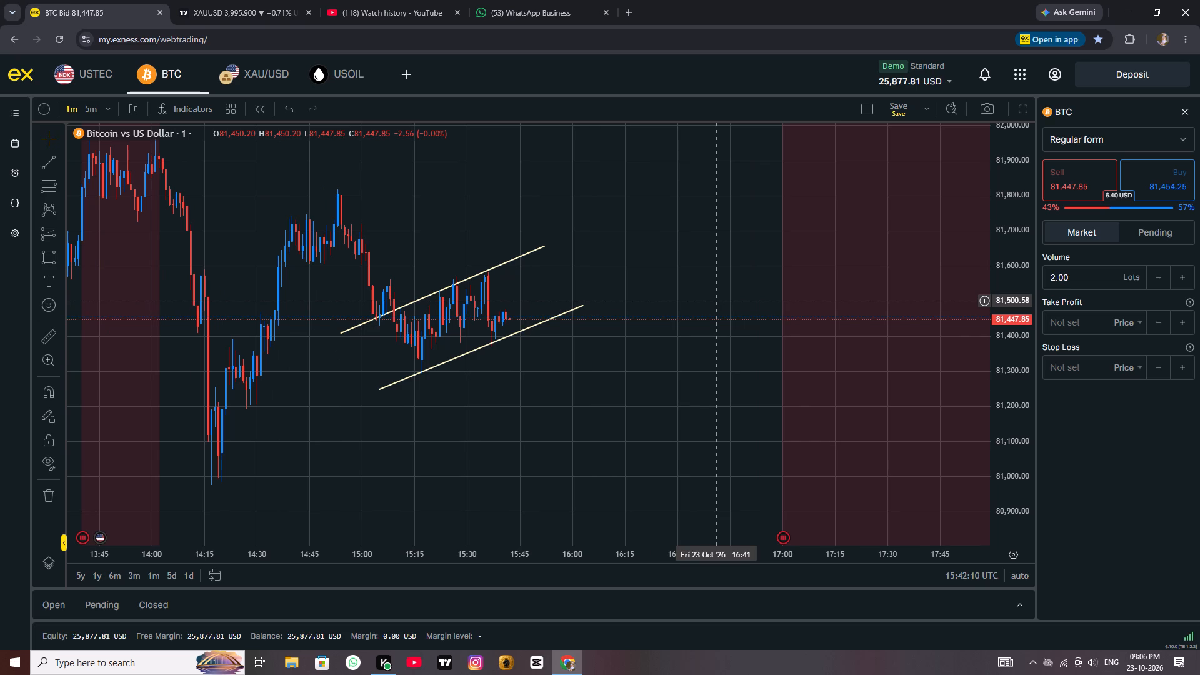
# Examine the latest one-minute XAU/USD candles in relation to the purple zone near 3,992.
pyautogui.click(250, 70)
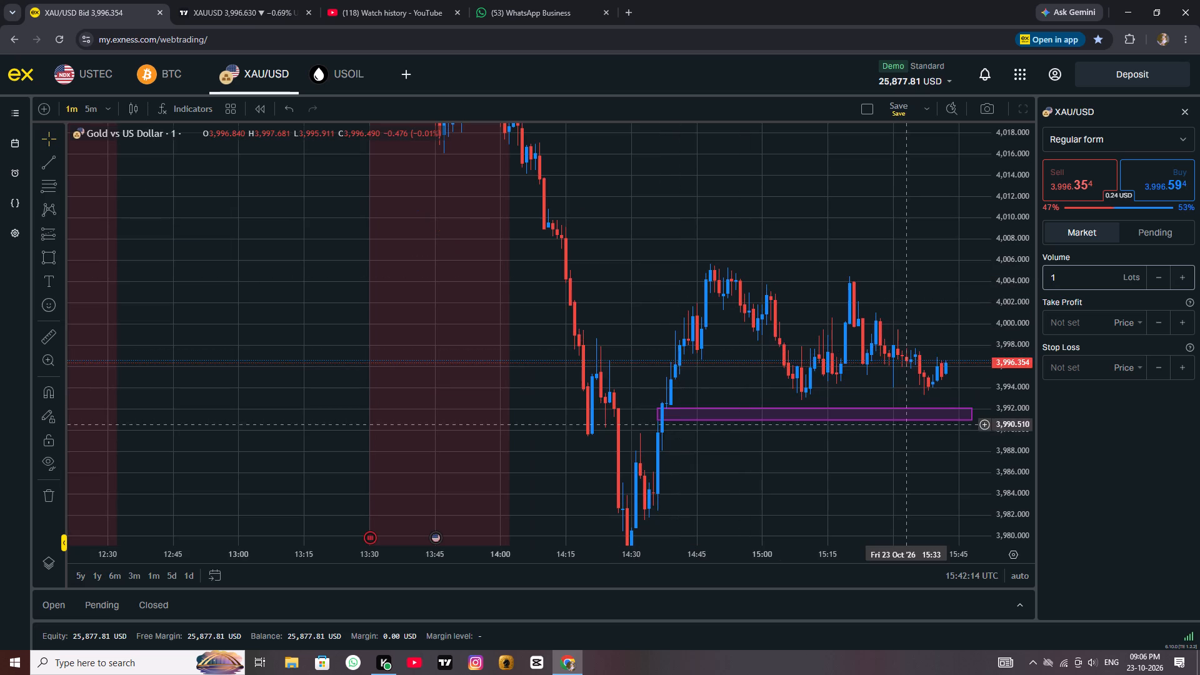
pyautogui.scroll(3, 890, 439)
pyautogui.scroll(-4, 890, 439)
pyautogui.moveTo(902, 458); pyautogui.dragTo(263, 475)
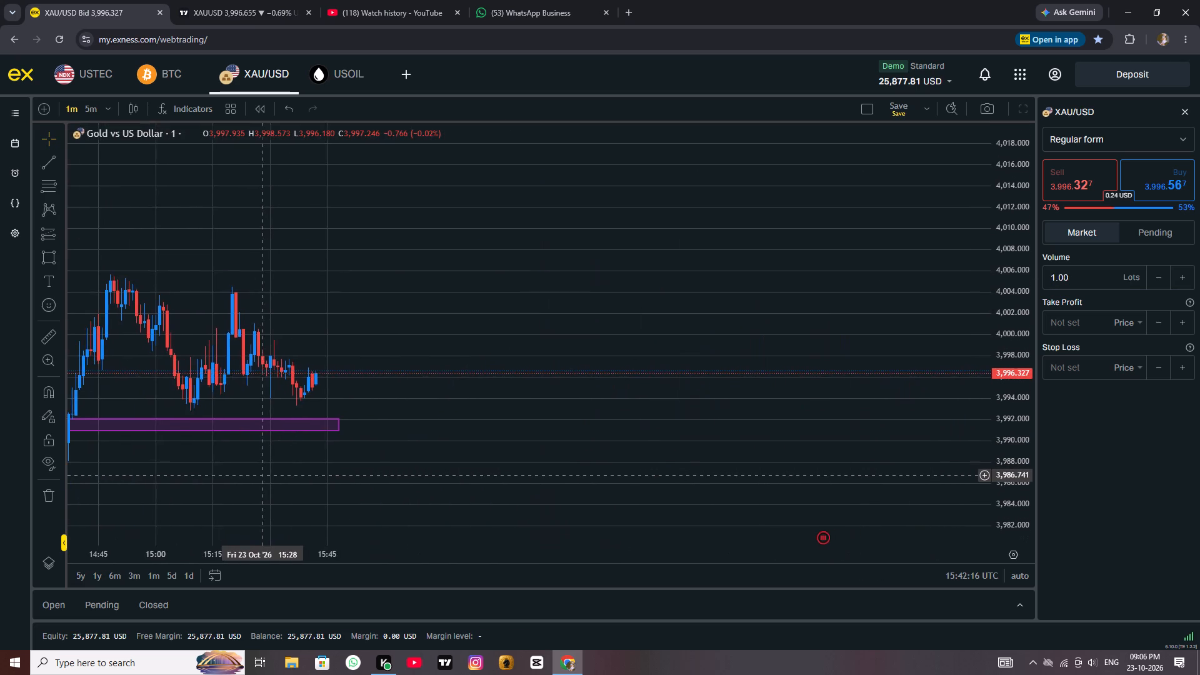
pyautogui.moveTo(263, 475); pyautogui.dragTo(480, 431)
pyautogui.scroll(-2, 497, 431)
pyautogui.scroll(2, 732, 431)
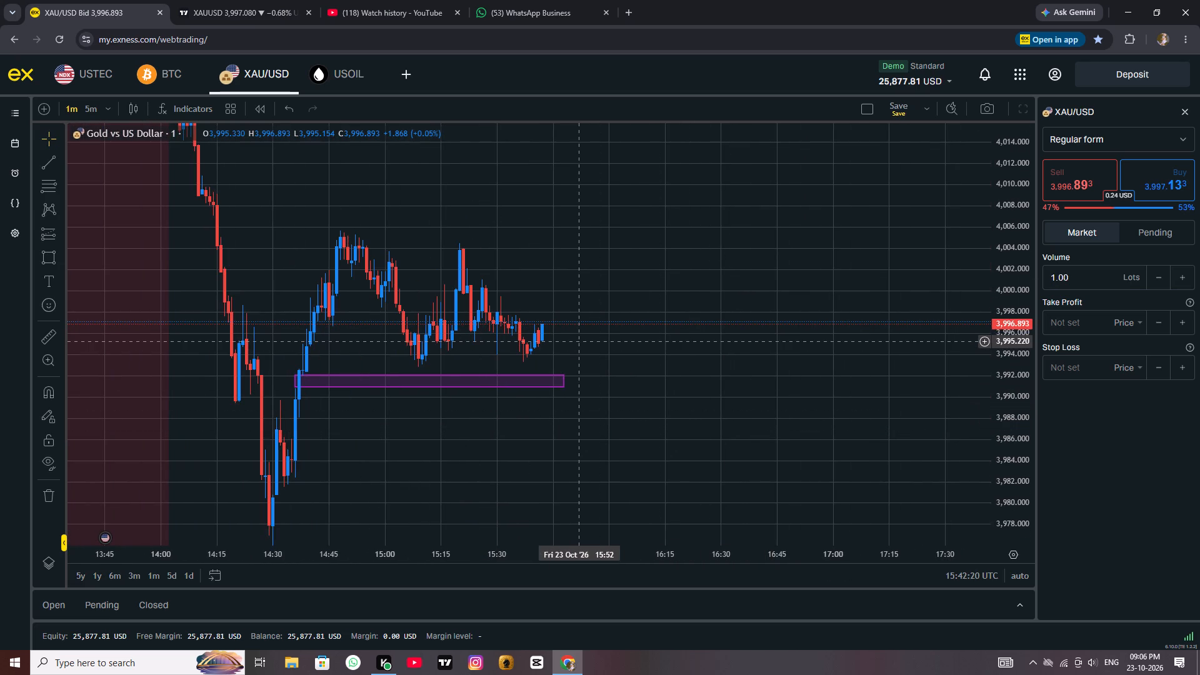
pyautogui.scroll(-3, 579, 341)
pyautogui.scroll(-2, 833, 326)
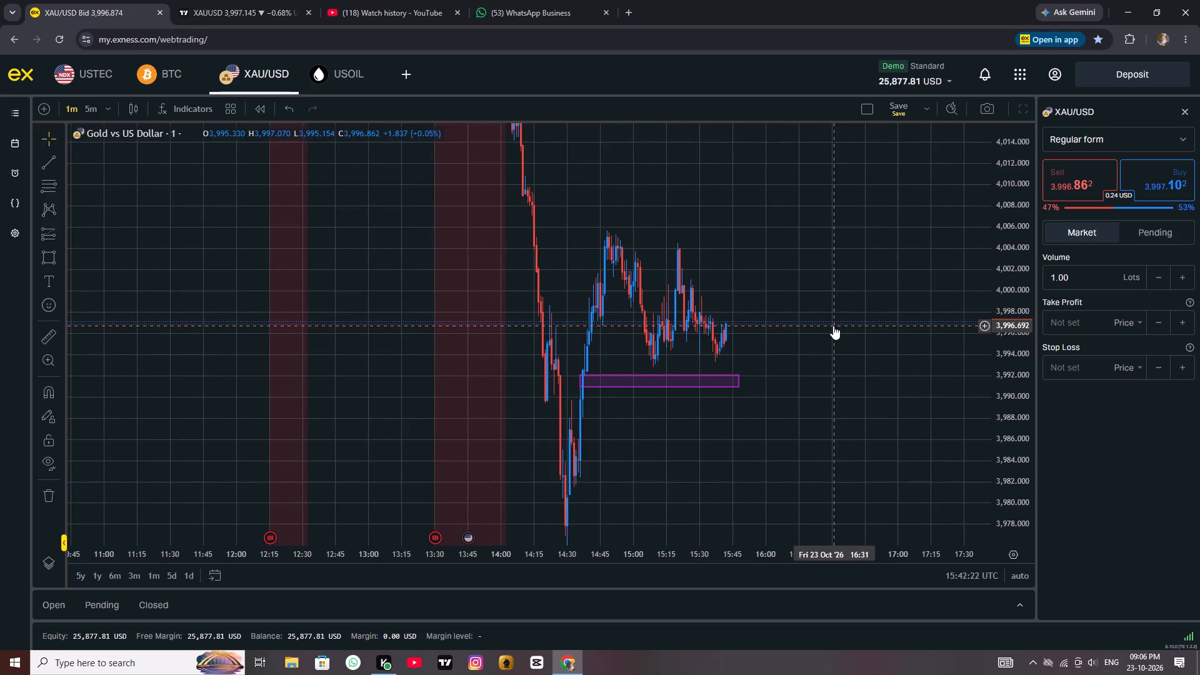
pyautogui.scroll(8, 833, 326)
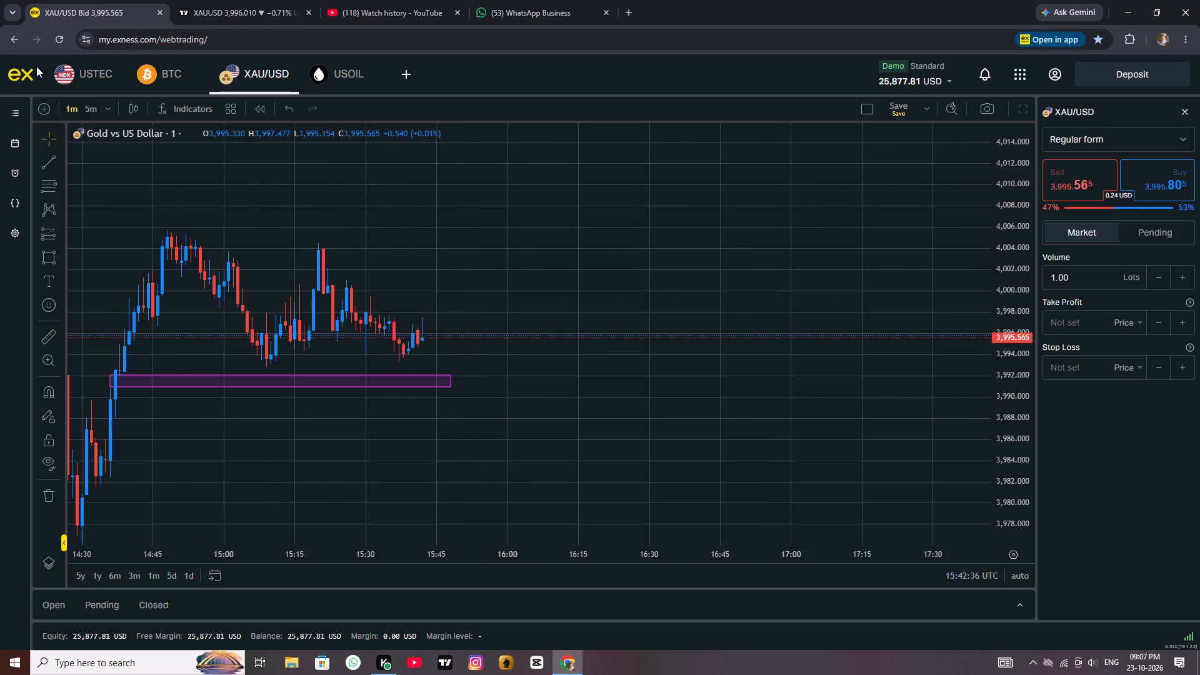
# Open the USTEC chart and change its timeframe from five minutes to one minute, with the recent candles in view.
pyautogui.click(65, 83)
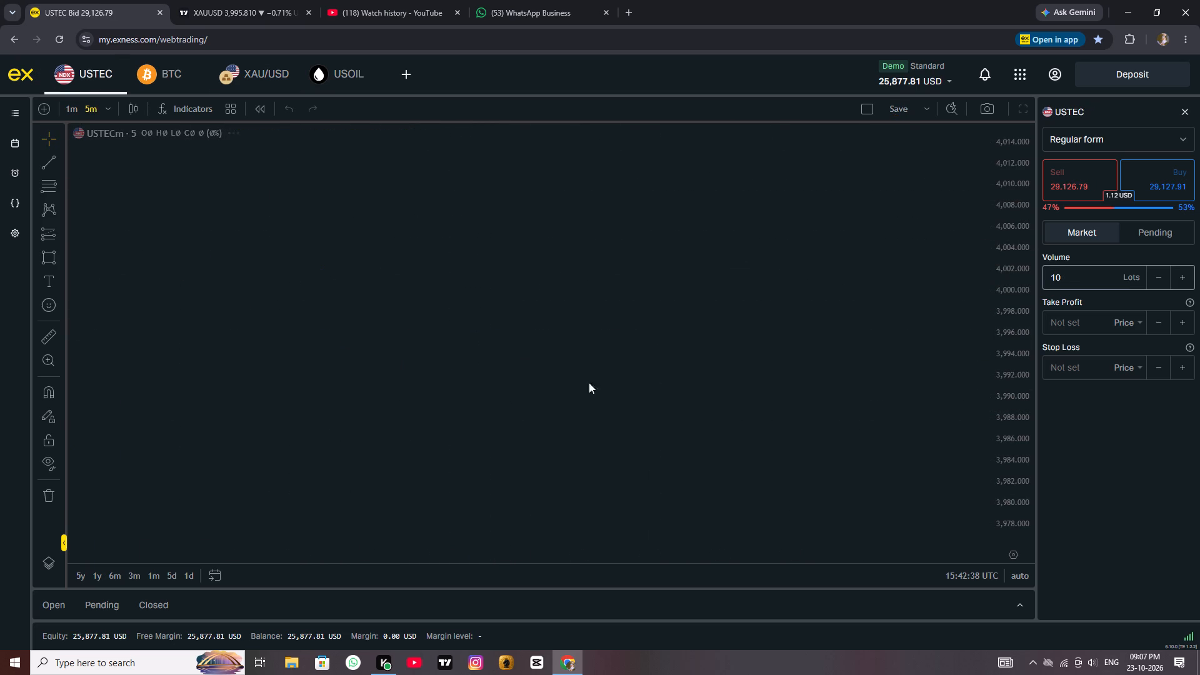
pyautogui.scroll(-1, 634, 398)
pyautogui.moveTo(774, 491); pyautogui.dragTo(319, 469)
pyautogui.scroll(5, 564, 344)
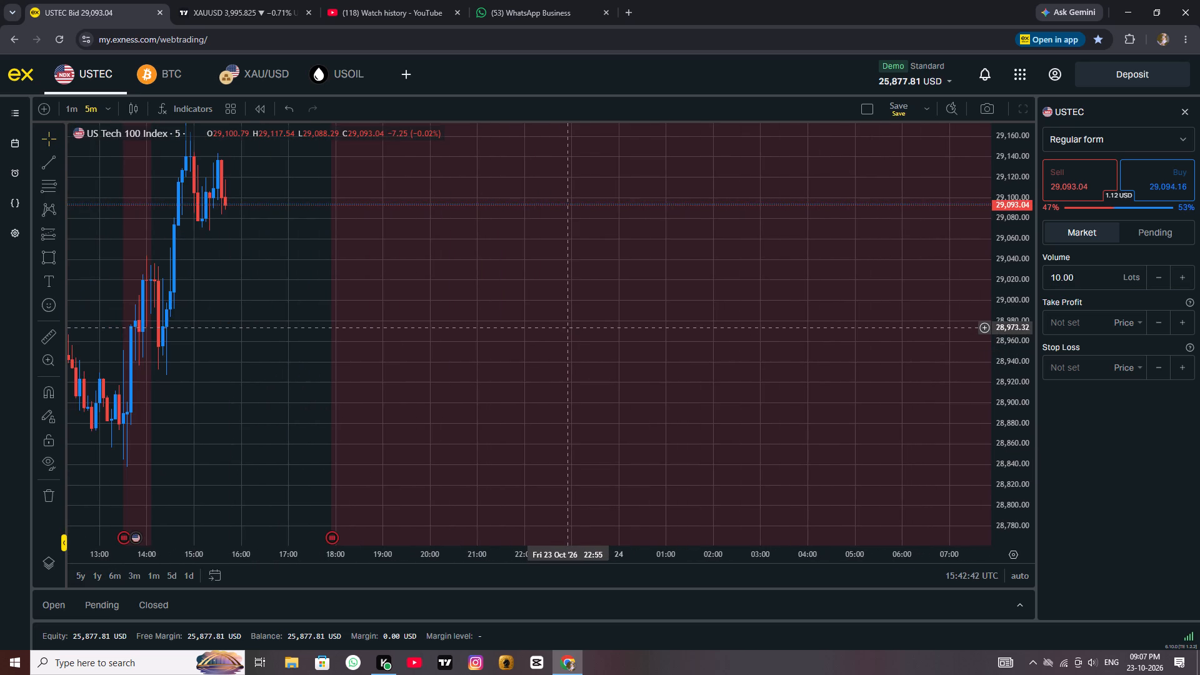
pyautogui.scroll(1, 566, 324)
pyautogui.moveTo(186, 242); pyautogui.dragTo(439, 269)
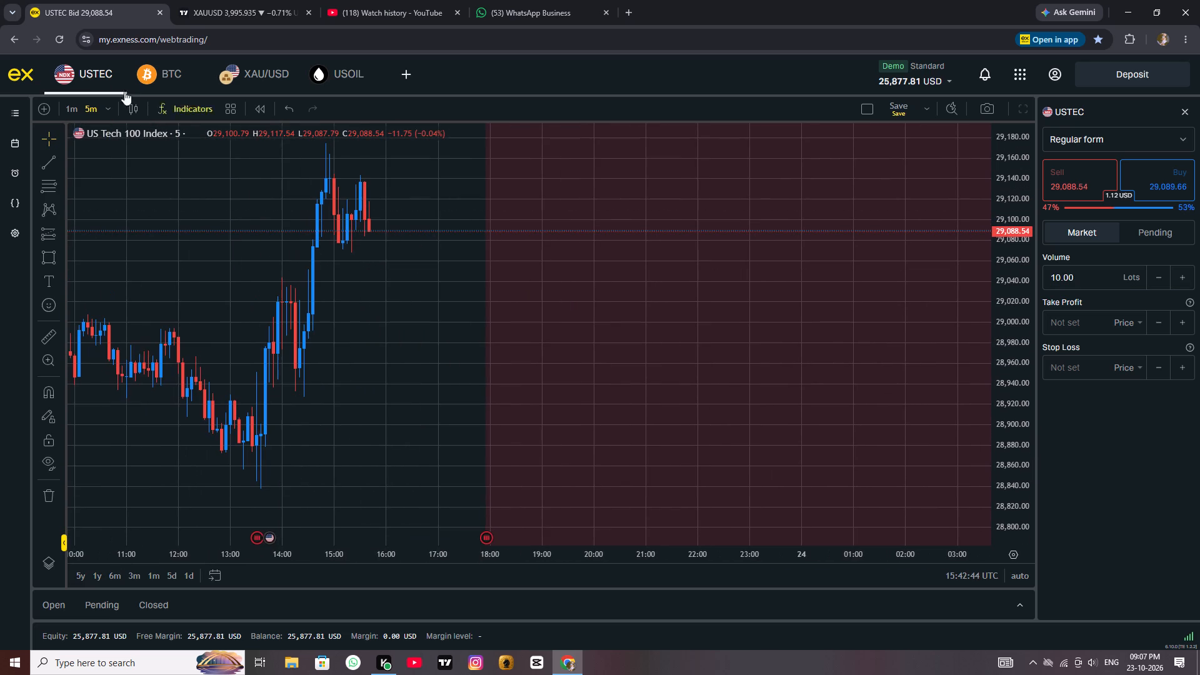
pyautogui.click(66, 111)
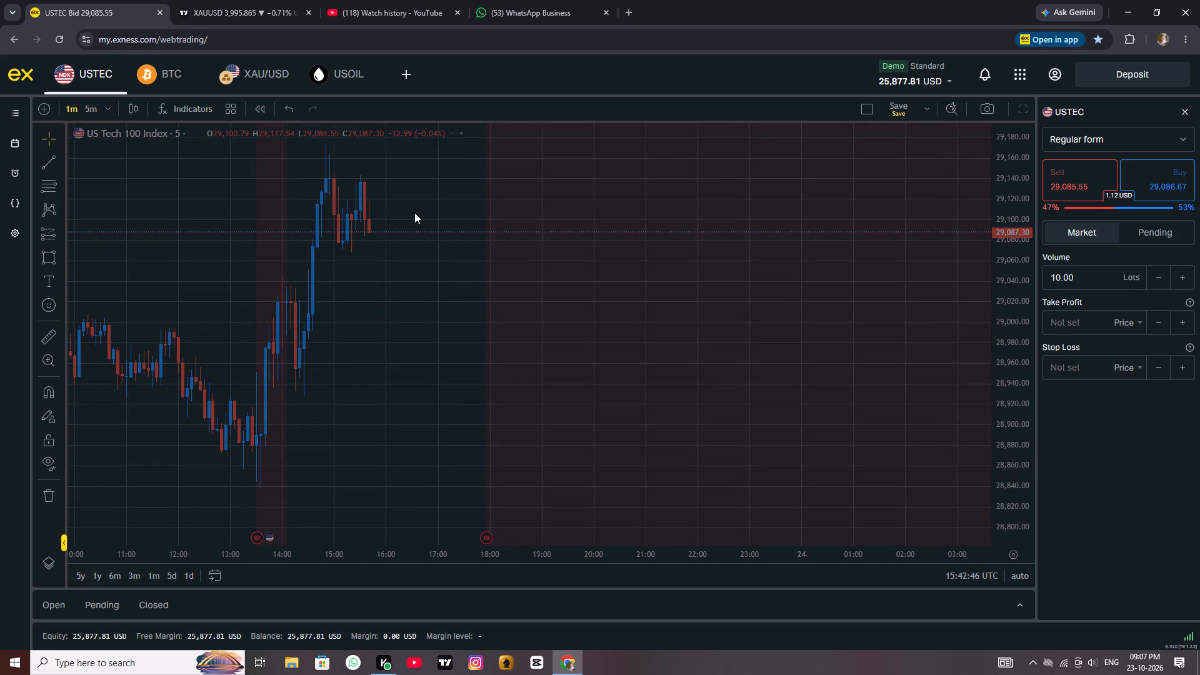
pyautogui.scroll(1, 480, 271)
pyautogui.scroll(-5, 485, 268)
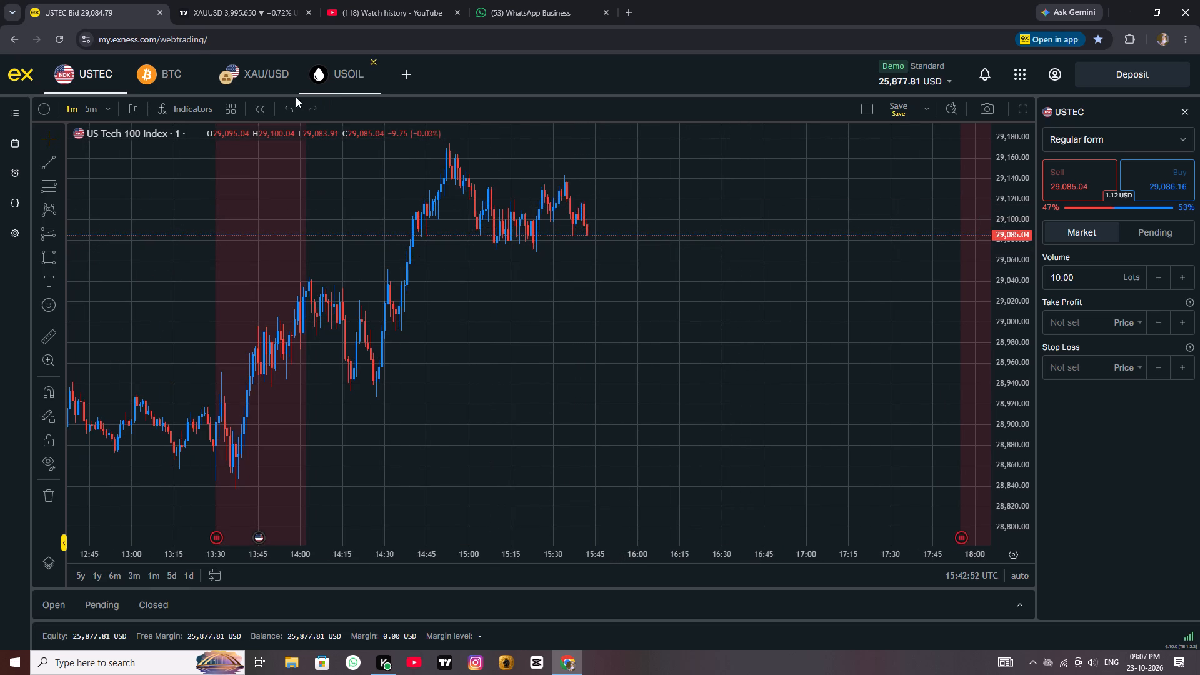
# Check the BTC channel briefly, then examine the recent price structure on the one-minute USOIL chart for a possible entry.
pyautogui.click(133, 88)
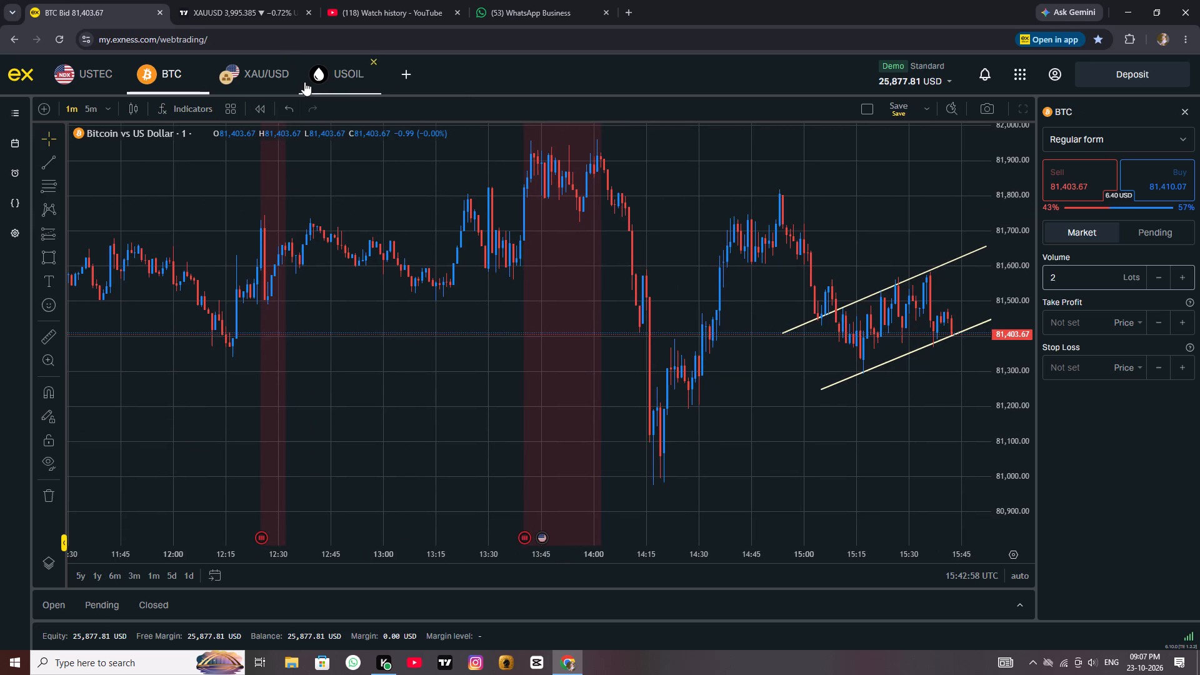
pyautogui.click(338, 77)
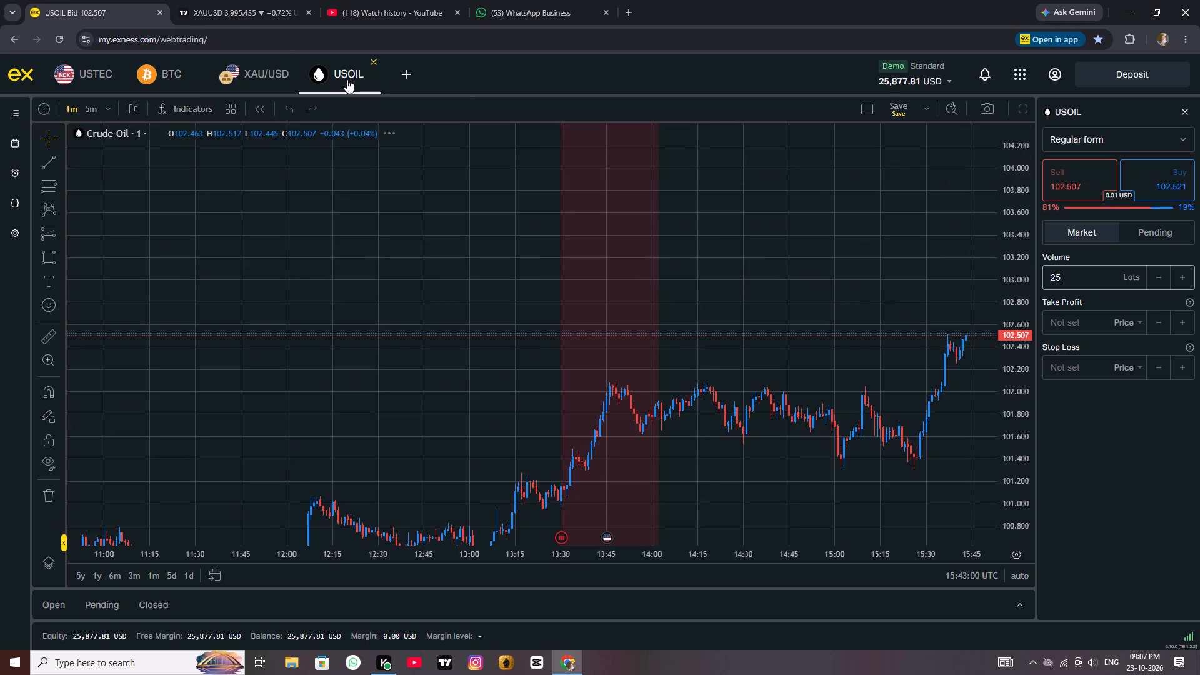
pyautogui.scroll(-3, 769, 206)
pyautogui.moveTo(850, 259); pyautogui.dragTo(471, 171)
pyautogui.scroll(-3, 790, 323)
pyautogui.moveTo(829, 336); pyautogui.dragTo(694, 299)
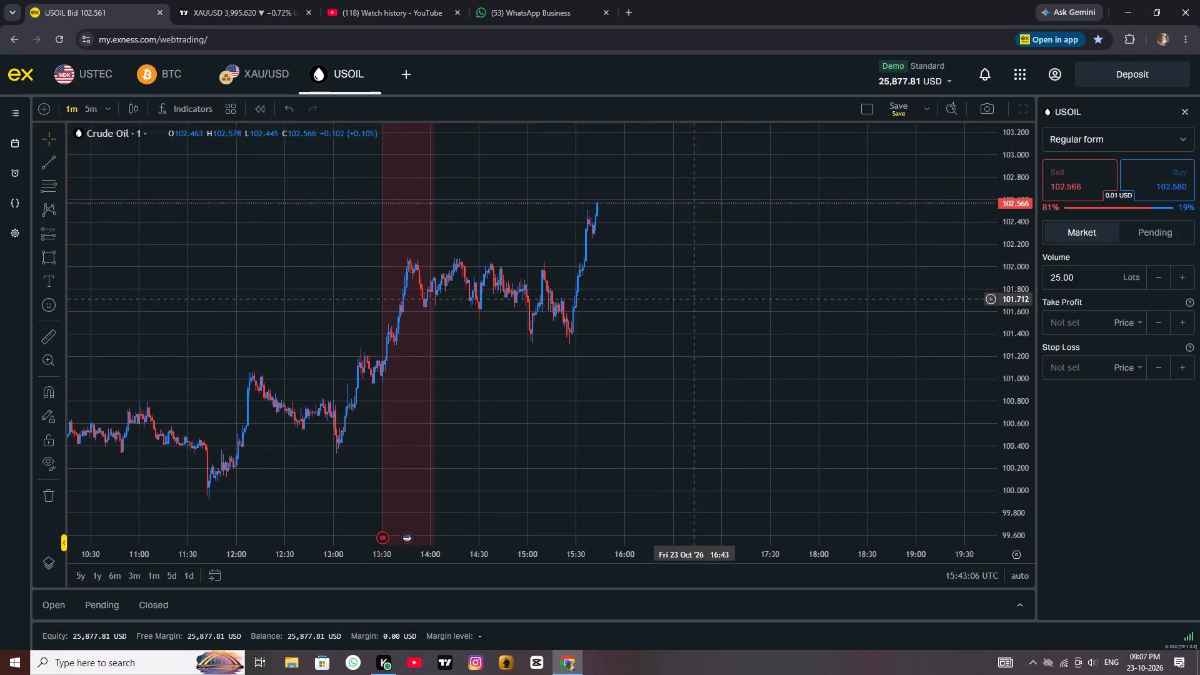
pyautogui.scroll(-3, 694, 299)
pyautogui.scroll(-2, 757, 356)
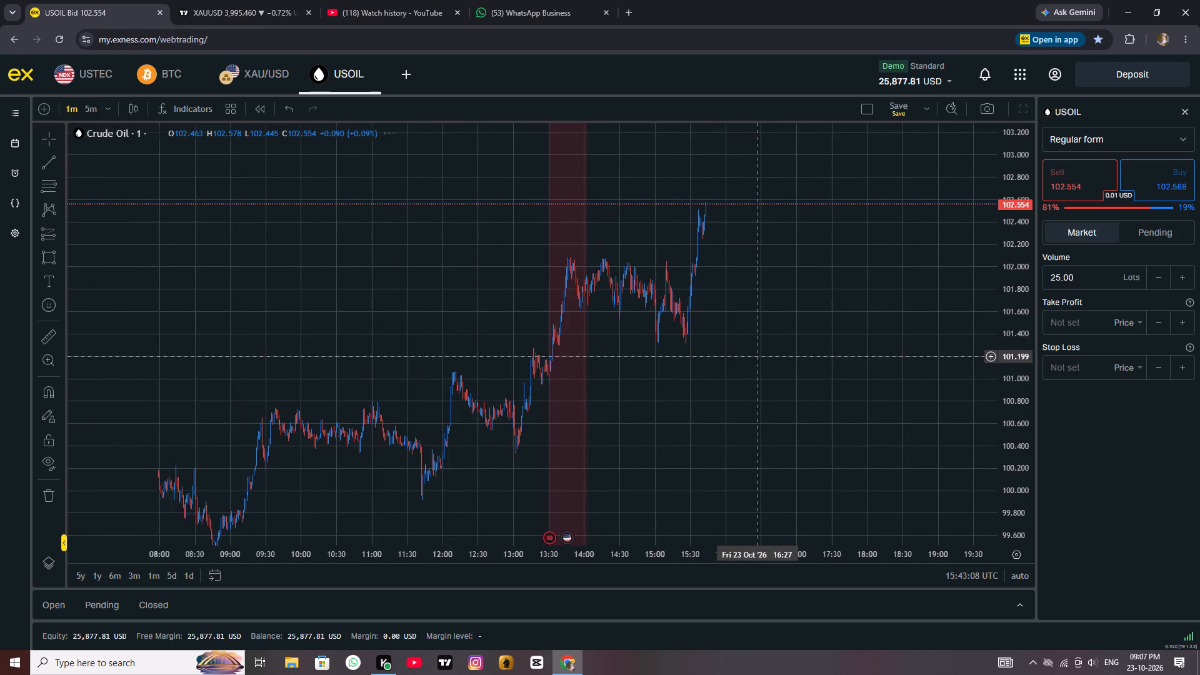
pyautogui.scroll(-1, 757, 356)
pyautogui.scroll(8, 827, 401)
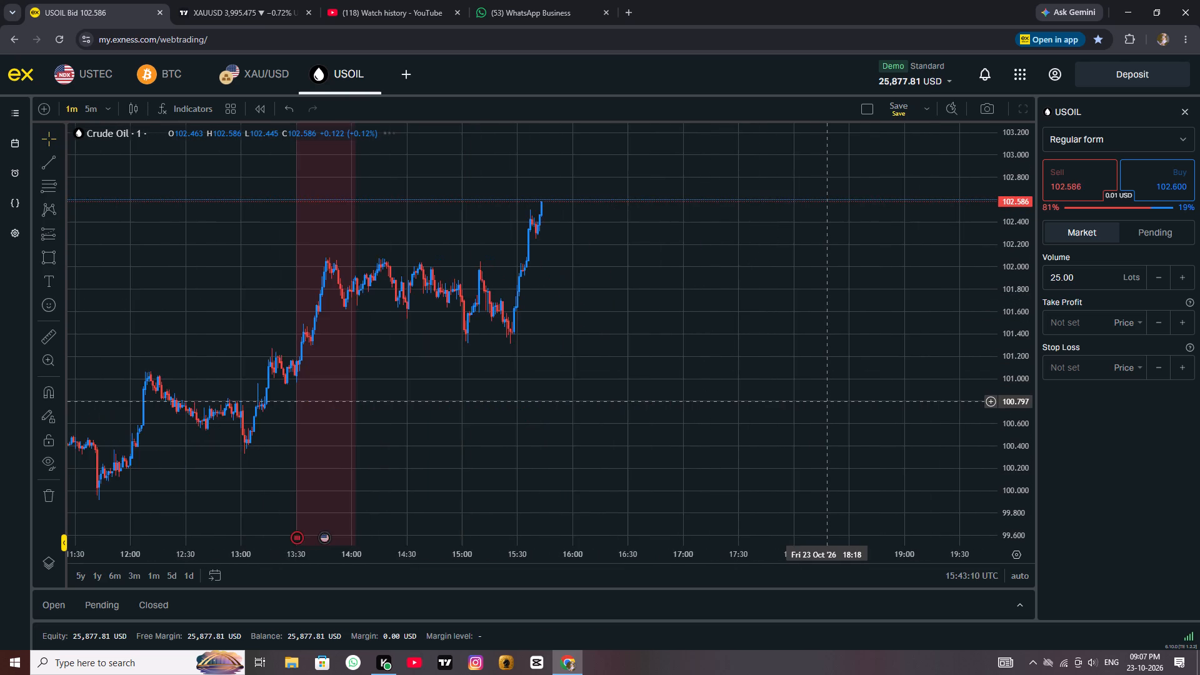
pyautogui.scroll(3, 827, 401)
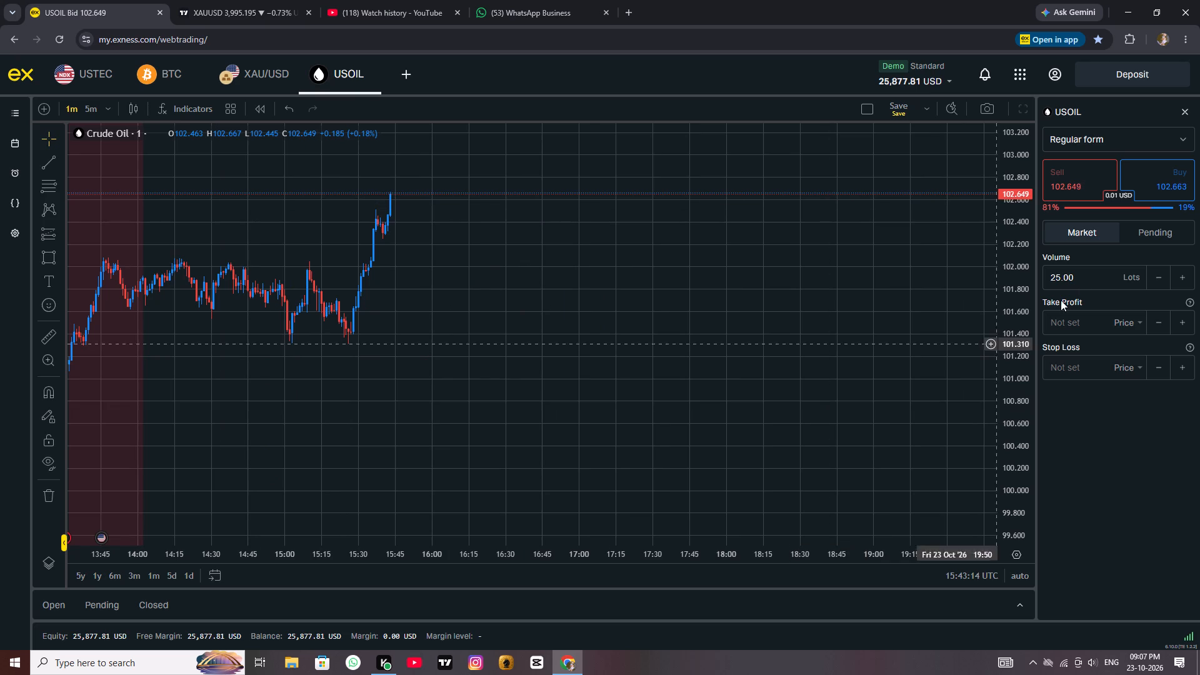
# Open a market buy position on USOIL with a volume of 10 lots.
pyautogui.click(1154, 178)
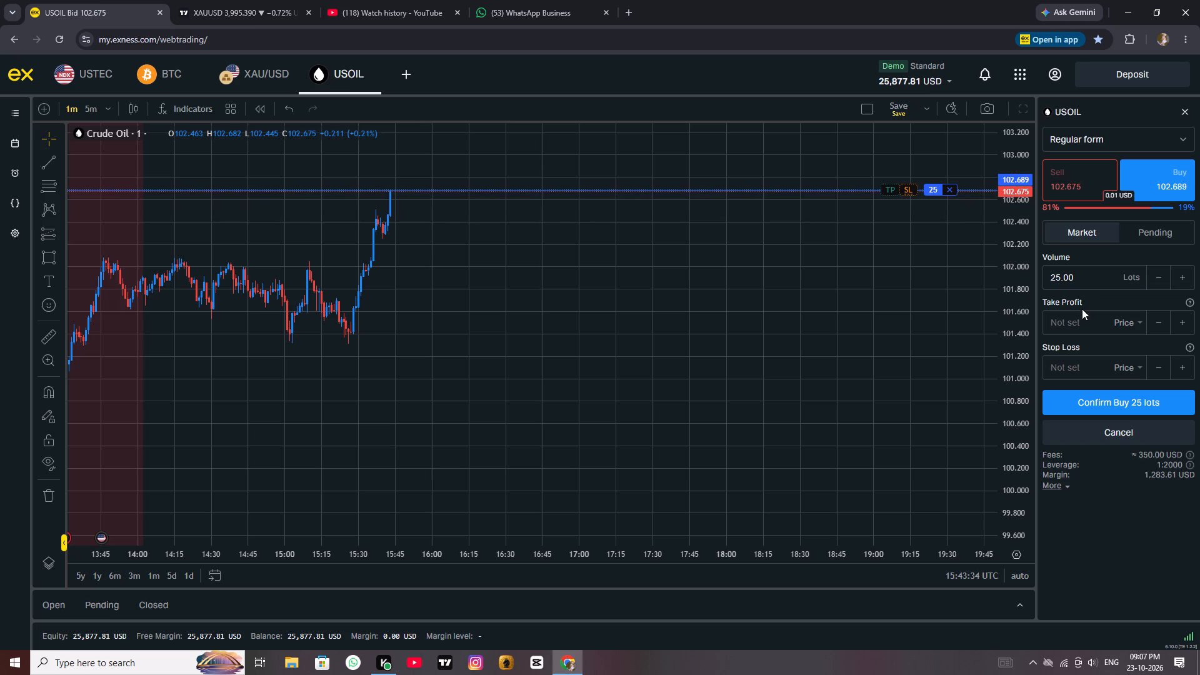
pyautogui.moveTo(1080, 279); pyautogui.dragTo(986, 284)
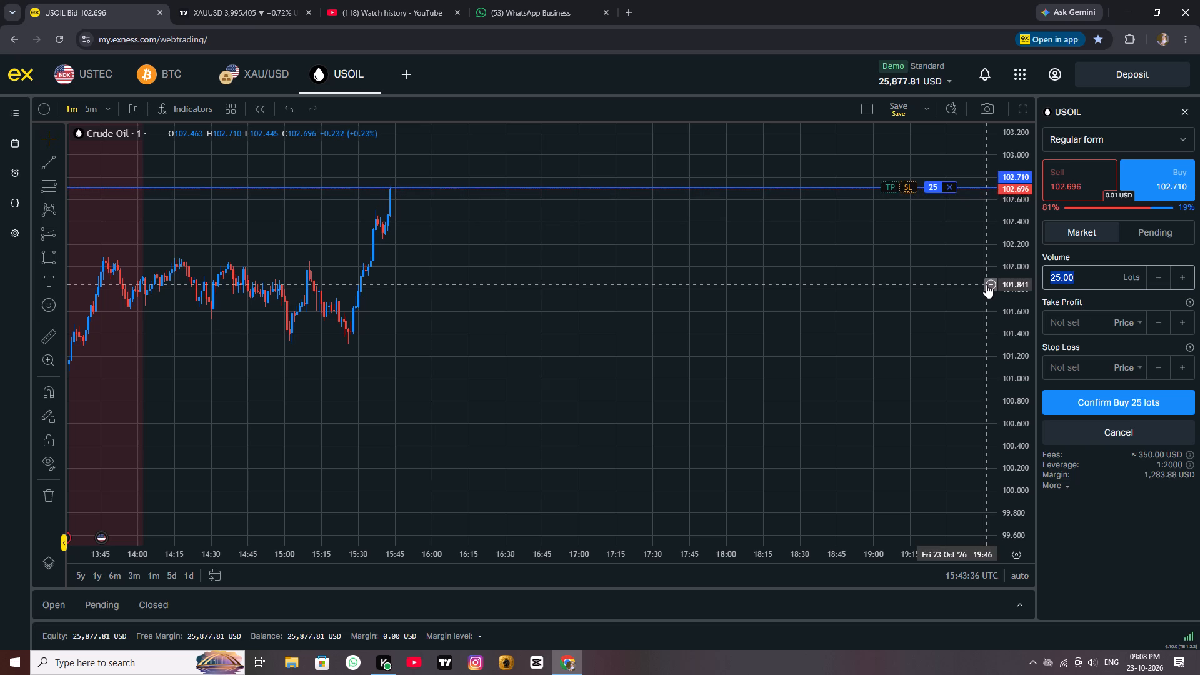
pyautogui.press('BackSpace')
pyautogui.write('10')
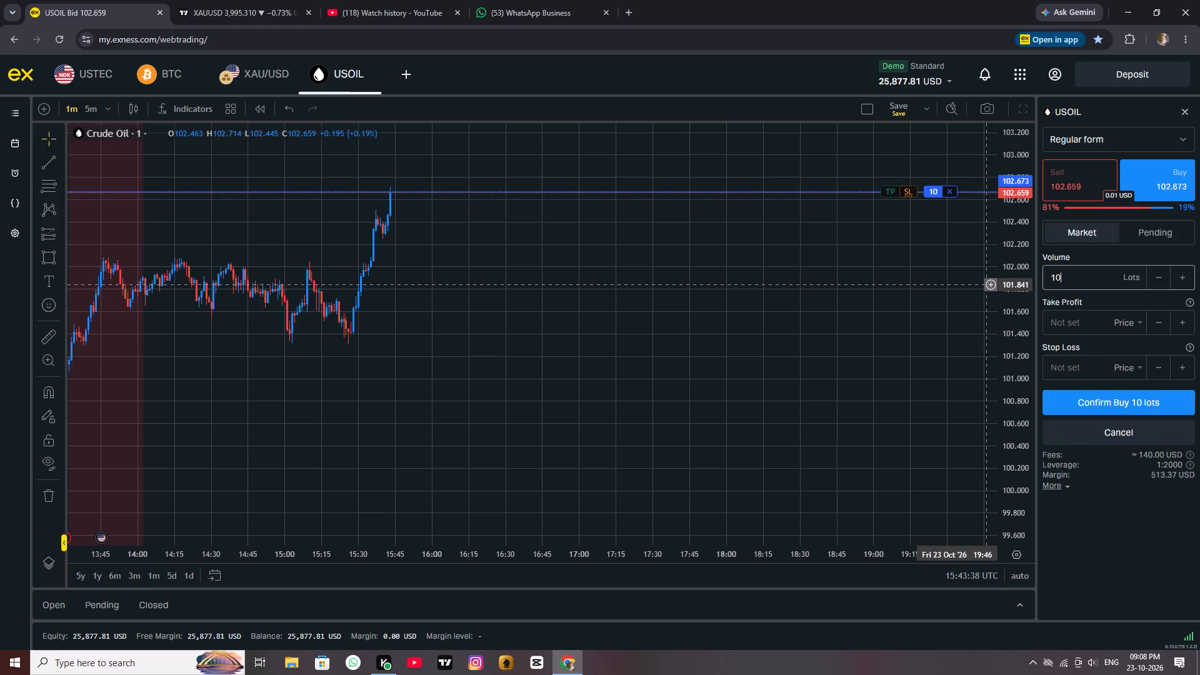
pyautogui.click(1092, 402)
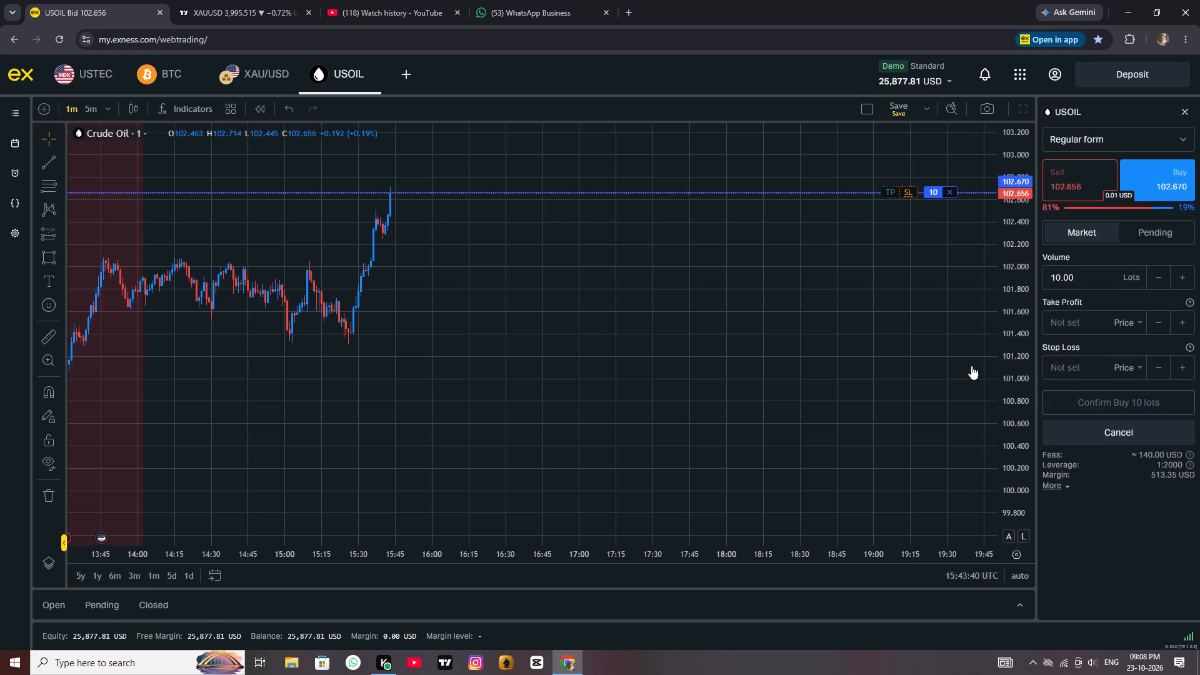
# Set the stop loss of the USOIL buy position at about 102.310, below the entry.
pyautogui.moveTo(846, 194); pyautogui.dragTo(849, 209)
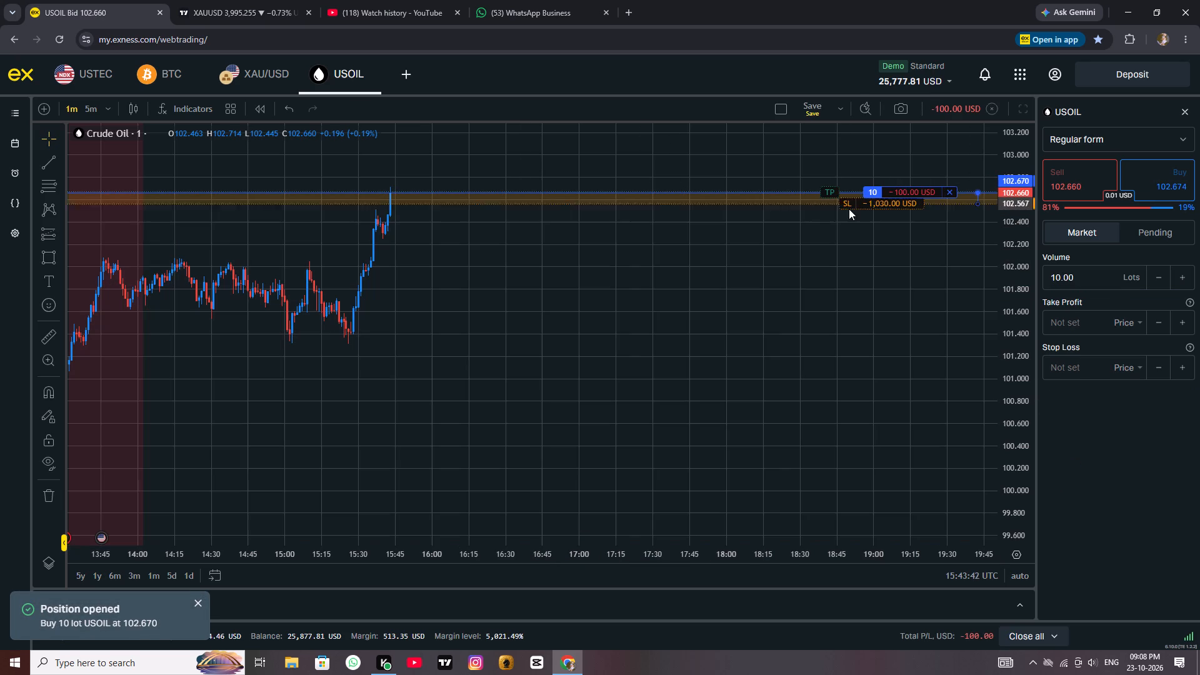
pyautogui.moveTo(849, 209); pyautogui.dragTo(856, 232)
pyautogui.click(337, 438)
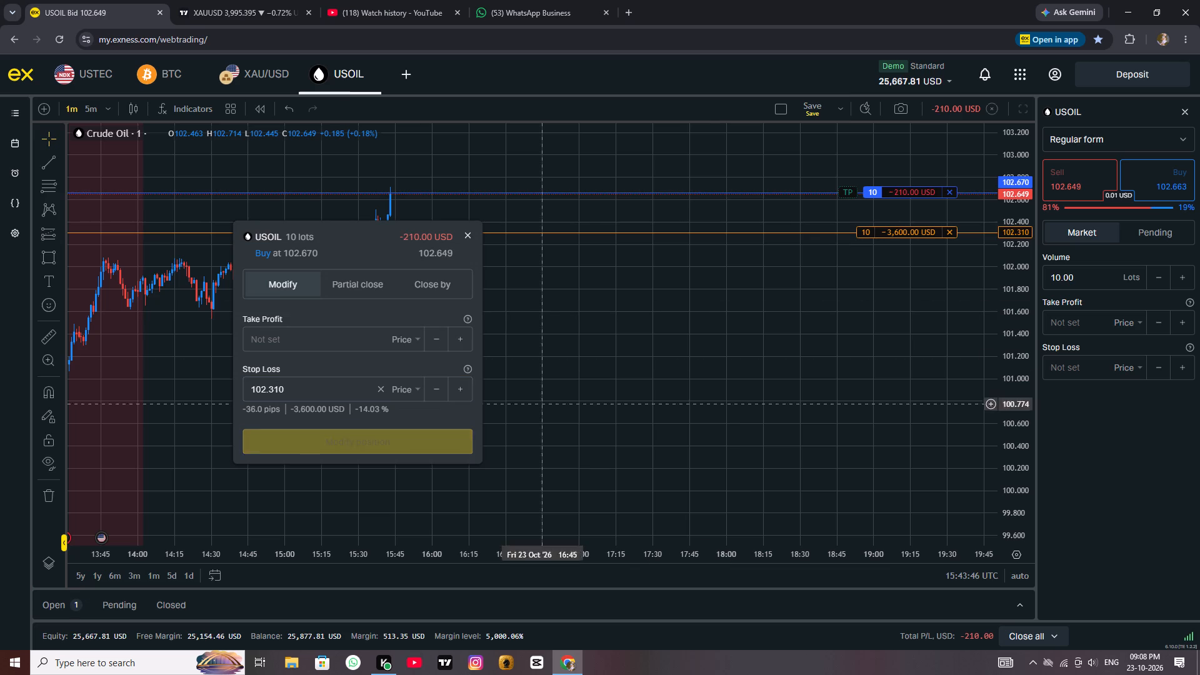
# Set the take profit of the USOIL buy position at about 103.287, above the entry.
pyautogui.moveTo(740, 323); pyautogui.dragTo(751, 429)
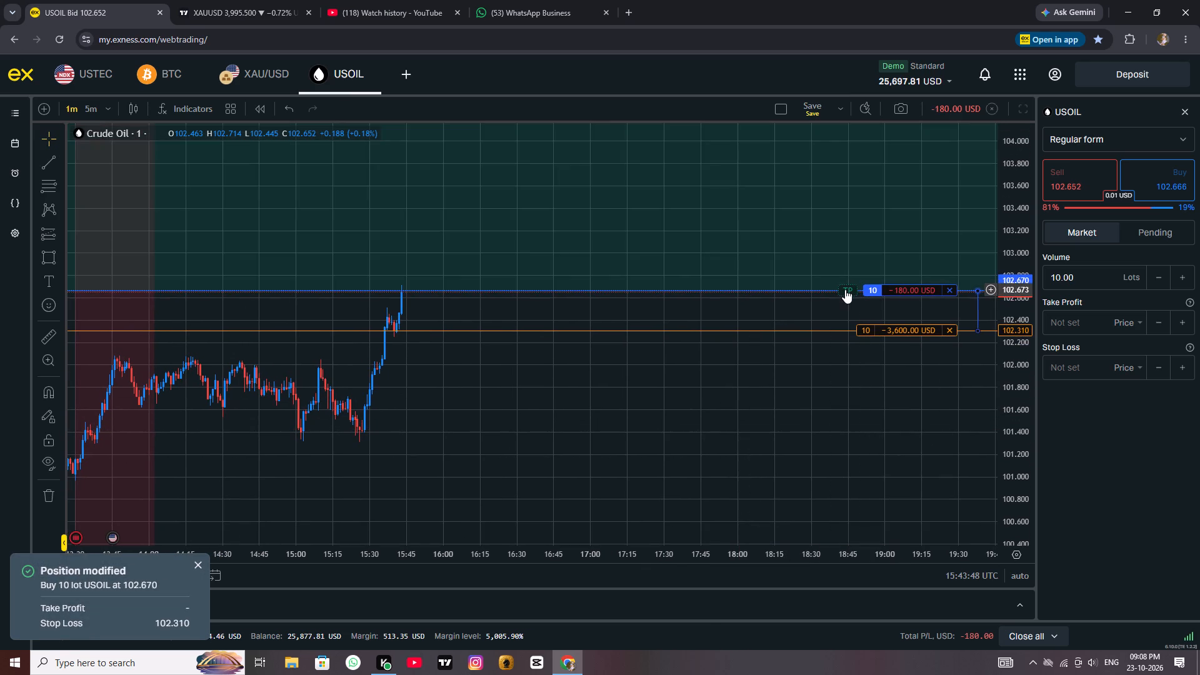
pyautogui.moveTo(845, 289); pyautogui.dragTo(847, 221)
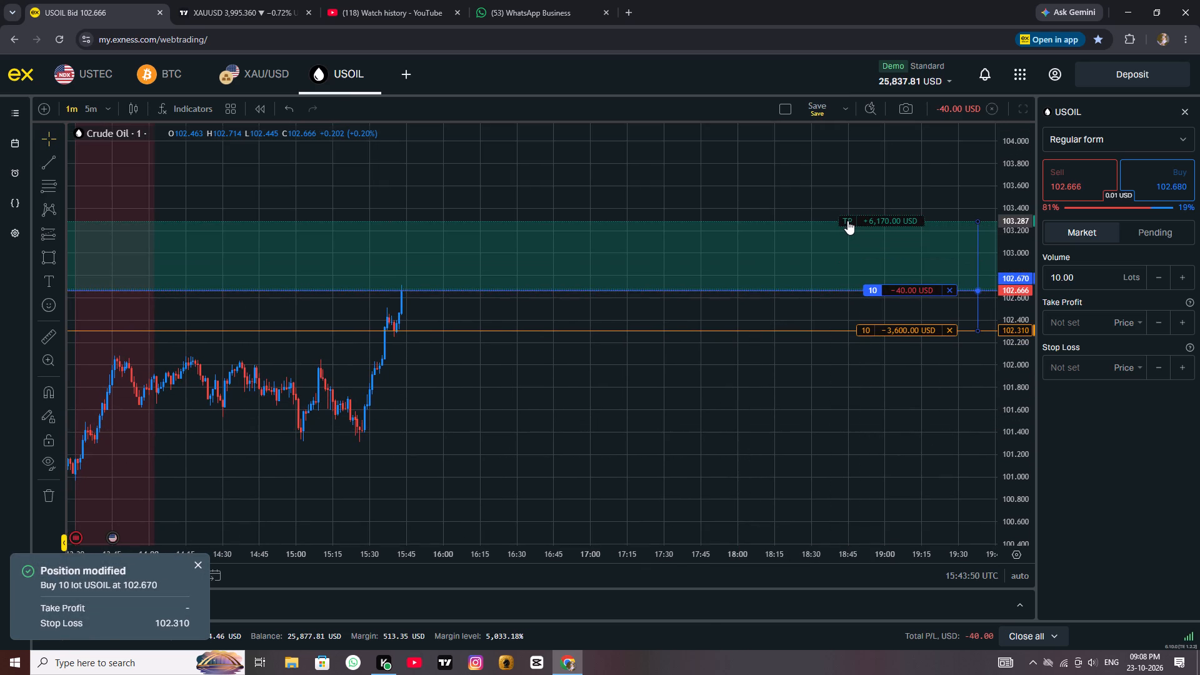
pyautogui.moveTo(847, 221); pyautogui.dragTo(848, 221)
pyautogui.click(464, 449)
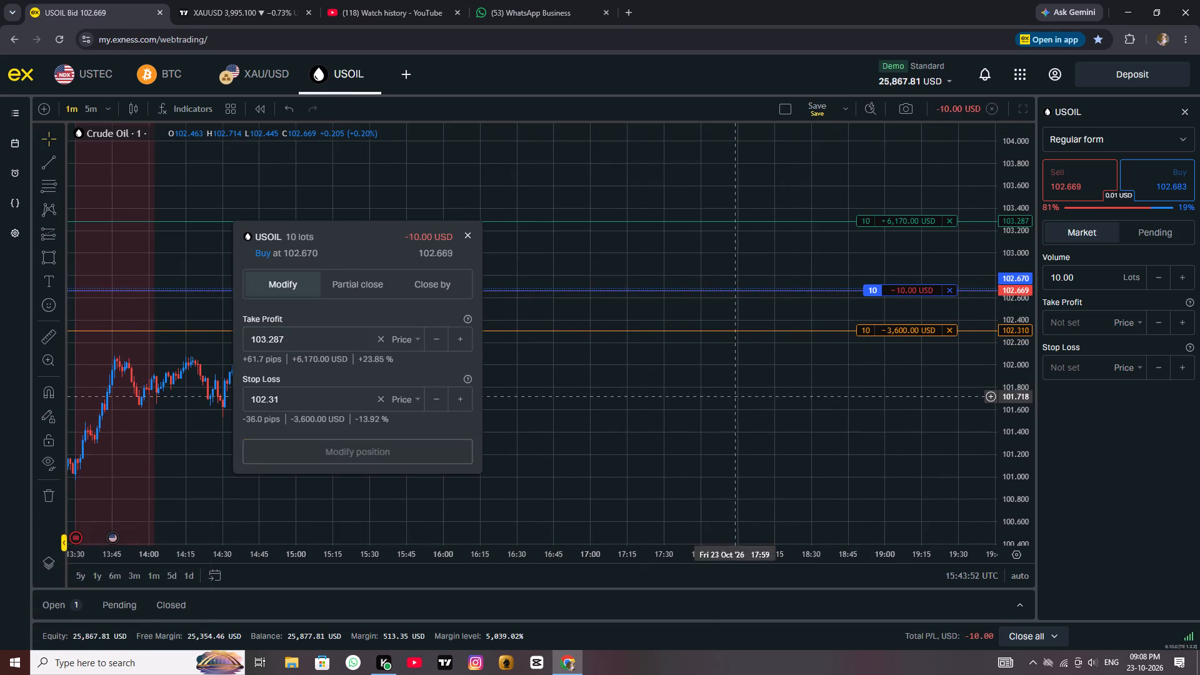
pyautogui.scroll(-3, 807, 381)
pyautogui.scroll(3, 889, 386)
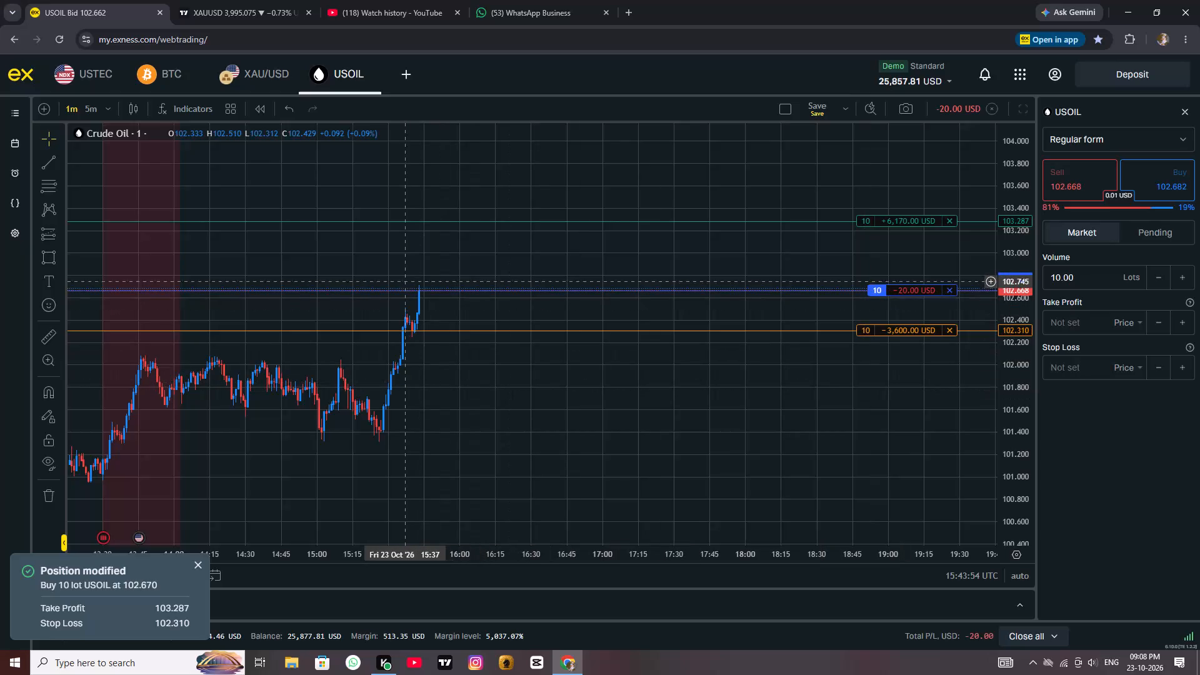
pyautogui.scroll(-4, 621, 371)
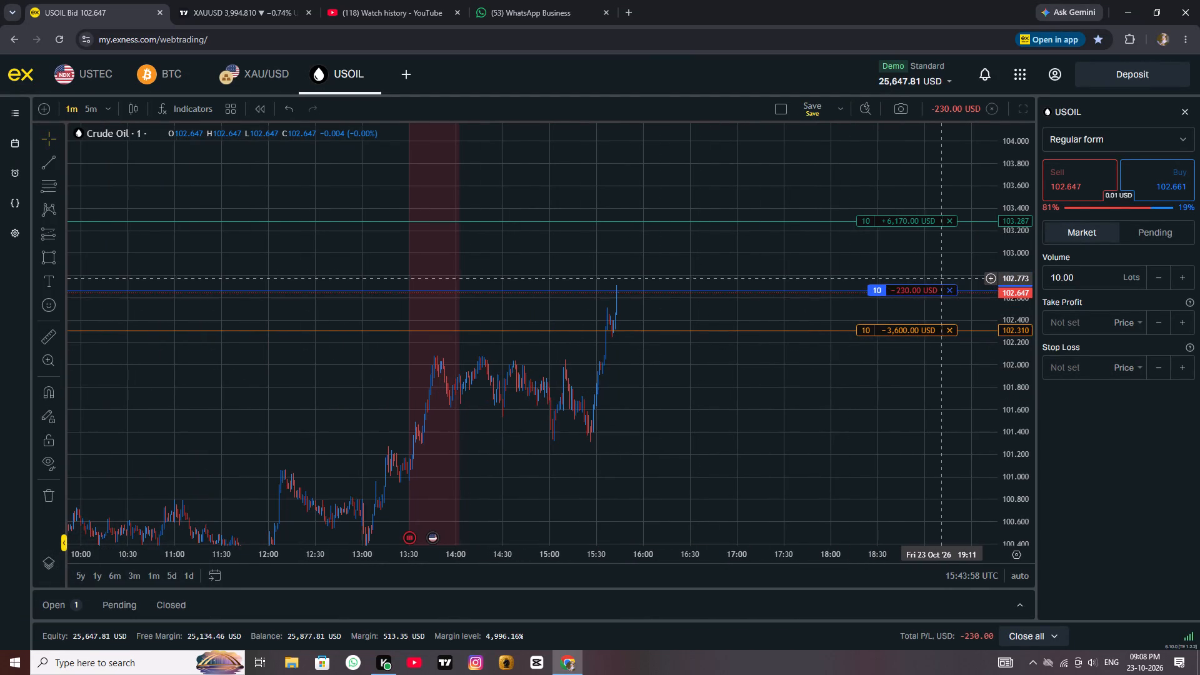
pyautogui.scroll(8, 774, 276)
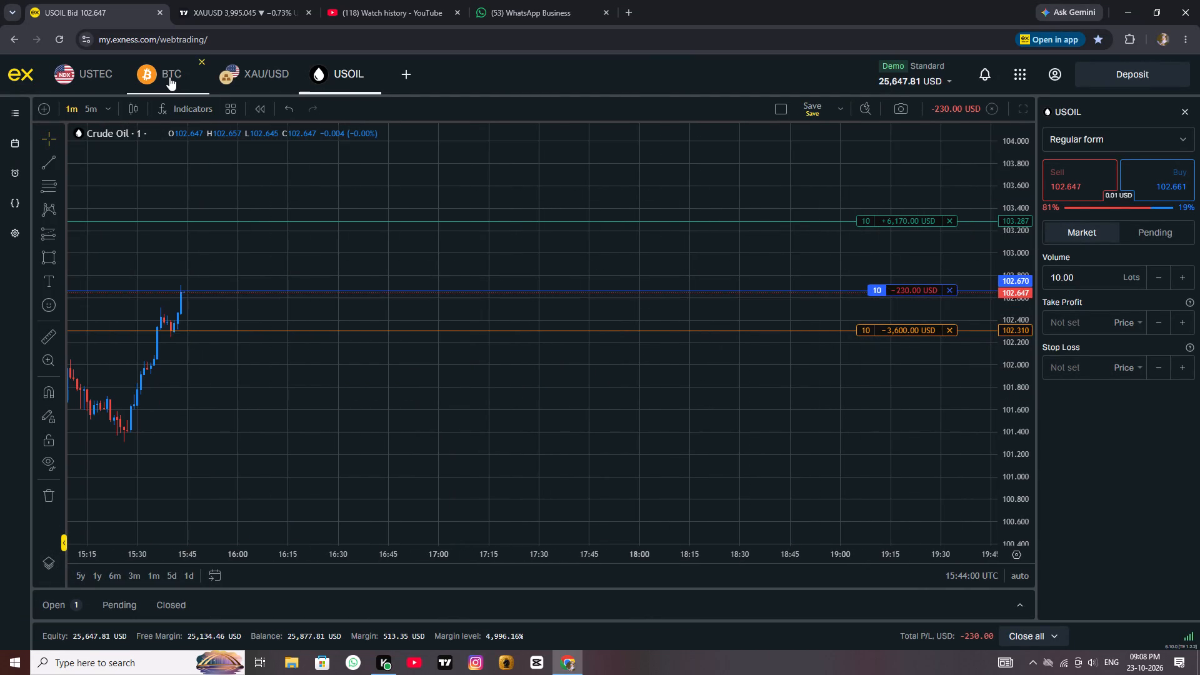
# On the BTC chart, prepare a market sell order with a volume of 10 lots.
pyautogui.click(166, 72)
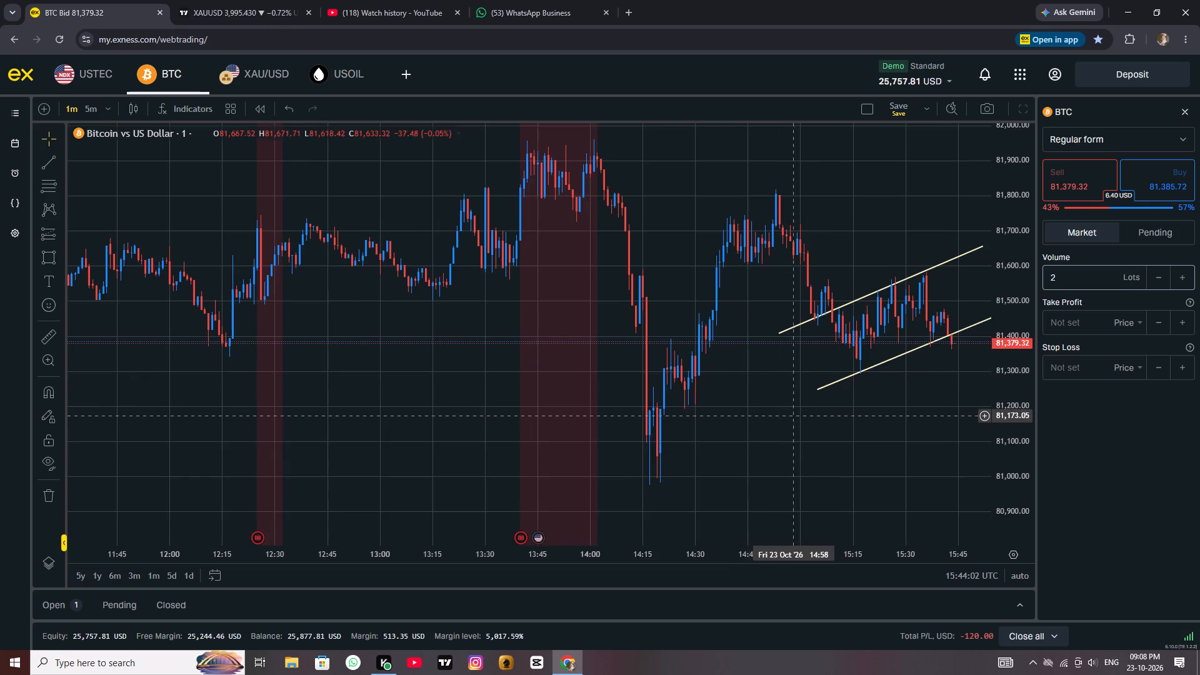
pyautogui.moveTo(823, 416); pyautogui.dragTo(402, 372)
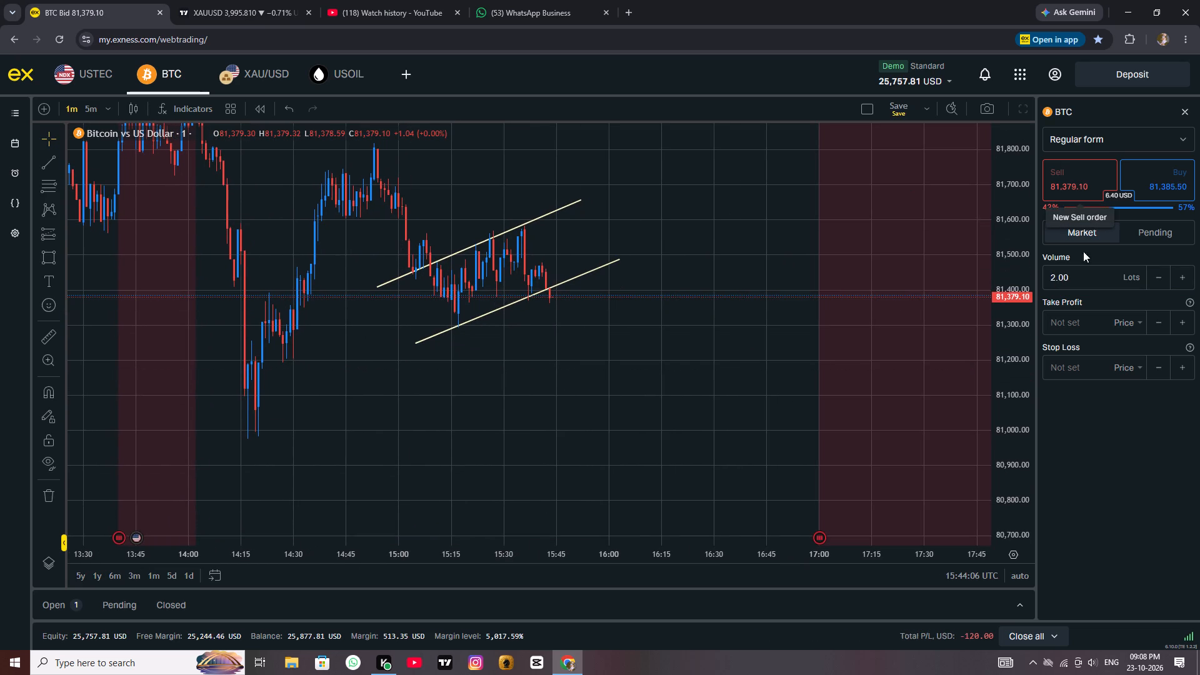
pyautogui.moveTo(1076, 276); pyautogui.dragTo(958, 277)
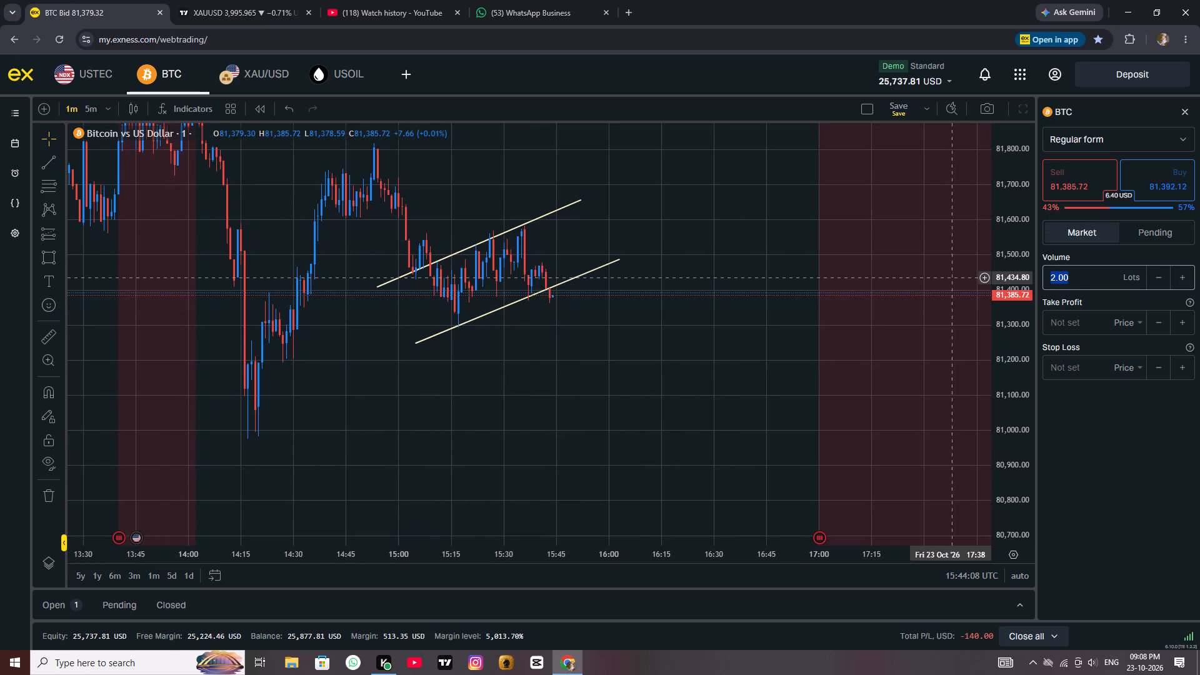
pyautogui.press('BackSpace')
pyautogui.write('10')
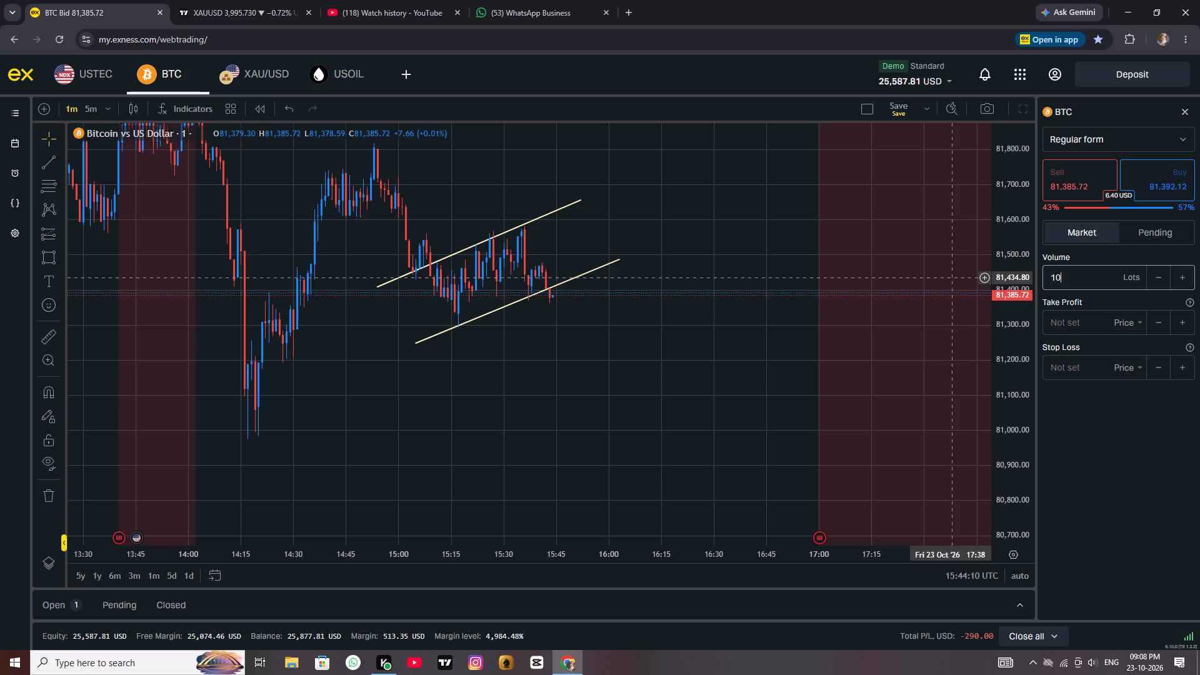
pyautogui.click(1076, 177)
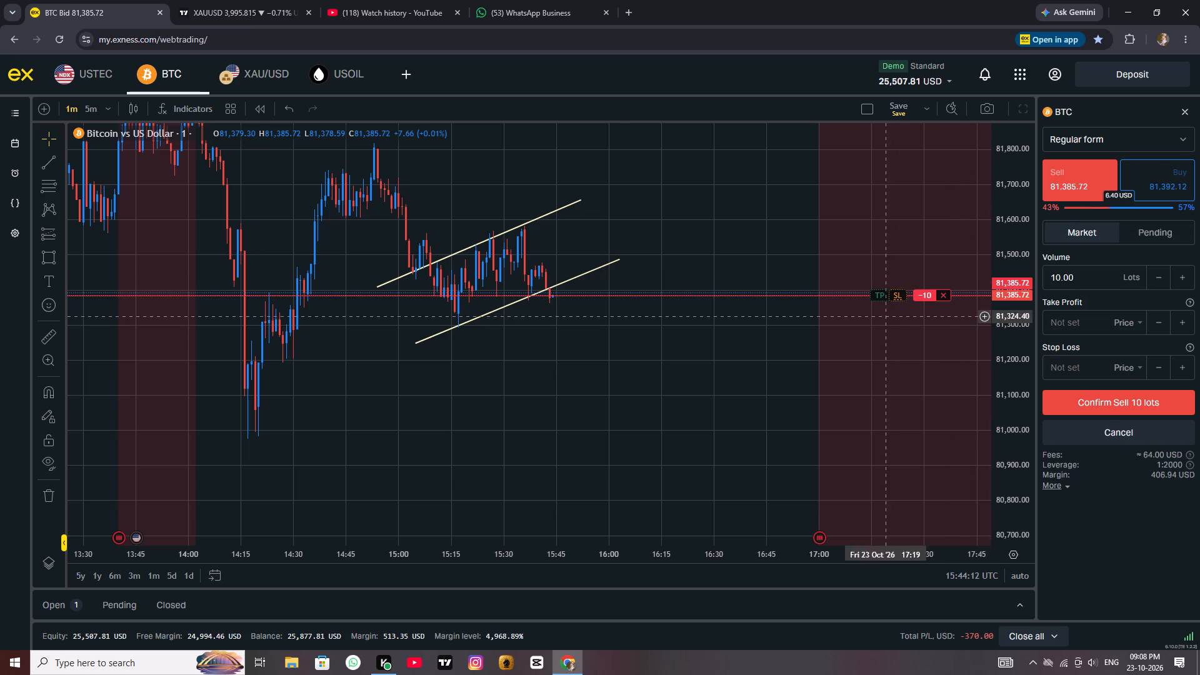
# Give the BTC sell order a take profit at about 81,000 and a stop loss at about 81,483.
pyautogui.moveTo(881, 292); pyautogui.dragTo(901, 341)
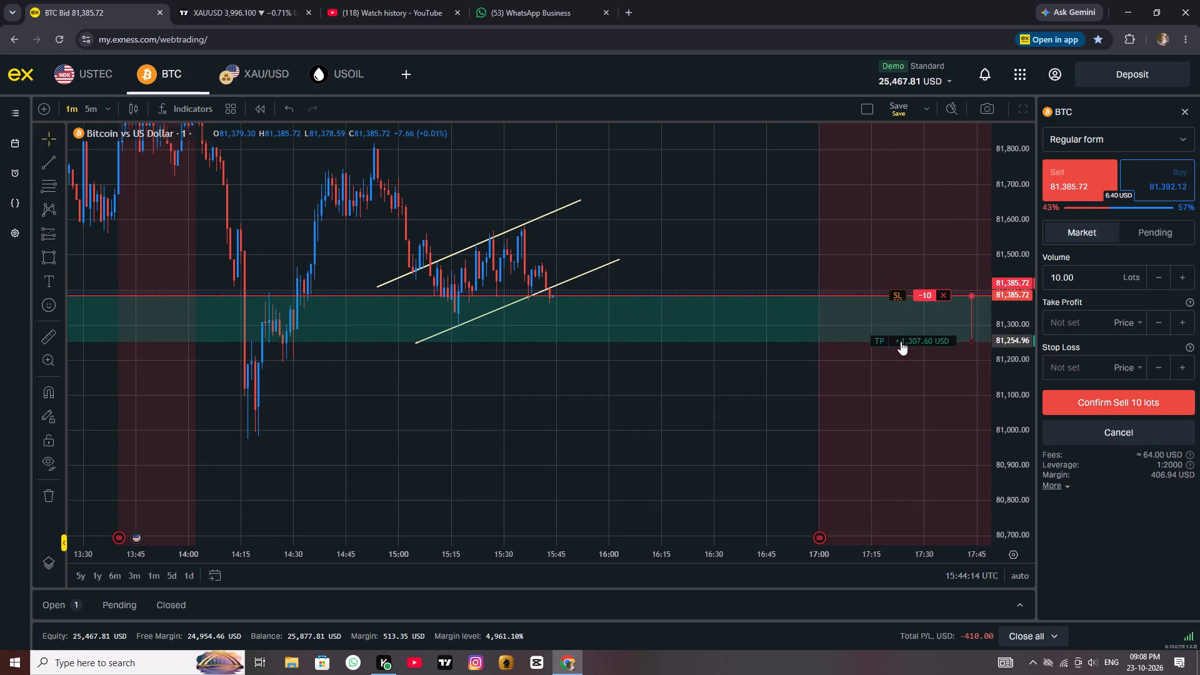
pyautogui.moveTo(901, 341); pyautogui.dragTo(960, 434)
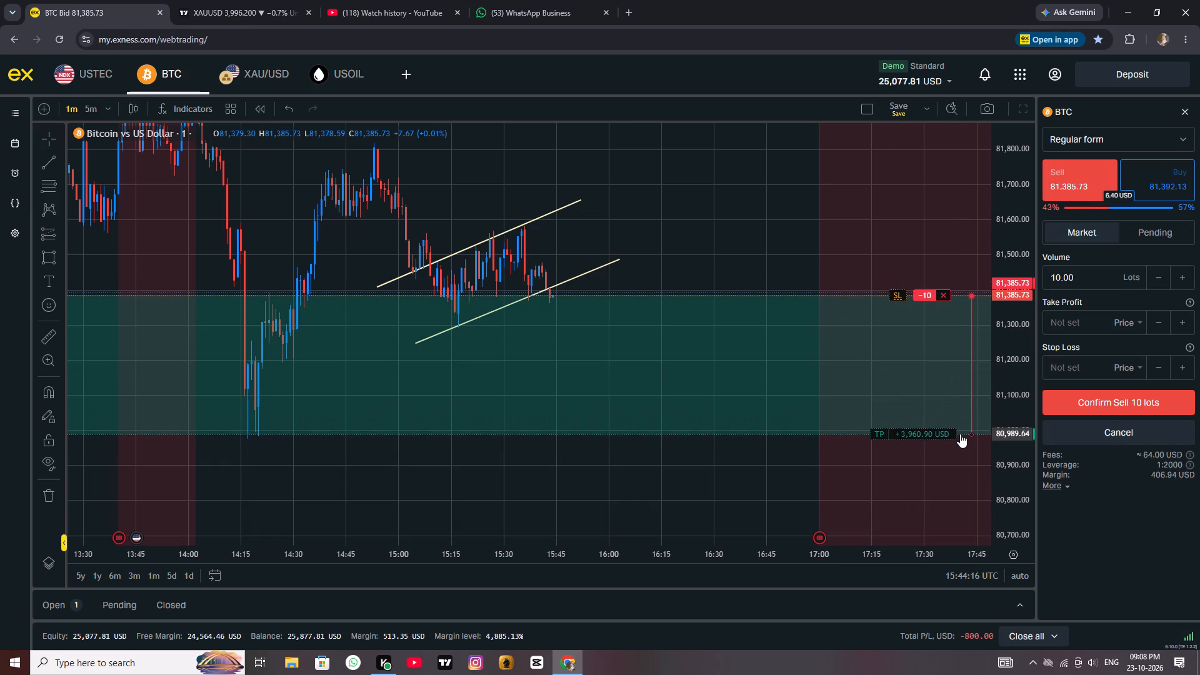
pyautogui.moveTo(960, 434); pyautogui.dragTo(959, 430)
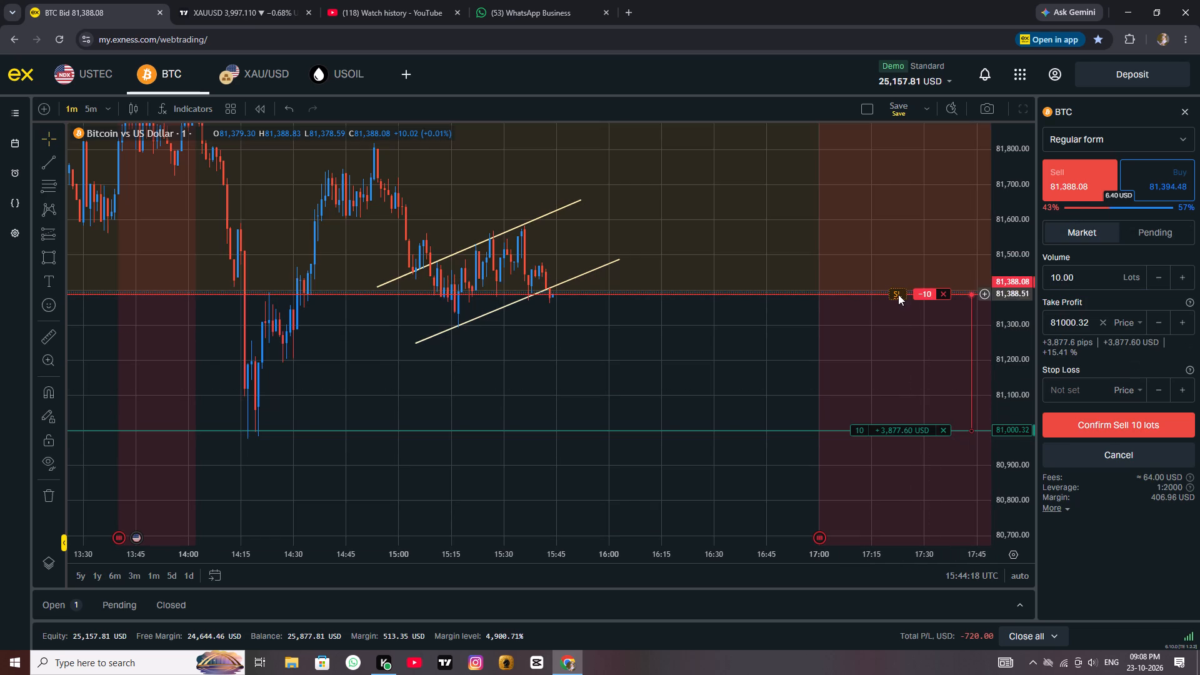
pyautogui.moveTo(898, 294); pyautogui.dragTo(890, 261)
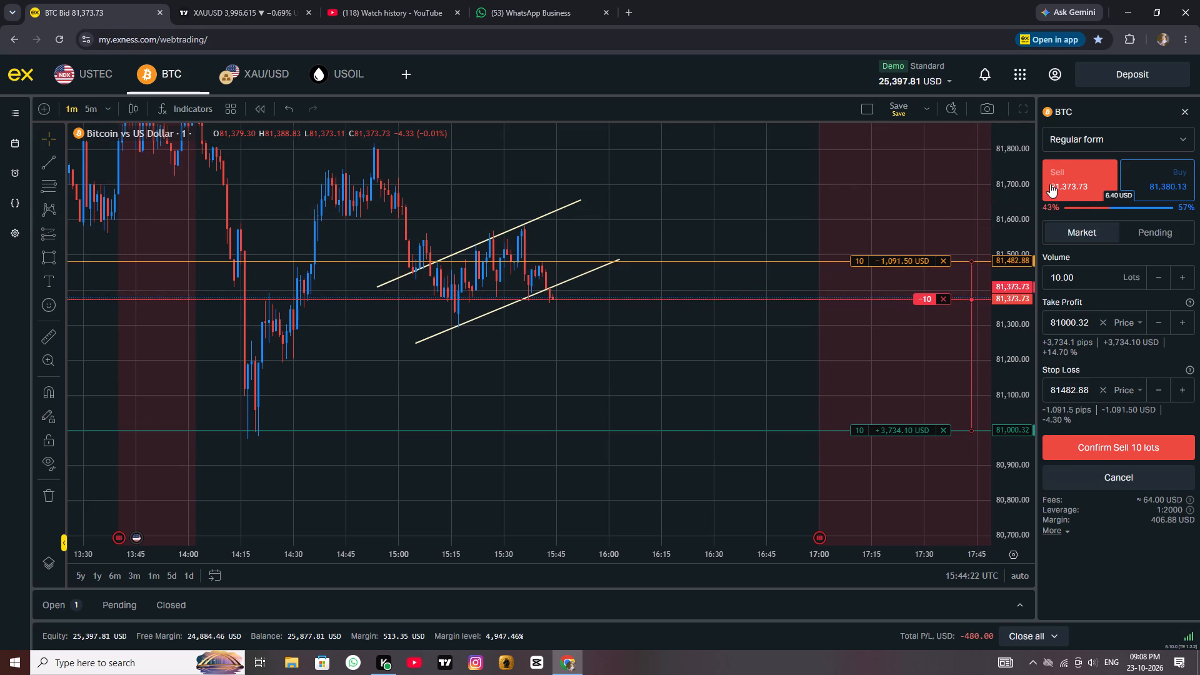
# Set the BTC sell order's volume to 20 lots and place the order.
pyautogui.moveTo(1078, 277); pyautogui.dragTo(1001, 281)
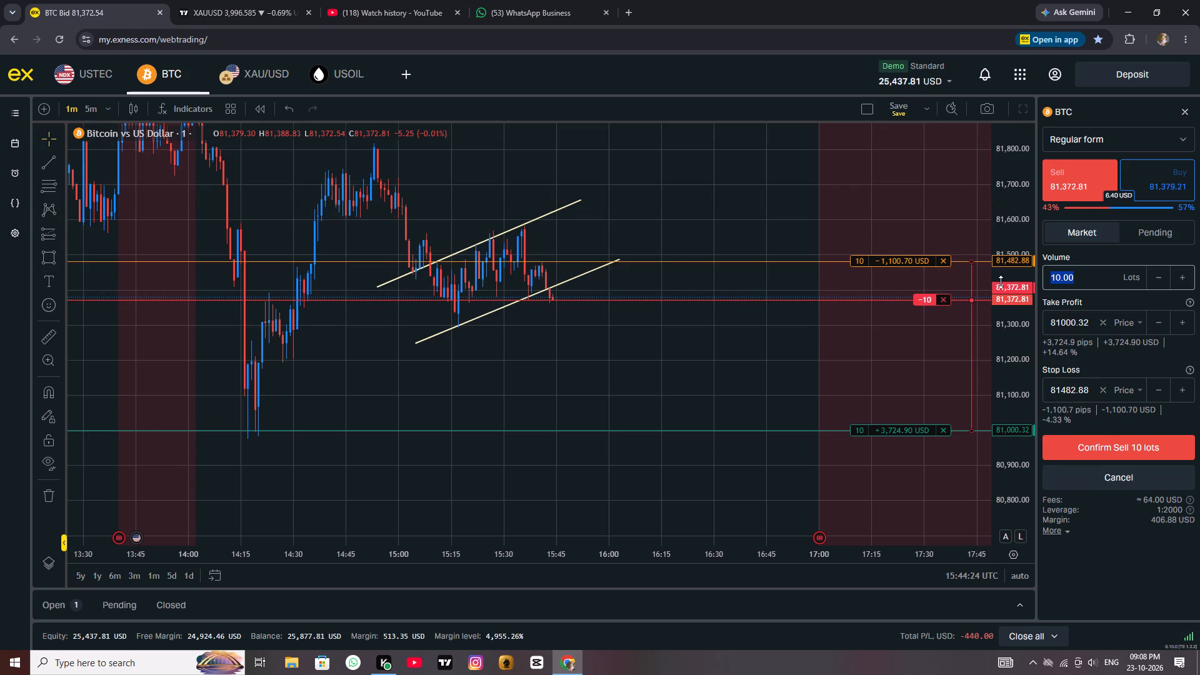
pyautogui.press('BackSpace')
pyautogui.write('20')
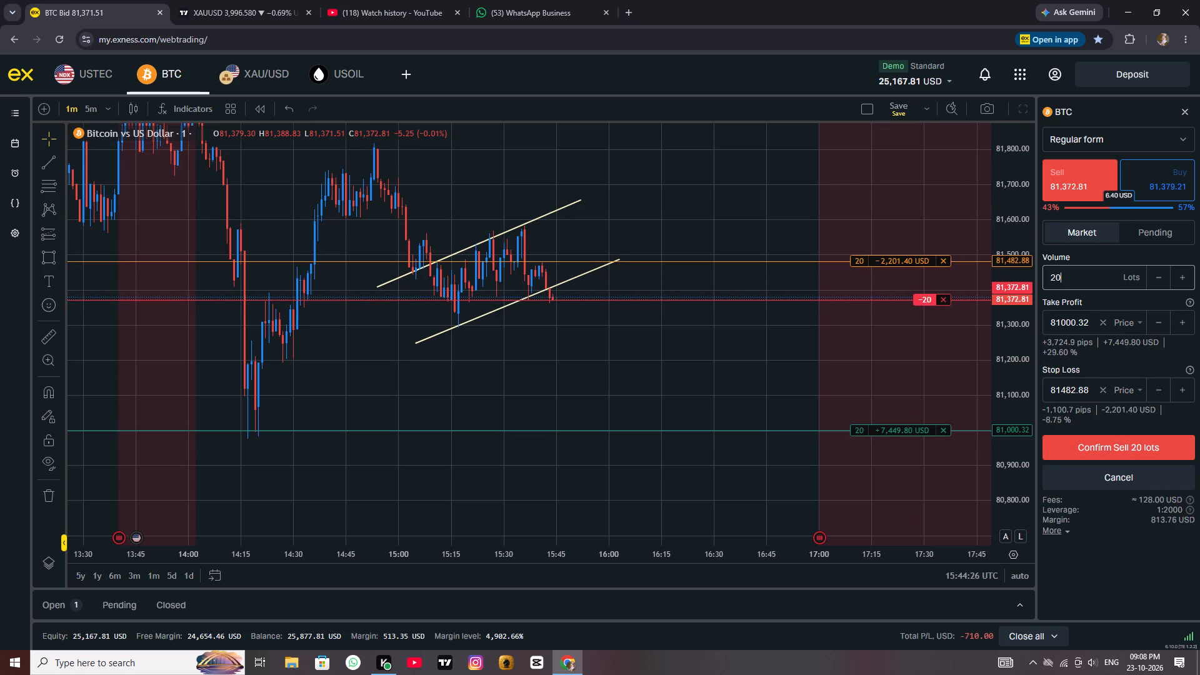
pyautogui.click(1123, 447)
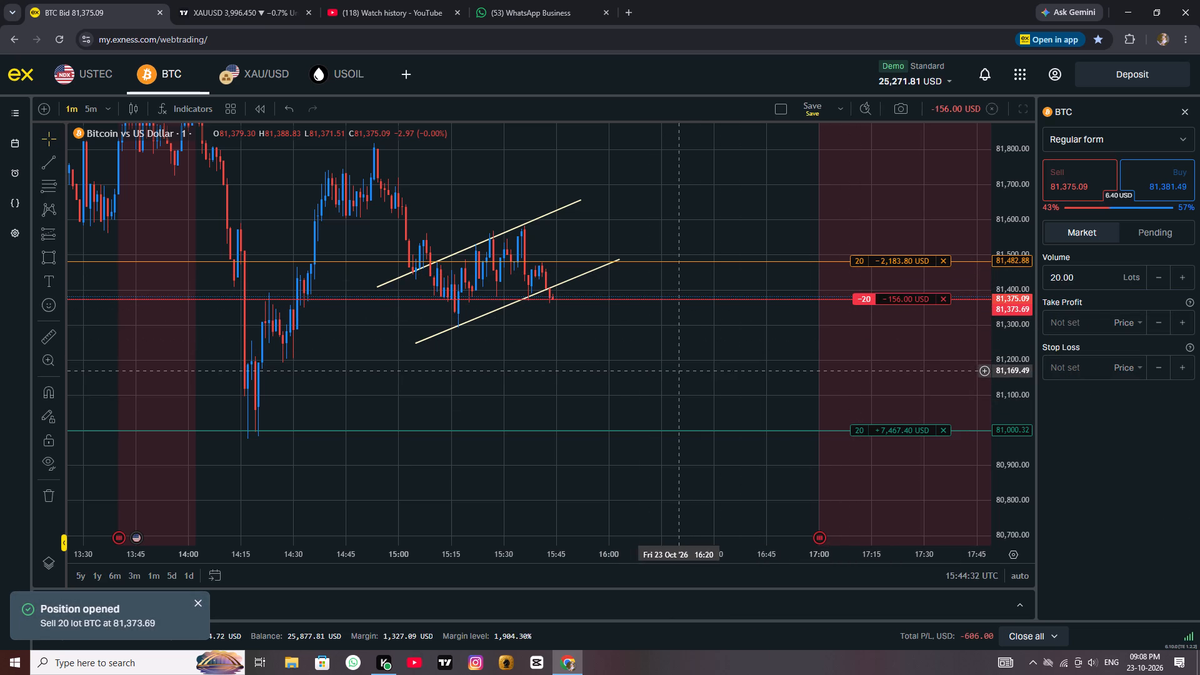
# Place another BTC market sell order of 50 lots with take profit 81001.43 and stop loss 81483.99.
pyautogui.click(1073, 184)
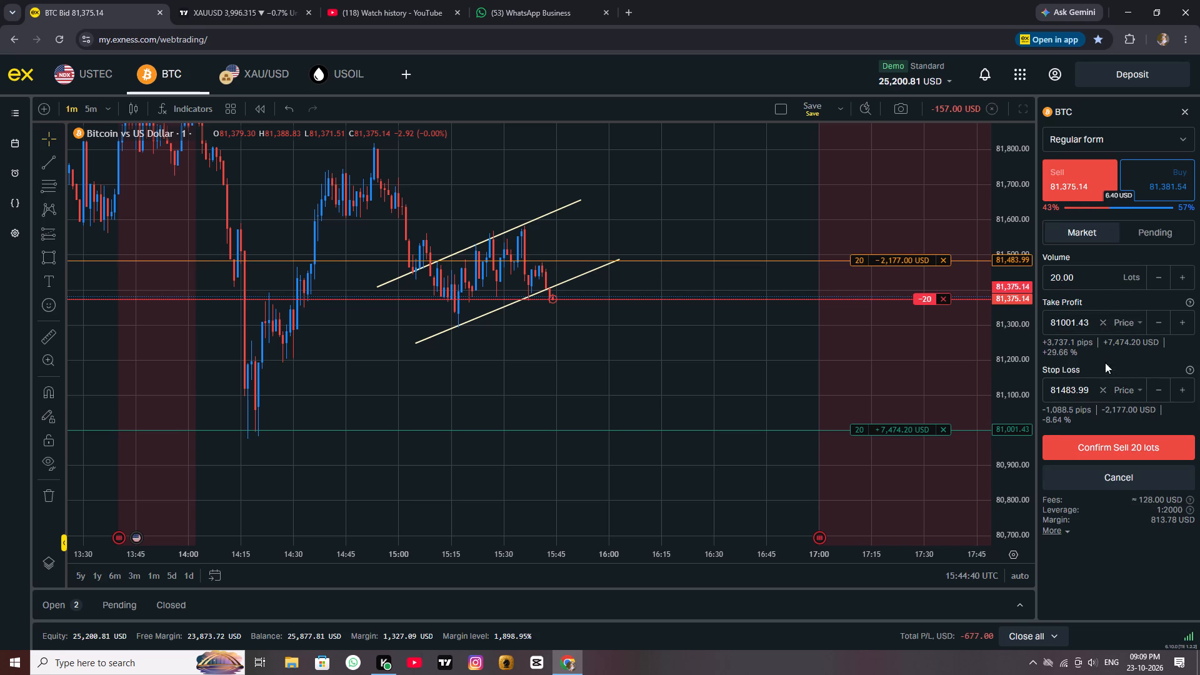
pyautogui.moveTo(1077, 271); pyautogui.dragTo(934, 279)
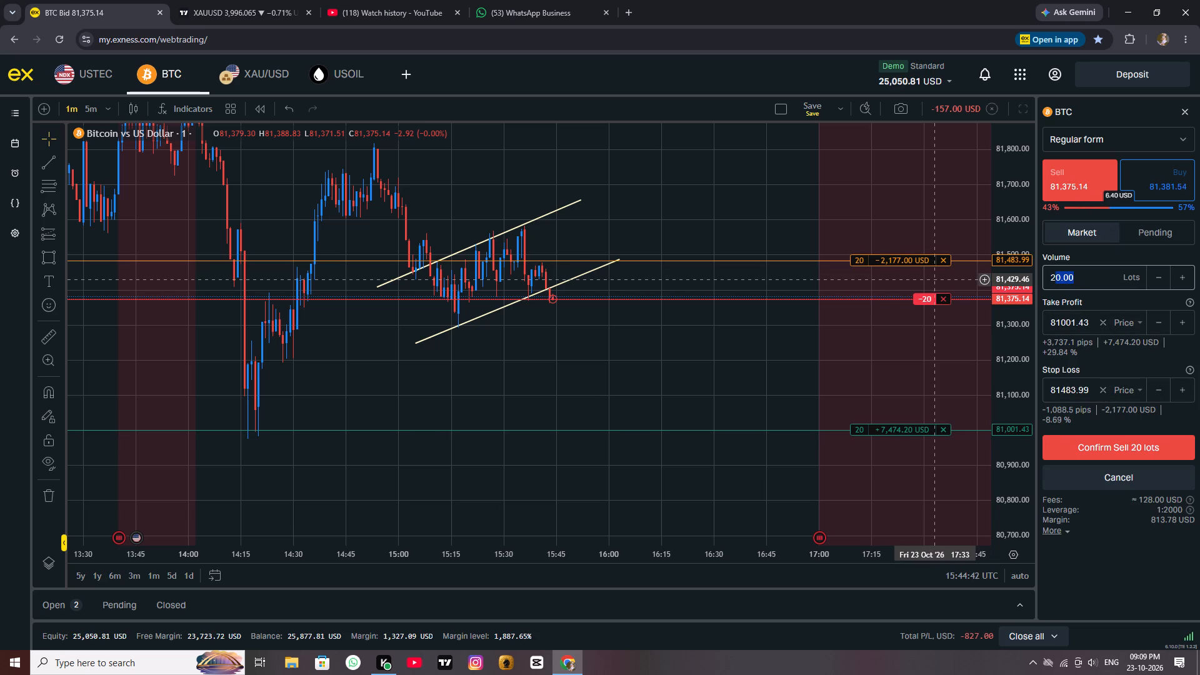
pyautogui.press('BackSpace')
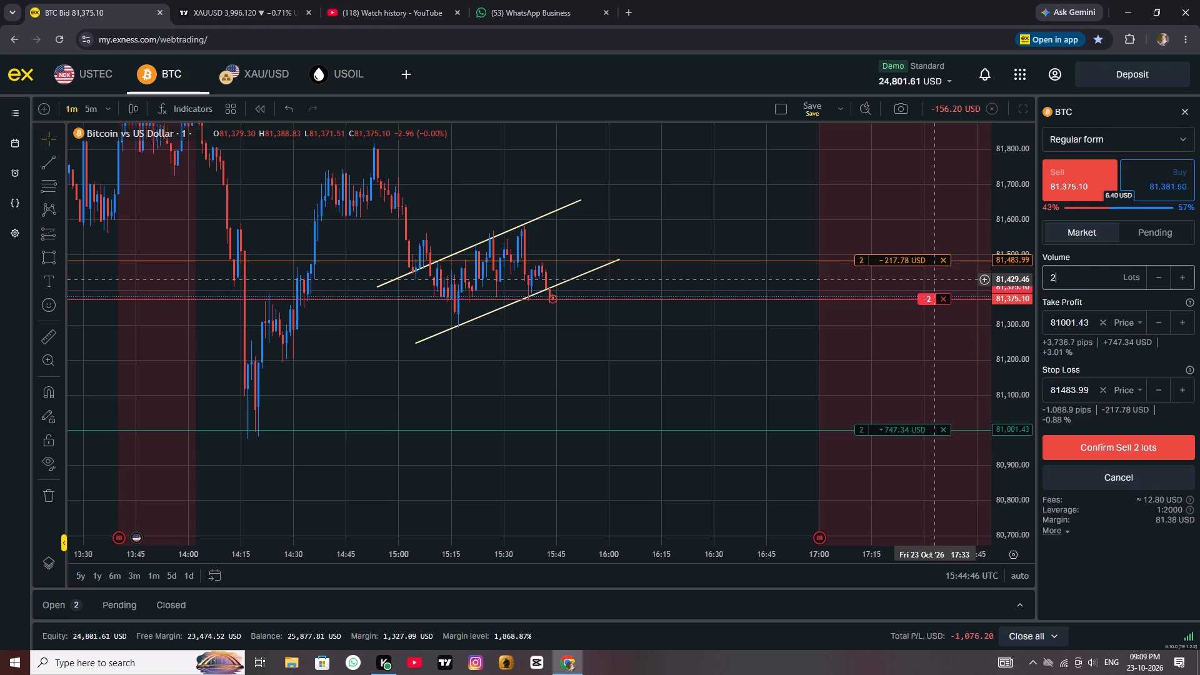
pyautogui.press('BackSpace')
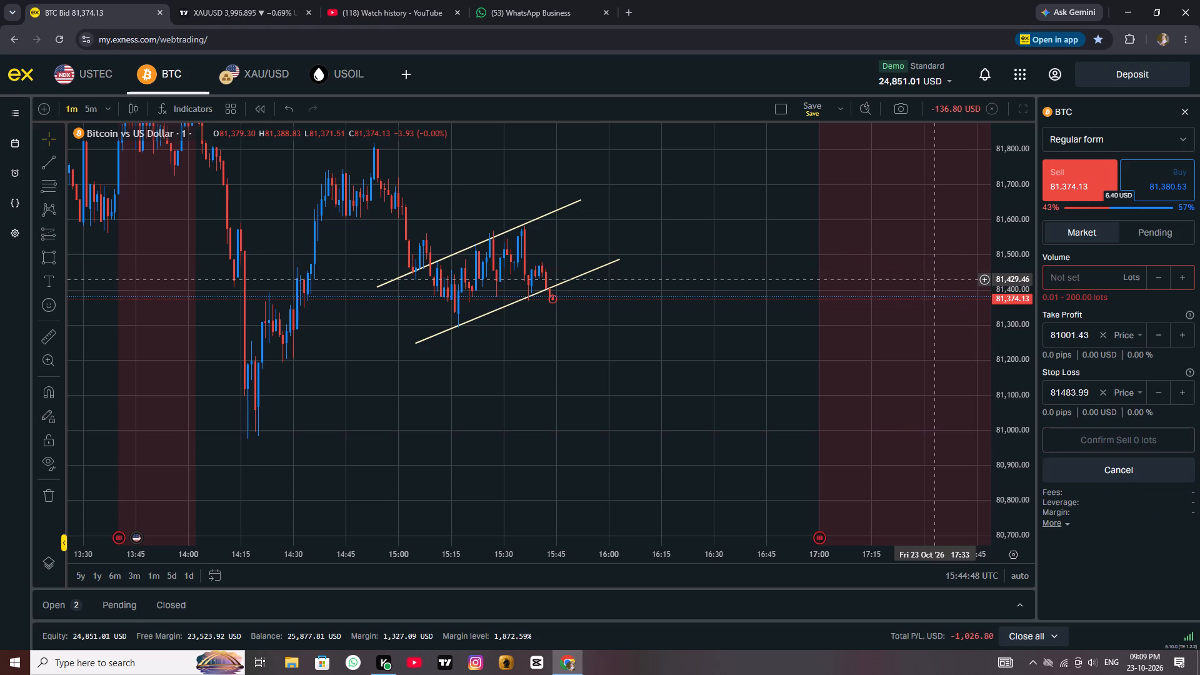
pyautogui.write('50')
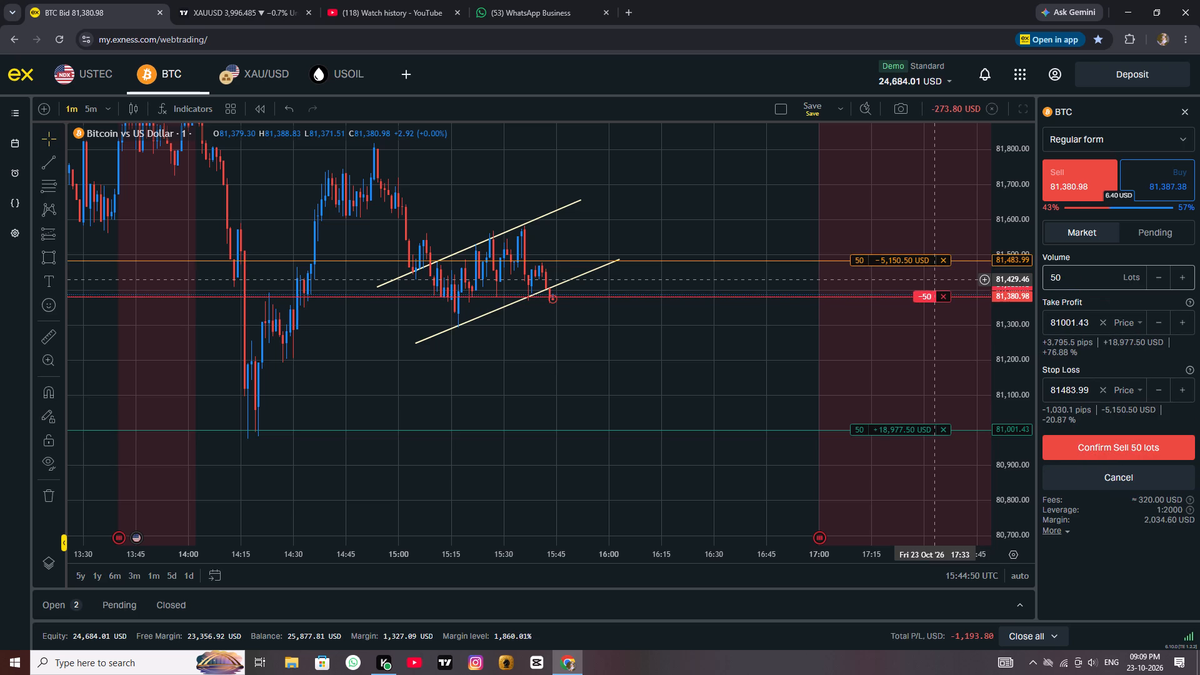
pyautogui.click(1078, 441)
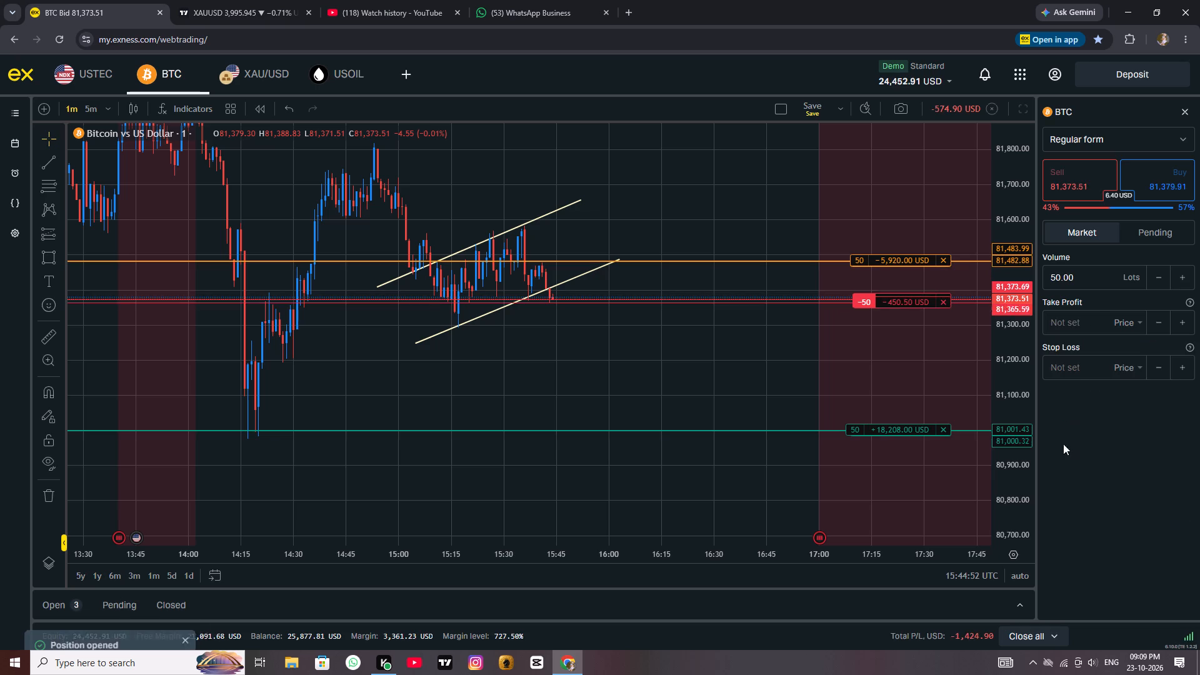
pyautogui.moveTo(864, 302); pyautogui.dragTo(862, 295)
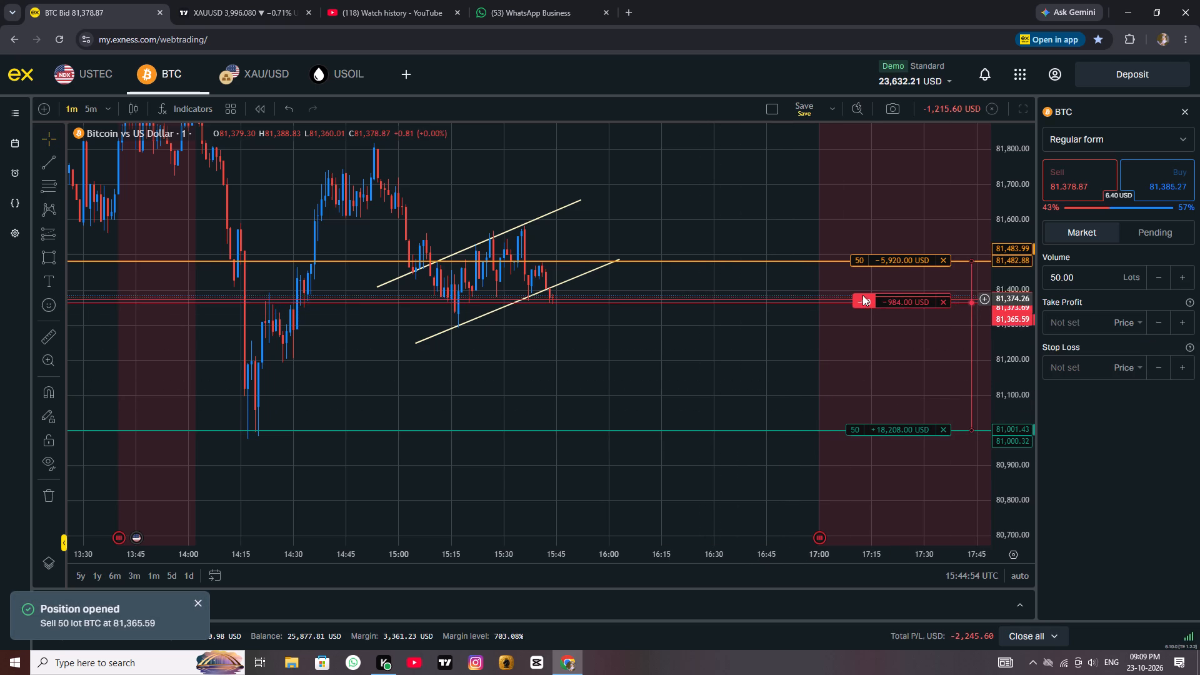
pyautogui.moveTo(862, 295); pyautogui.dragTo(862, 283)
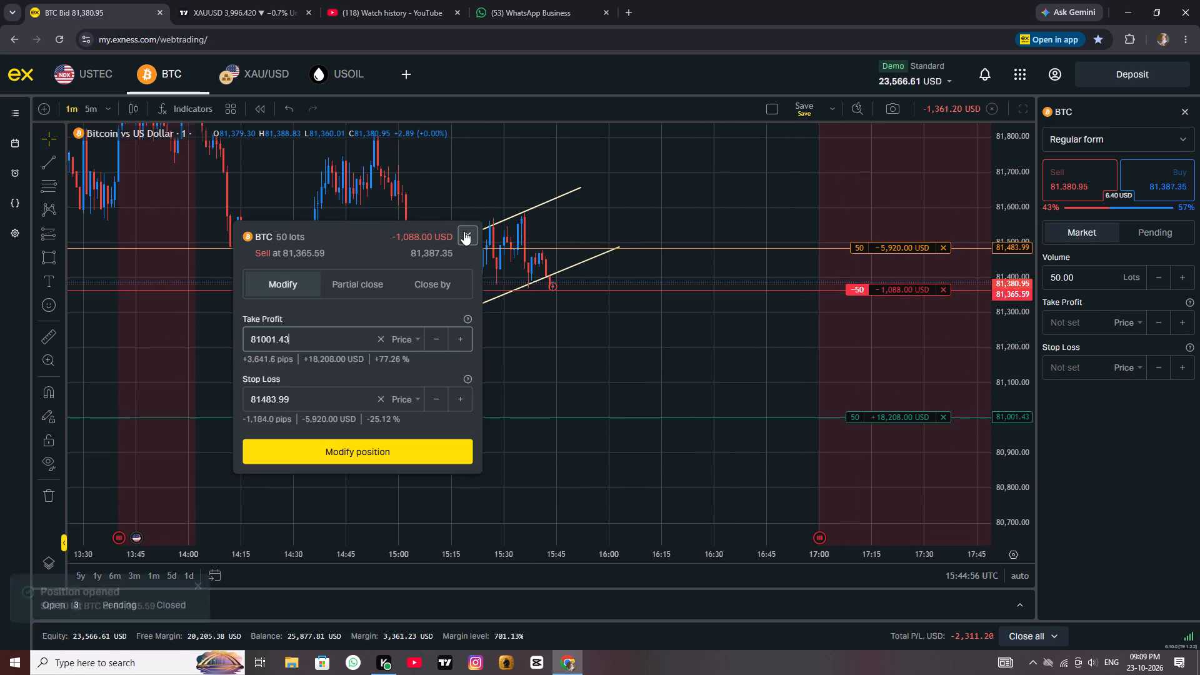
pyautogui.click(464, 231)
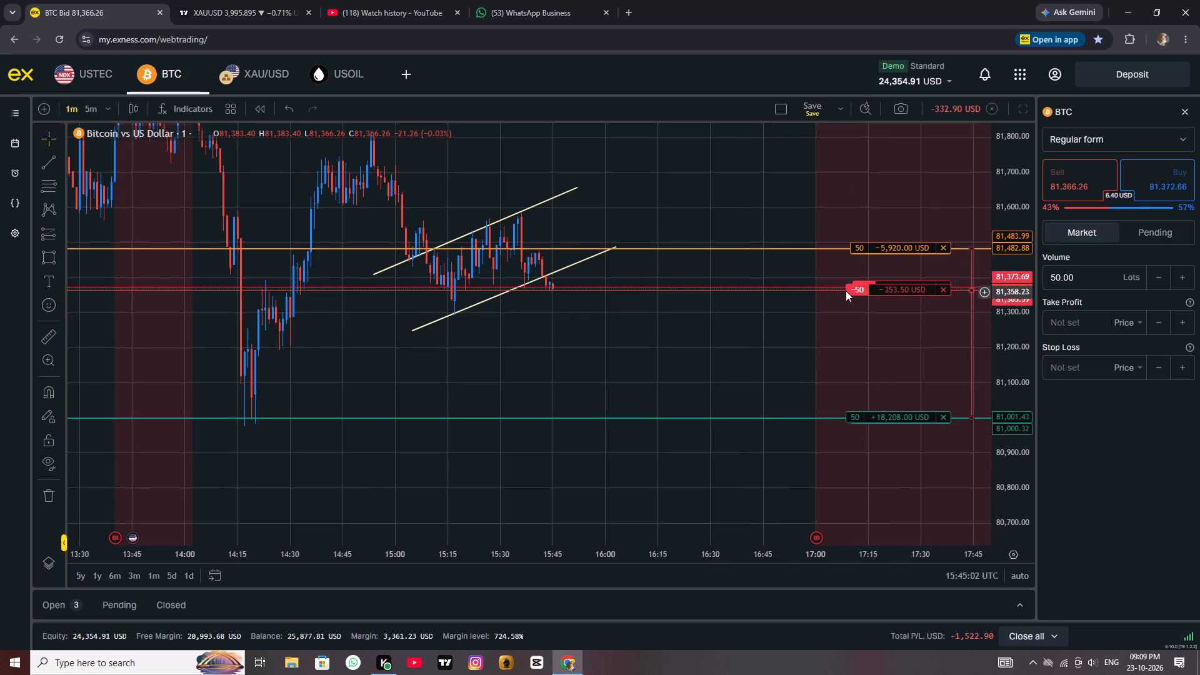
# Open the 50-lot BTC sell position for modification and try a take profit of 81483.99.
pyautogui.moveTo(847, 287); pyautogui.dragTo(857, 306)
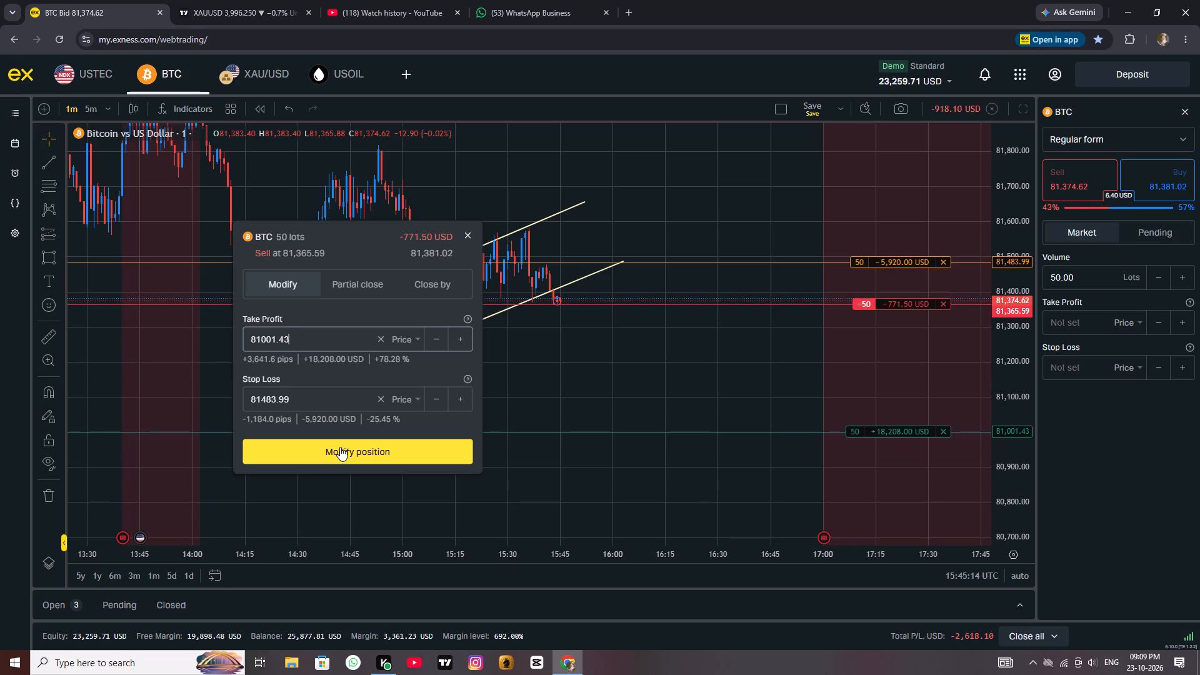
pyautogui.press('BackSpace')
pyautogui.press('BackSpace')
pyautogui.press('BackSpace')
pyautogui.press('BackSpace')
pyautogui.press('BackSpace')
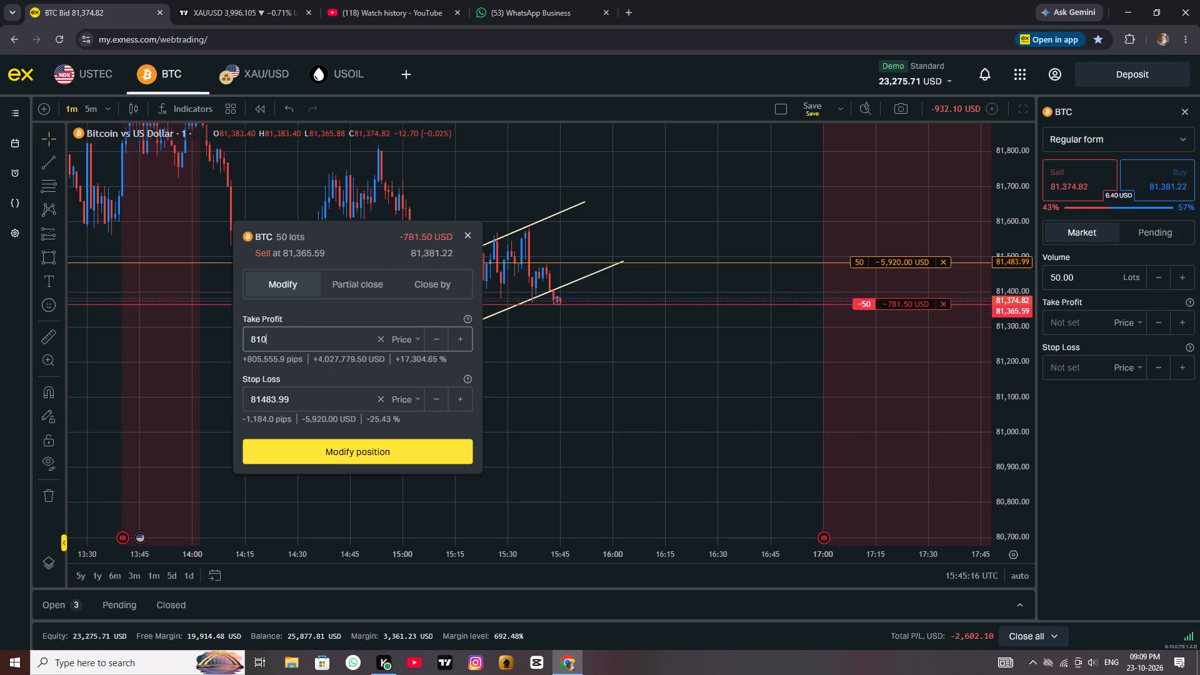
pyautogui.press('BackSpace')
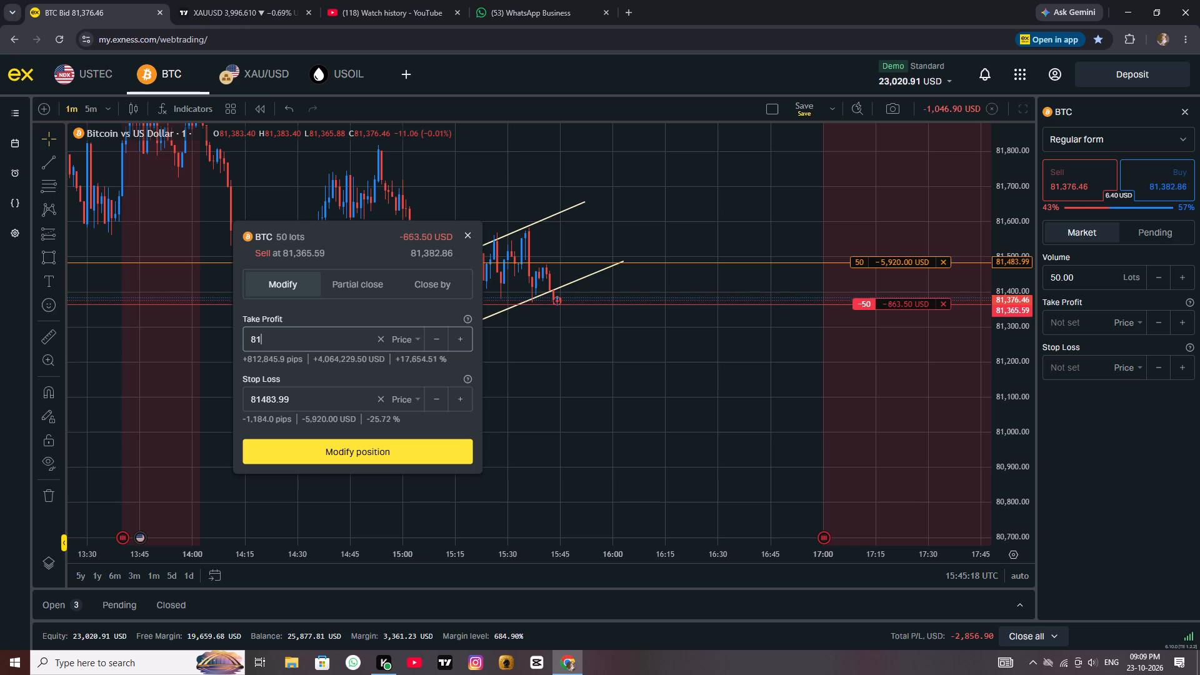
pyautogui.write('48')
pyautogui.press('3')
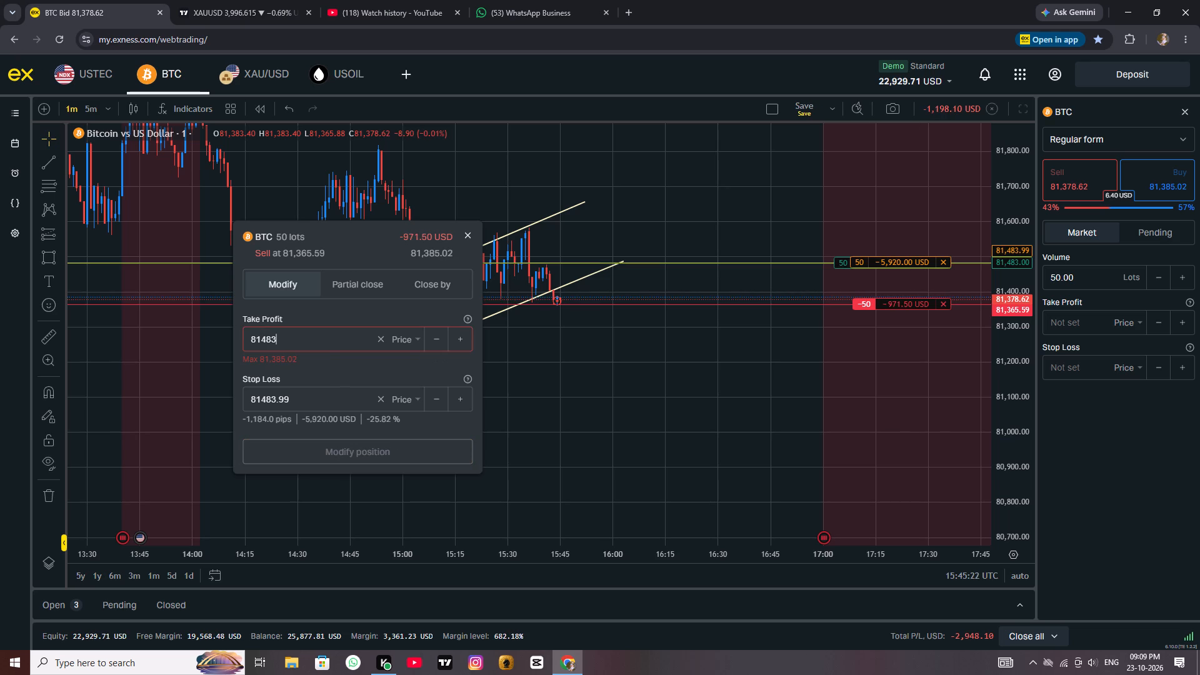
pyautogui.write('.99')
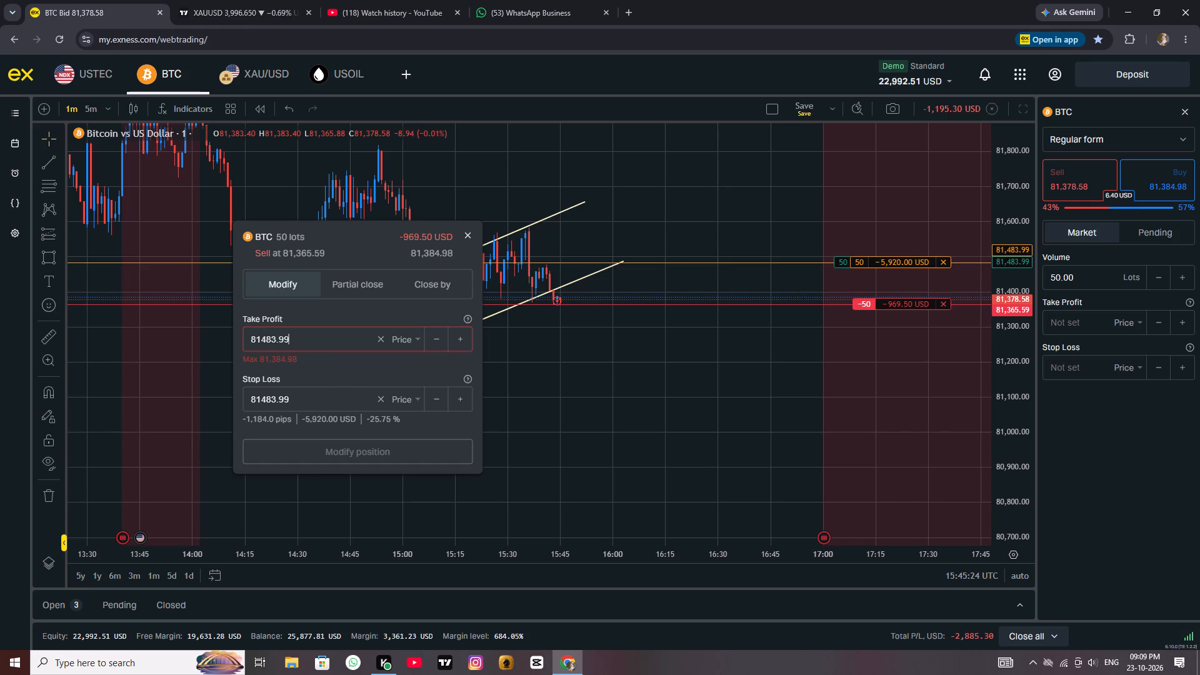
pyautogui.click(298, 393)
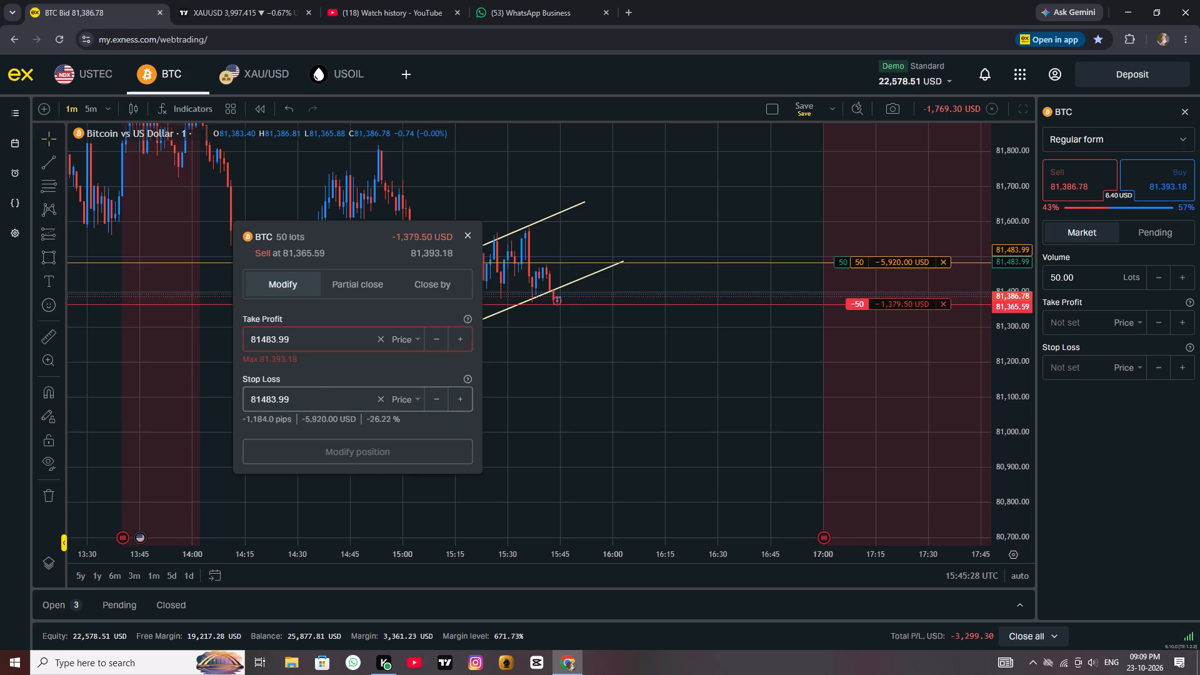
# Set the take profit of the 50-lot BTC sell position to 80900 and apply the modification.
pyautogui.click(306, 338)
pyautogui.press('BackSpace')
pyautogui.press('BackSpace')
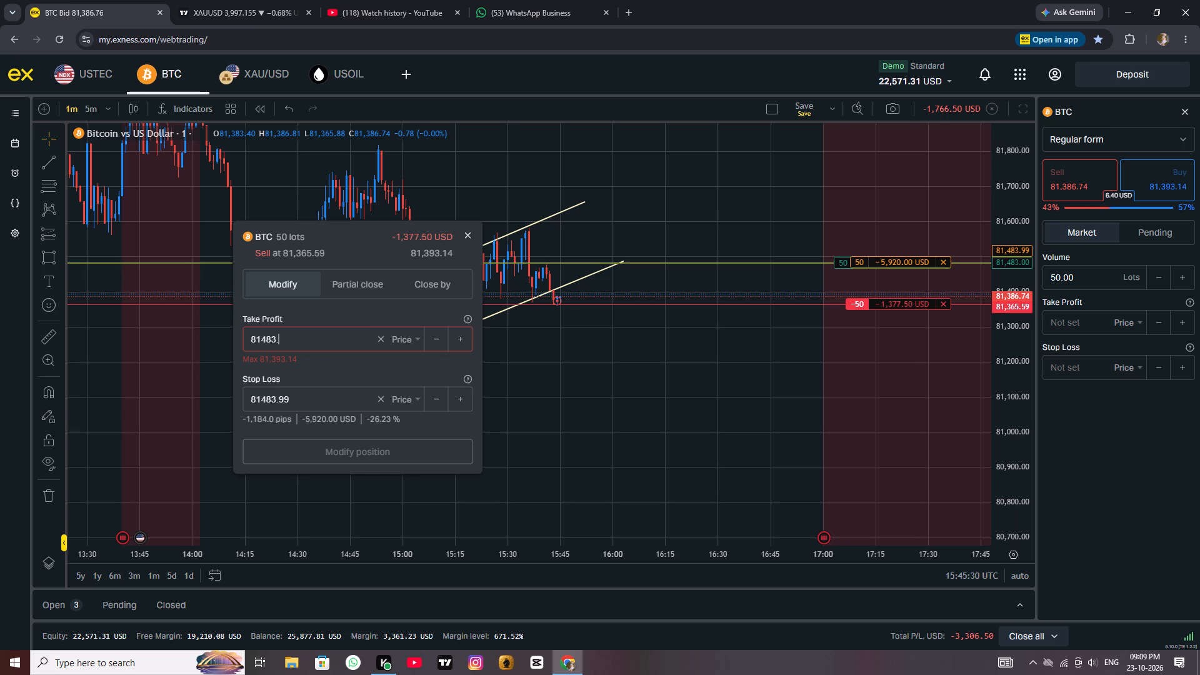
pyautogui.press('BackSpace')
pyautogui.press('BackSpace')
pyautogui.press('BackSpace')
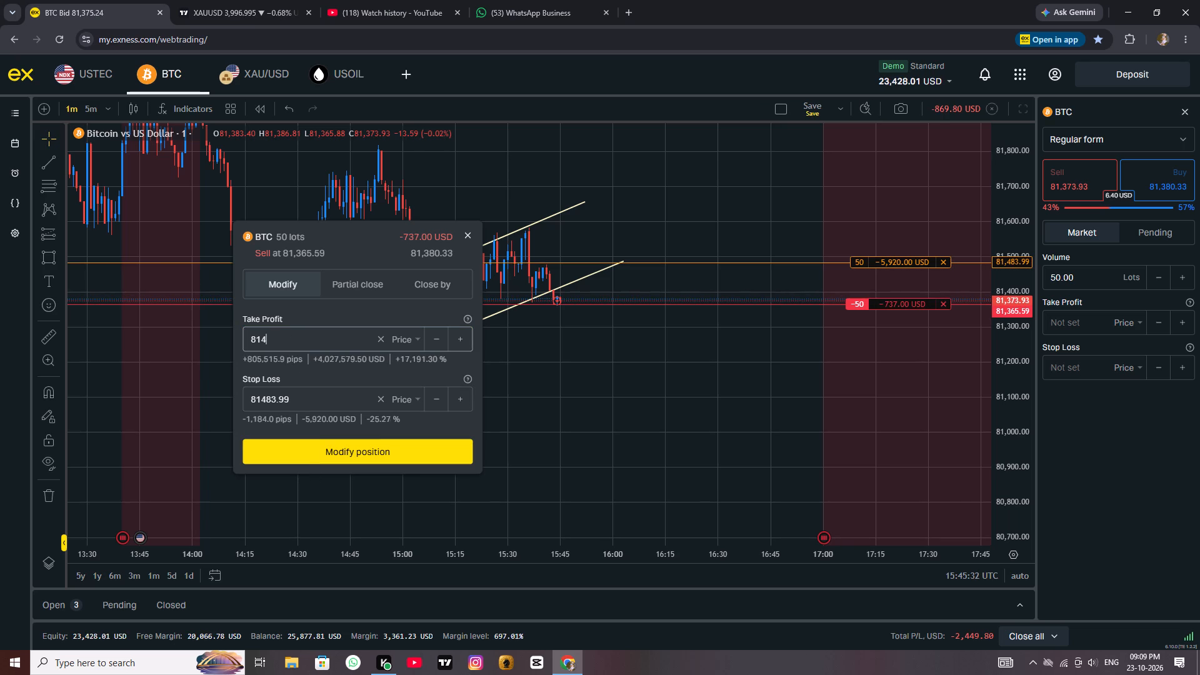
pyautogui.press('BackSpace')
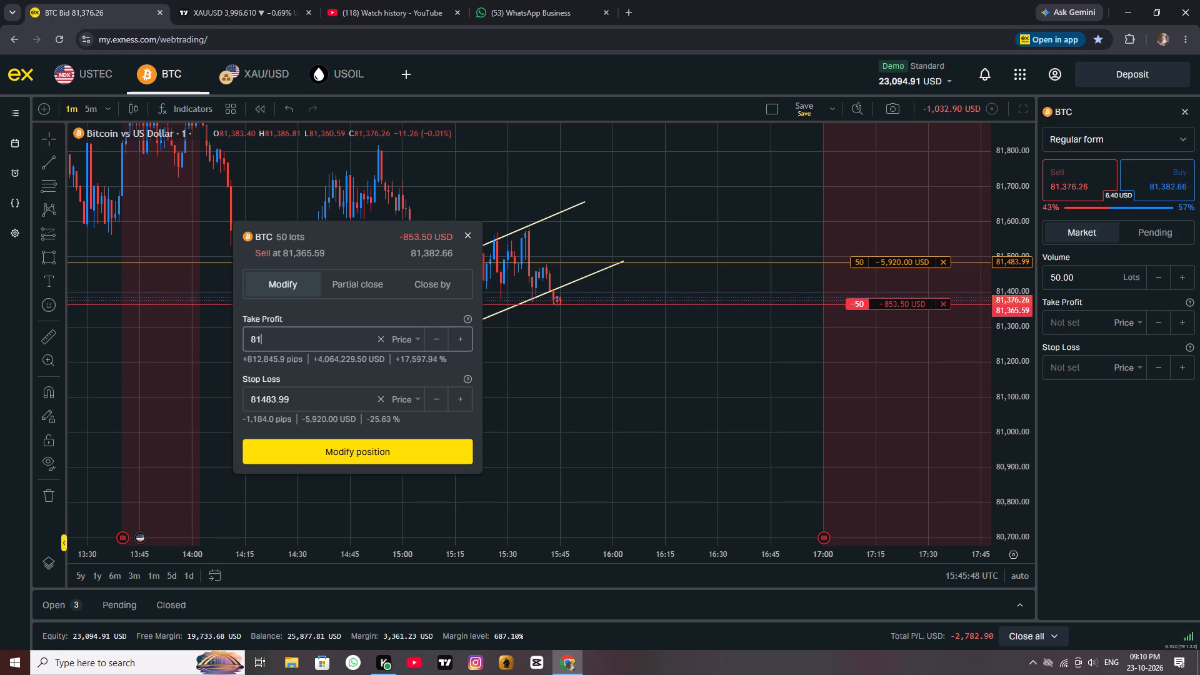
pyautogui.press('BackSpace')
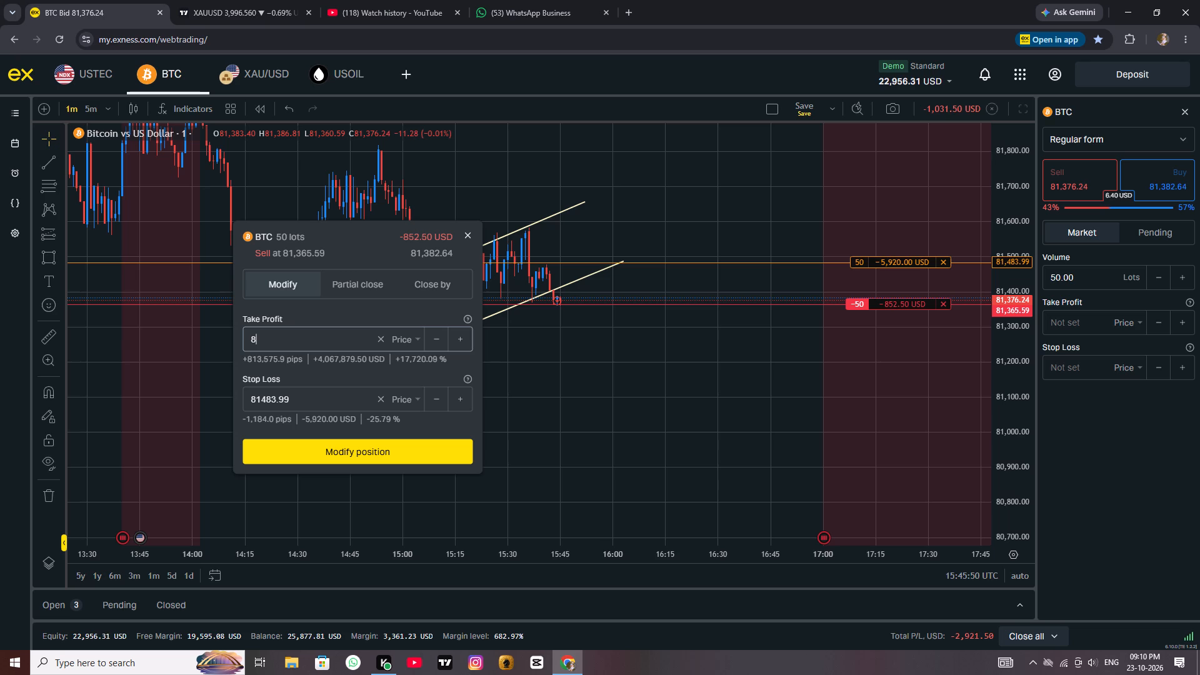
pyautogui.write('0900')
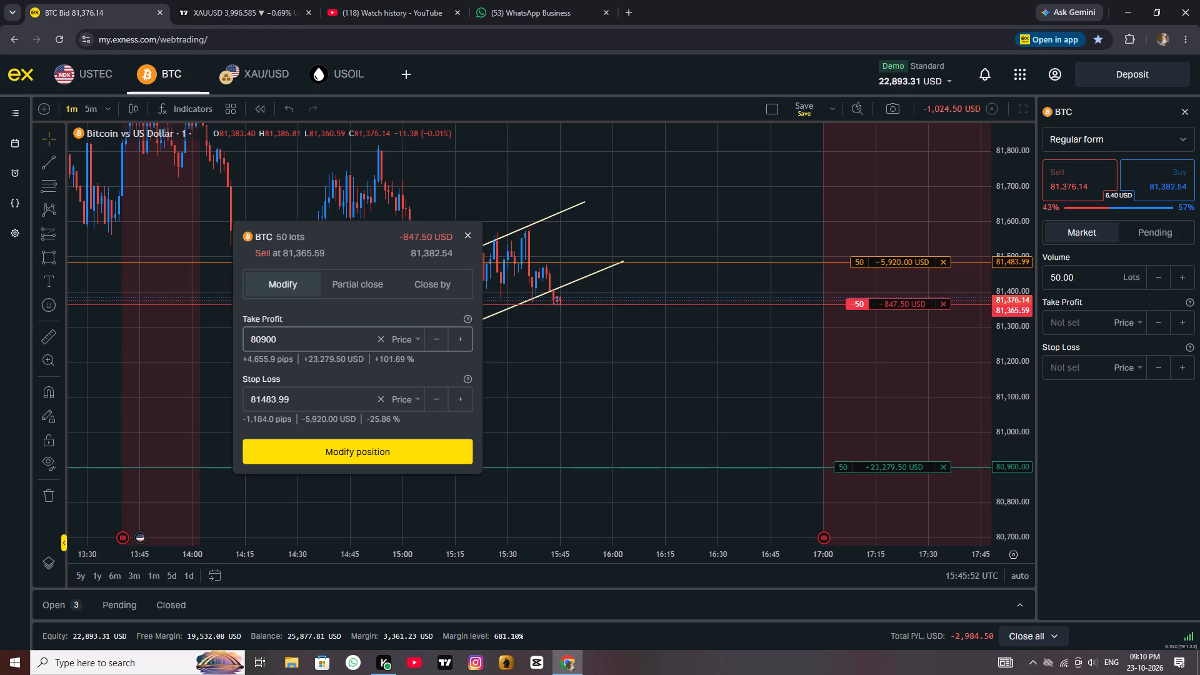
pyautogui.click(360, 460)
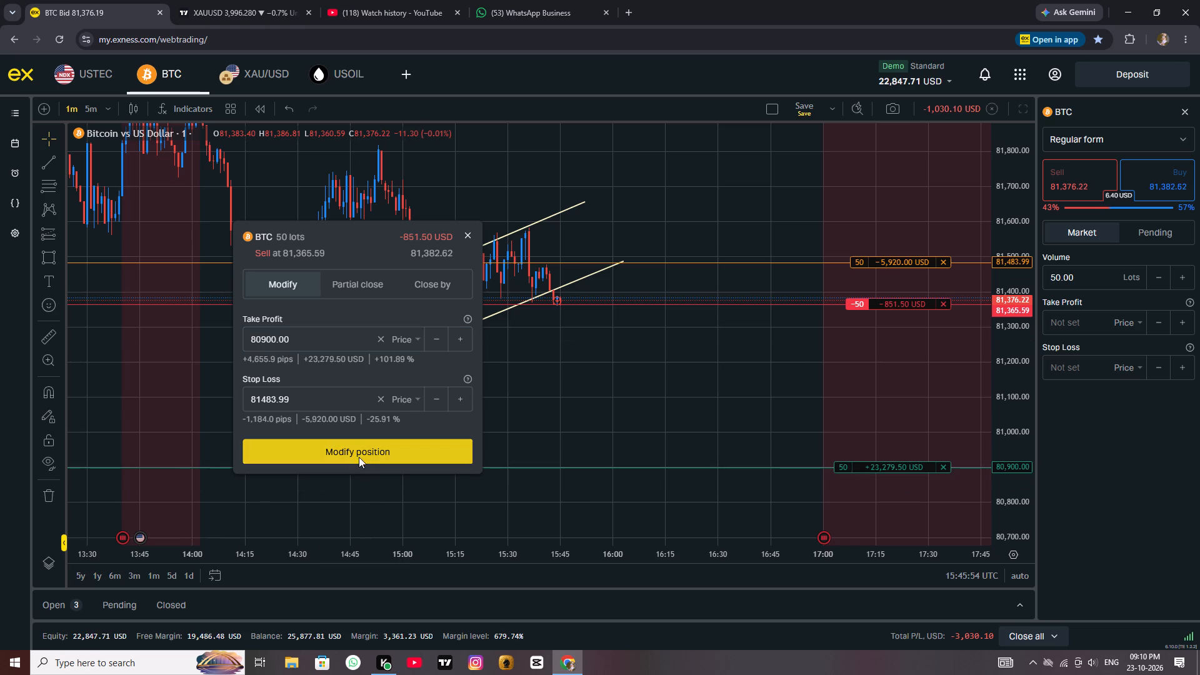
# Review the take profit and stop loss settings of the open 50-lot and 20-lot BTC sell positions.
pyautogui.scroll(-1, 655, 371)
pyautogui.moveTo(668, 370); pyautogui.dragTo(466, 371)
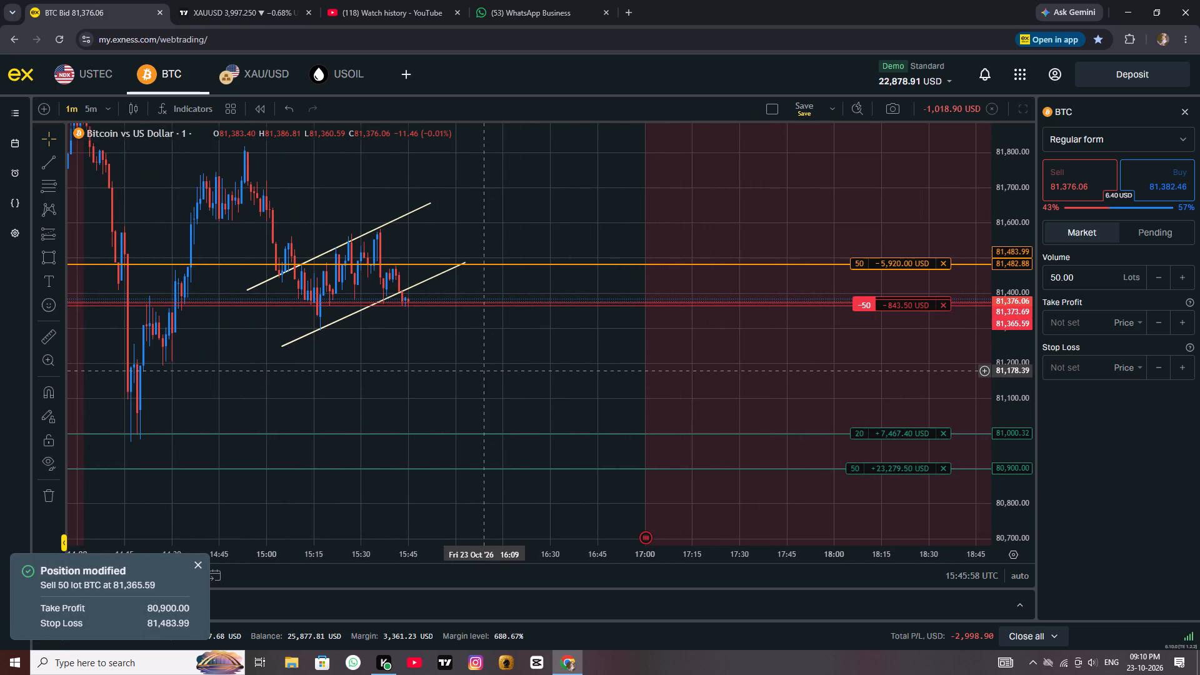
pyautogui.moveTo(482, 371); pyautogui.dragTo(420, 367)
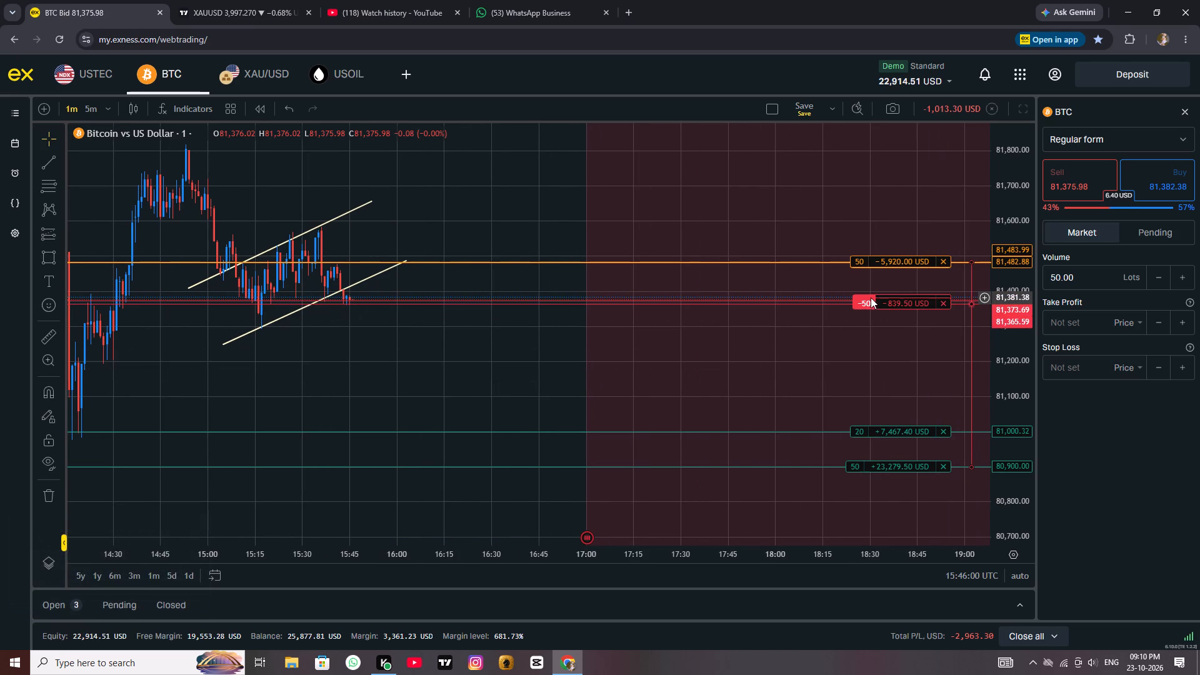
pyautogui.moveTo(861, 305); pyautogui.dragTo(860, 296)
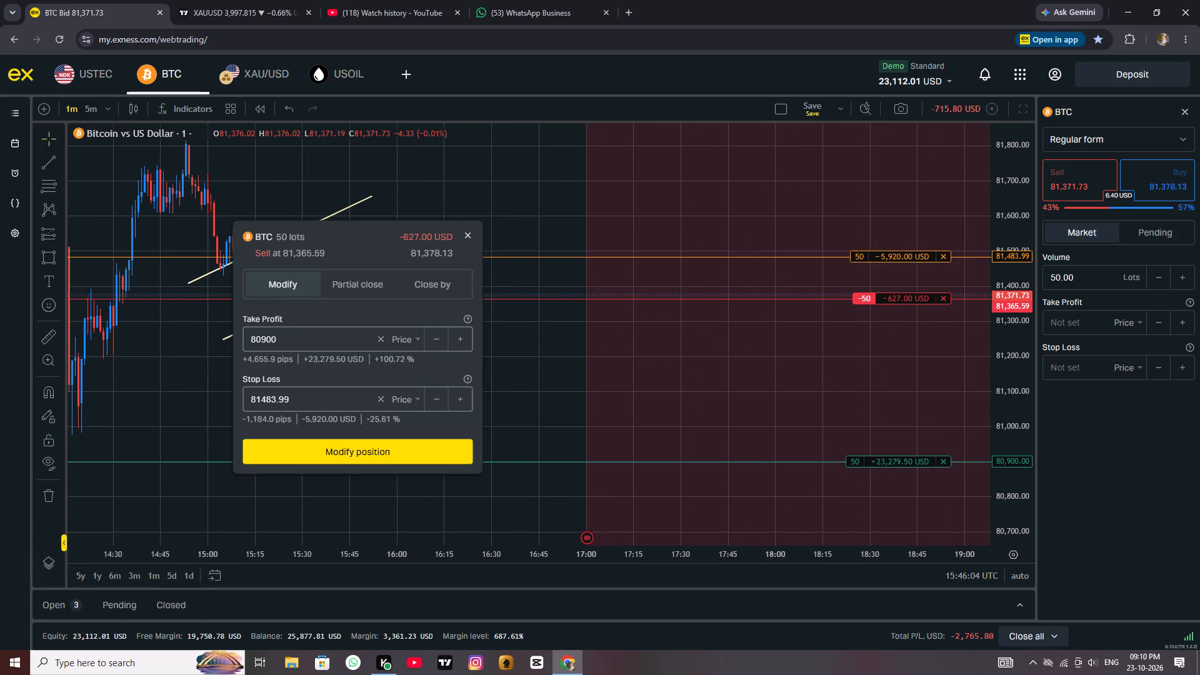
pyautogui.click(296, 398)
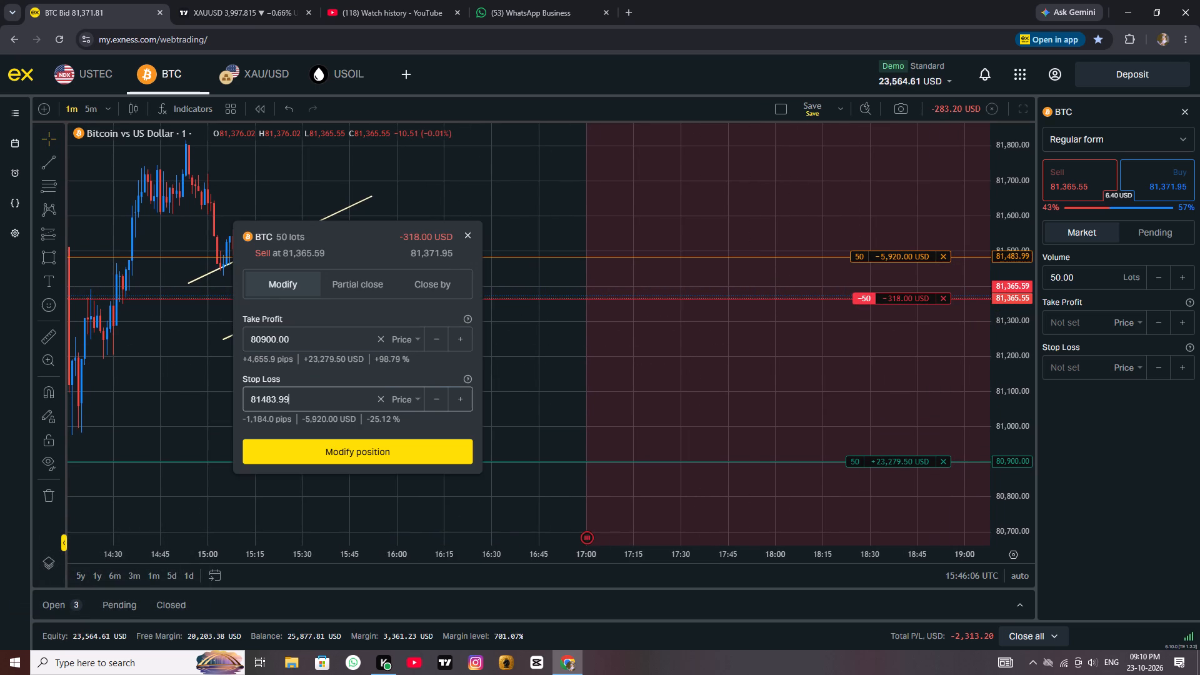
pyautogui.click(337, 451)
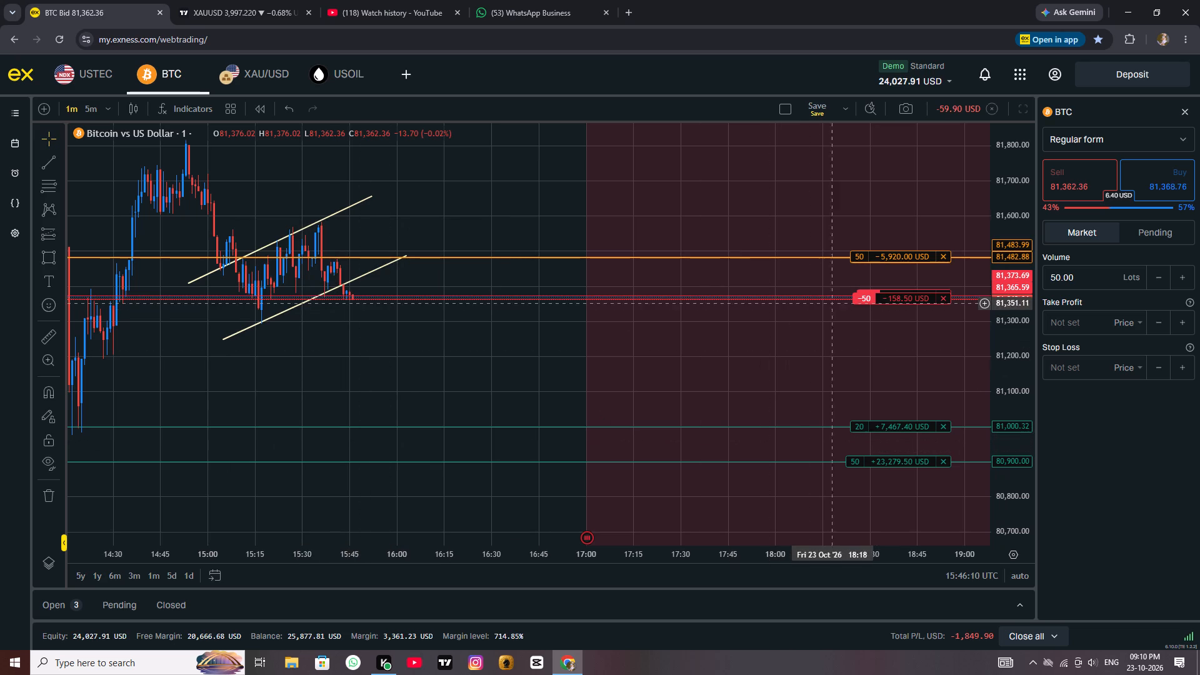
pyautogui.click(862, 299)
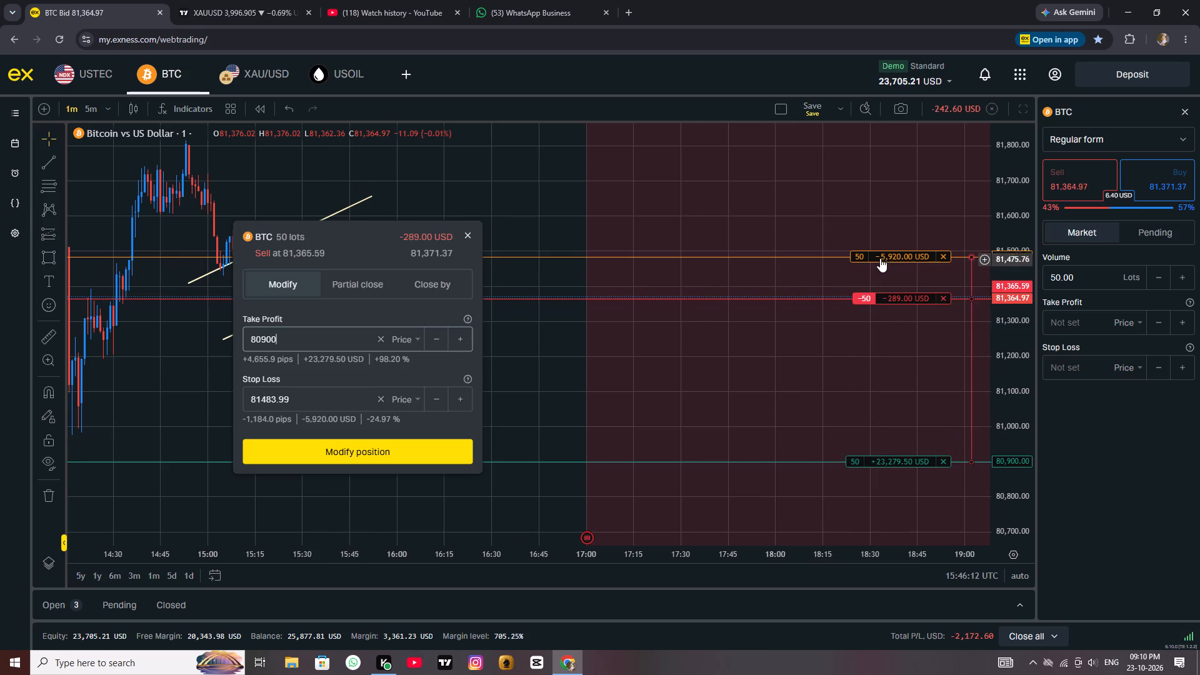
pyautogui.click(880, 254)
pyautogui.click(461, 237)
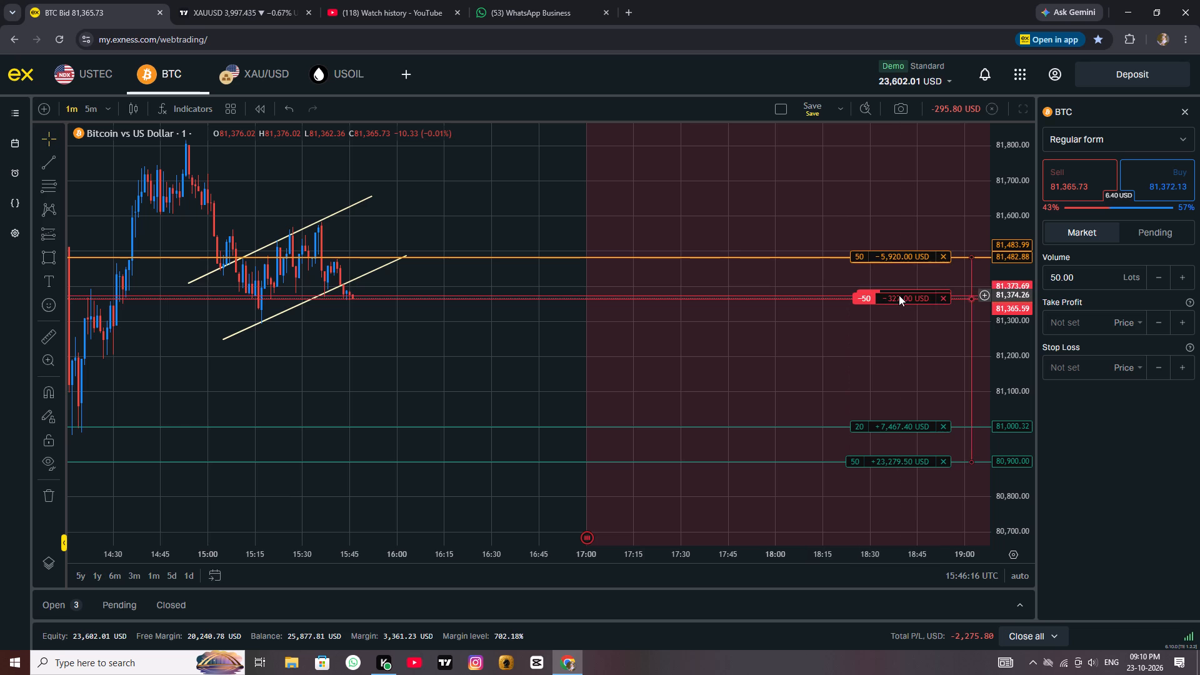
pyautogui.moveTo(897, 291); pyautogui.dragTo(893, 275)
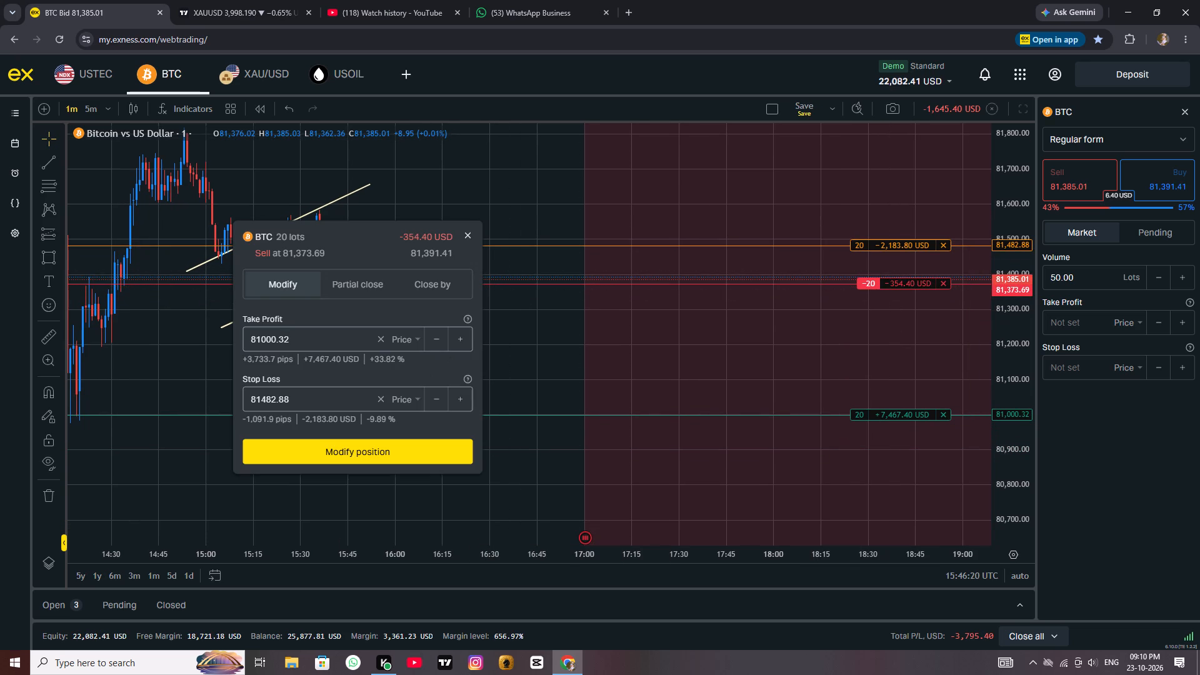
pyautogui.click(325, 452)
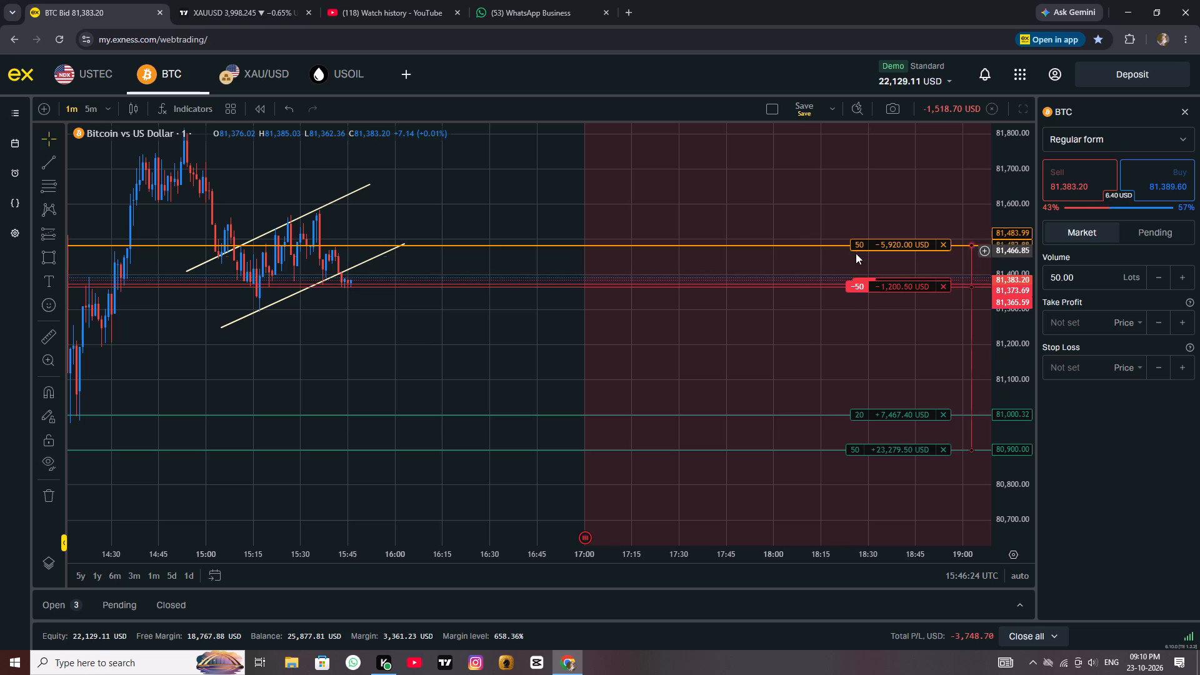
pyautogui.moveTo(859, 280); pyautogui.dragTo(857, 271)
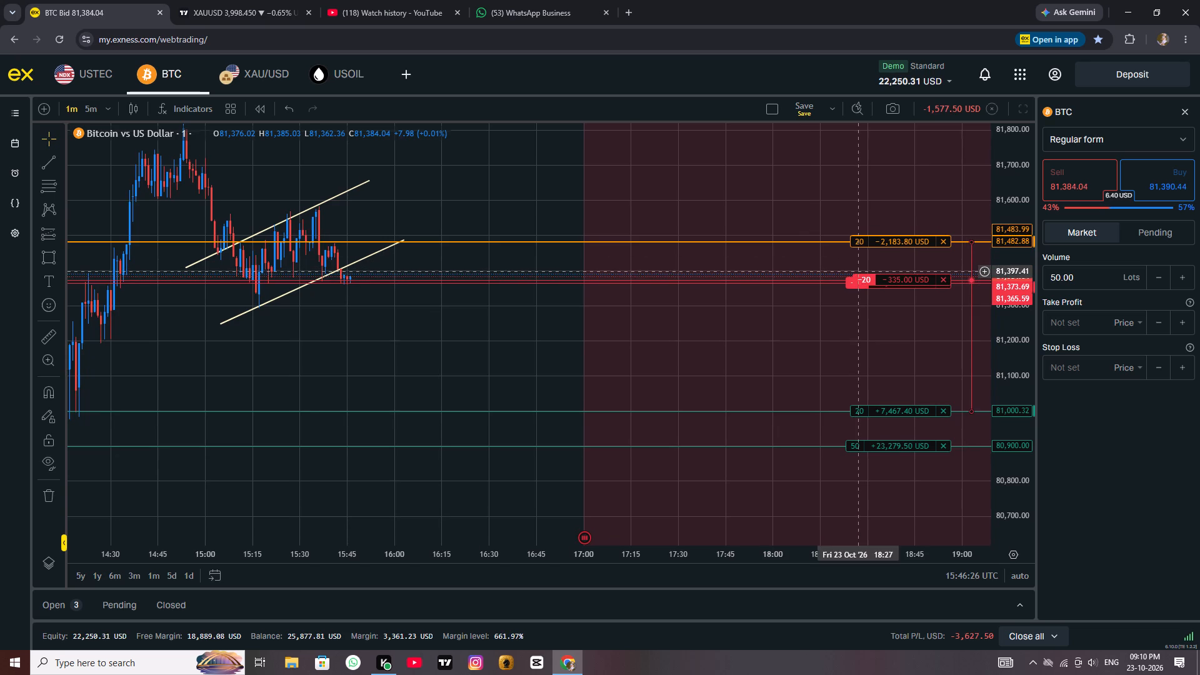
pyautogui.moveTo(857, 271); pyautogui.dragTo(857, 270)
pyautogui.click(467, 241)
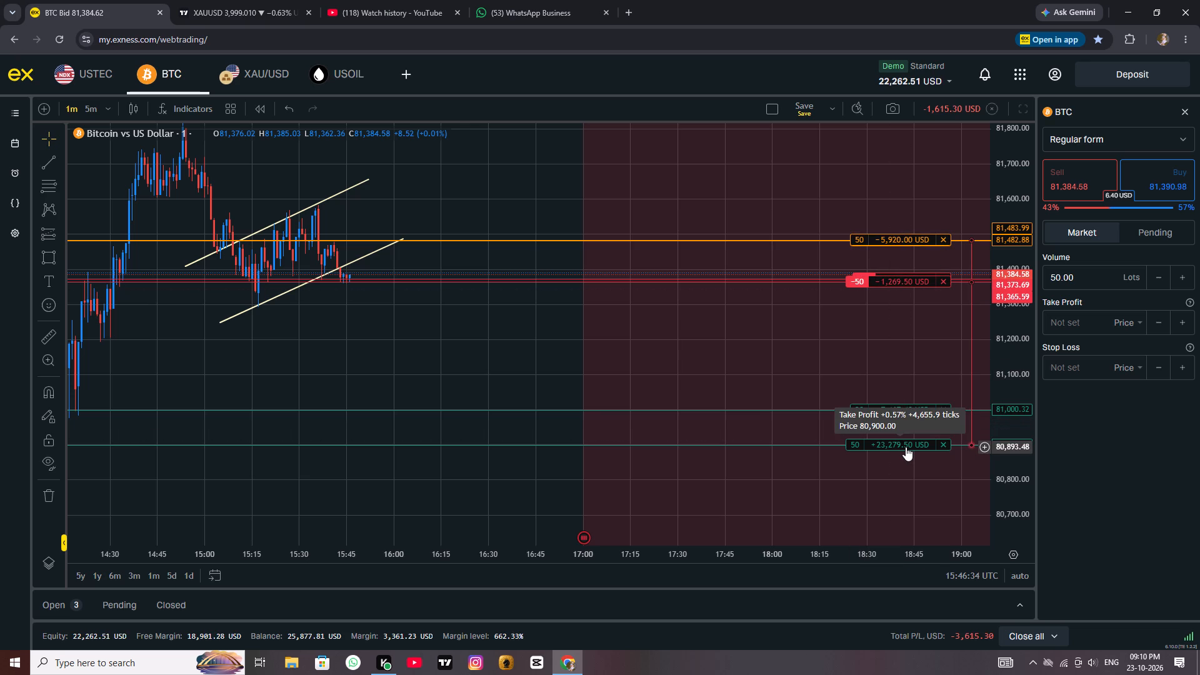
# Move the 80900 take profit of the 50-lot BTC sell position to 81000.32 and apply the modification.
pyautogui.moveTo(906, 446); pyautogui.dragTo(901, 411)
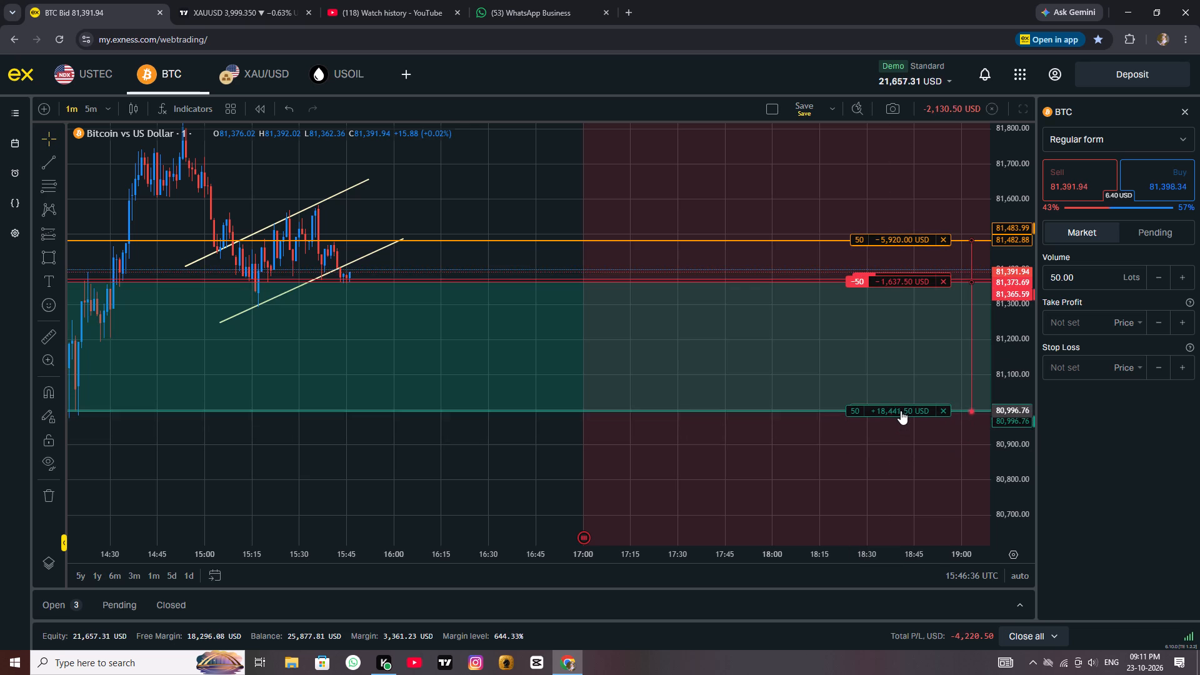
pyautogui.moveTo(901, 411); pyautogui.dragTo(901, 409)
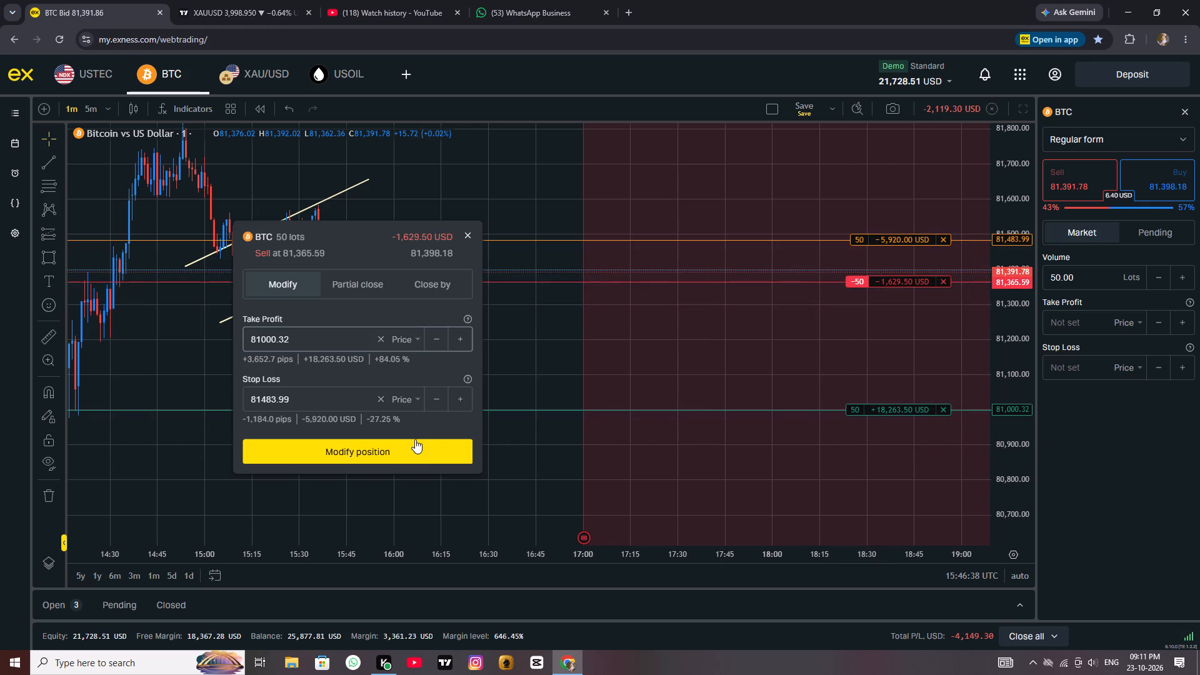
pyautogui.click(416, 444)
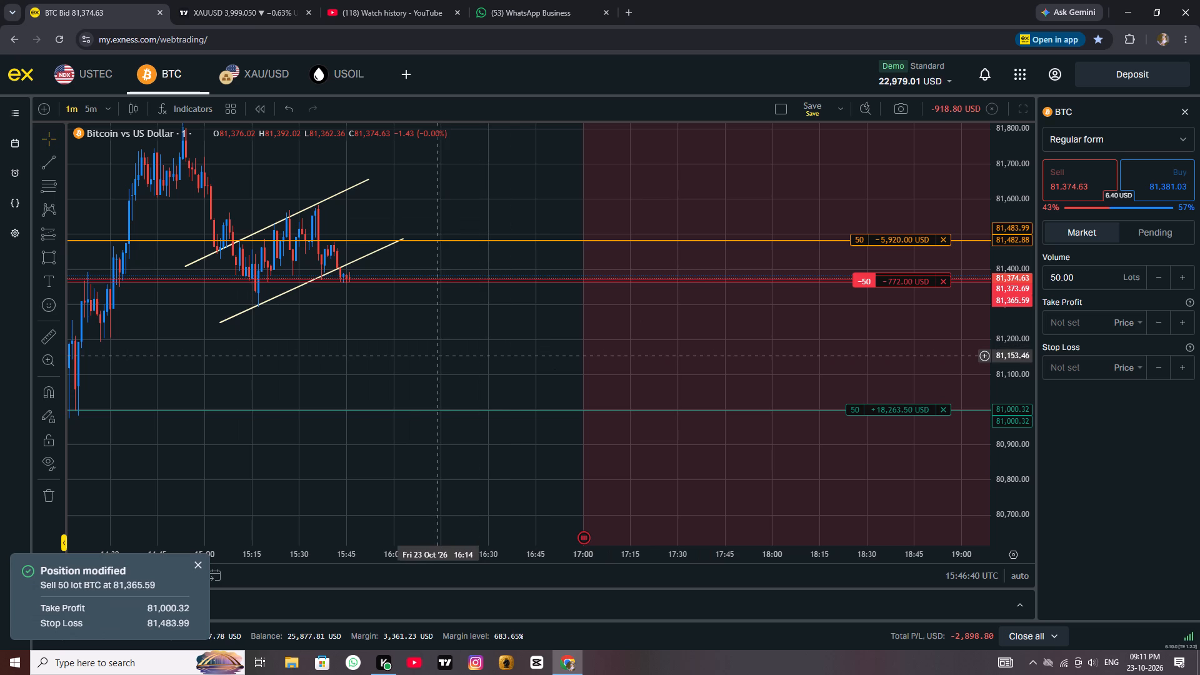
# Draw a Short Position projection on the BTC chart beside the latest candles, with entry about 81374, target about 80997 and stop about 81483.
pyautogui.scroll(1, 446, 349)
pyautogui.scroll(-2, 446, 349)
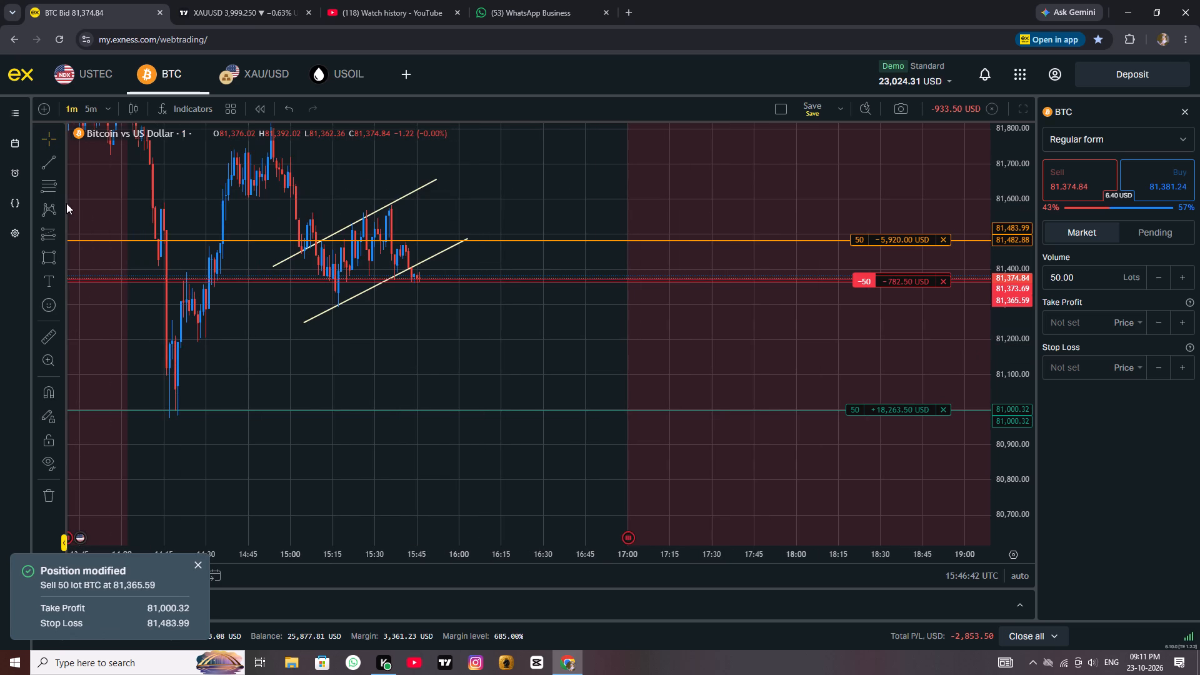
pyautogui.click(63, 228)
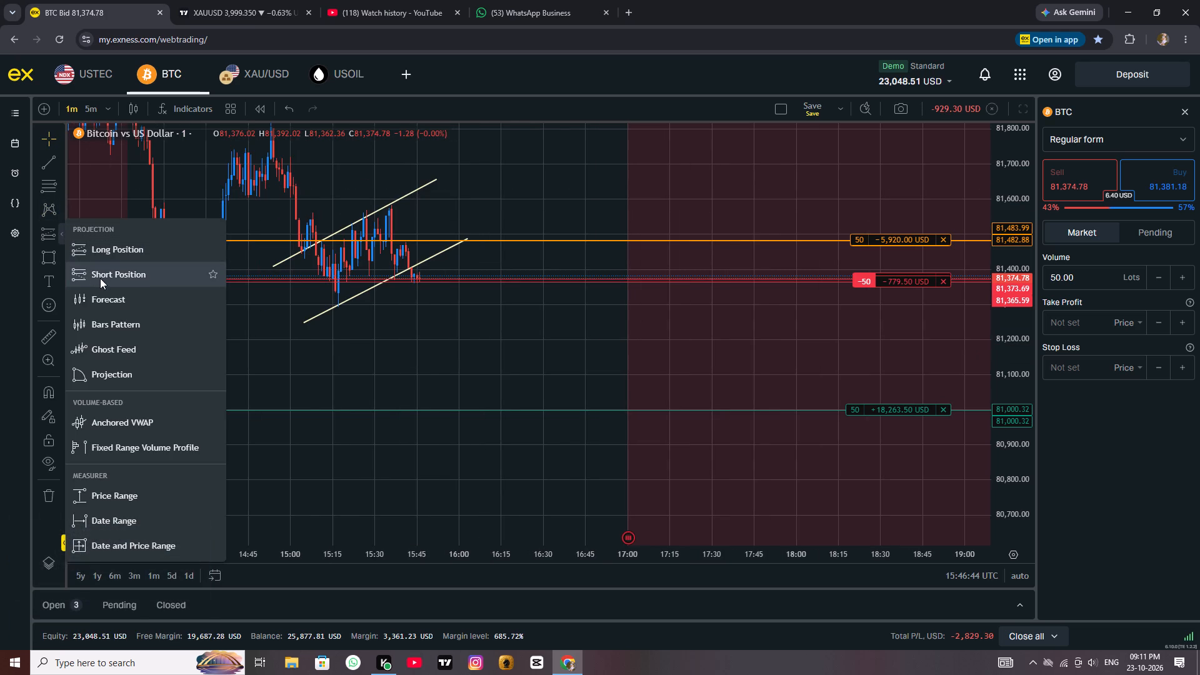
pyautogui.click(104, 272)
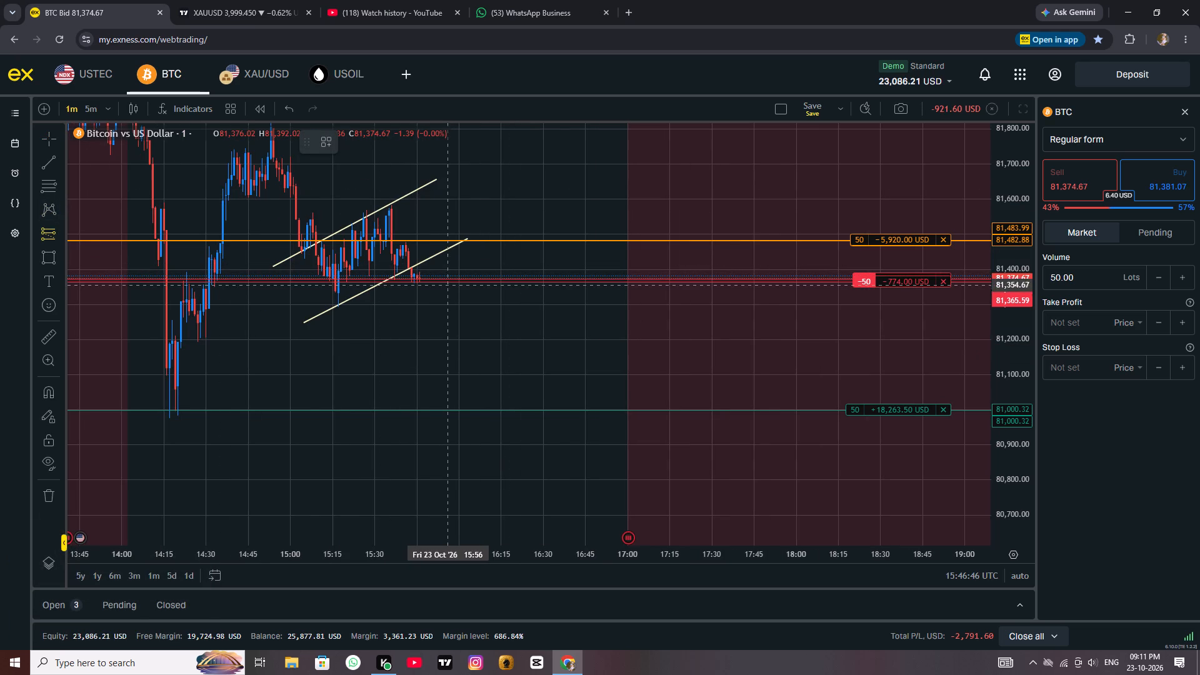
pyautogui.click(441, 278)
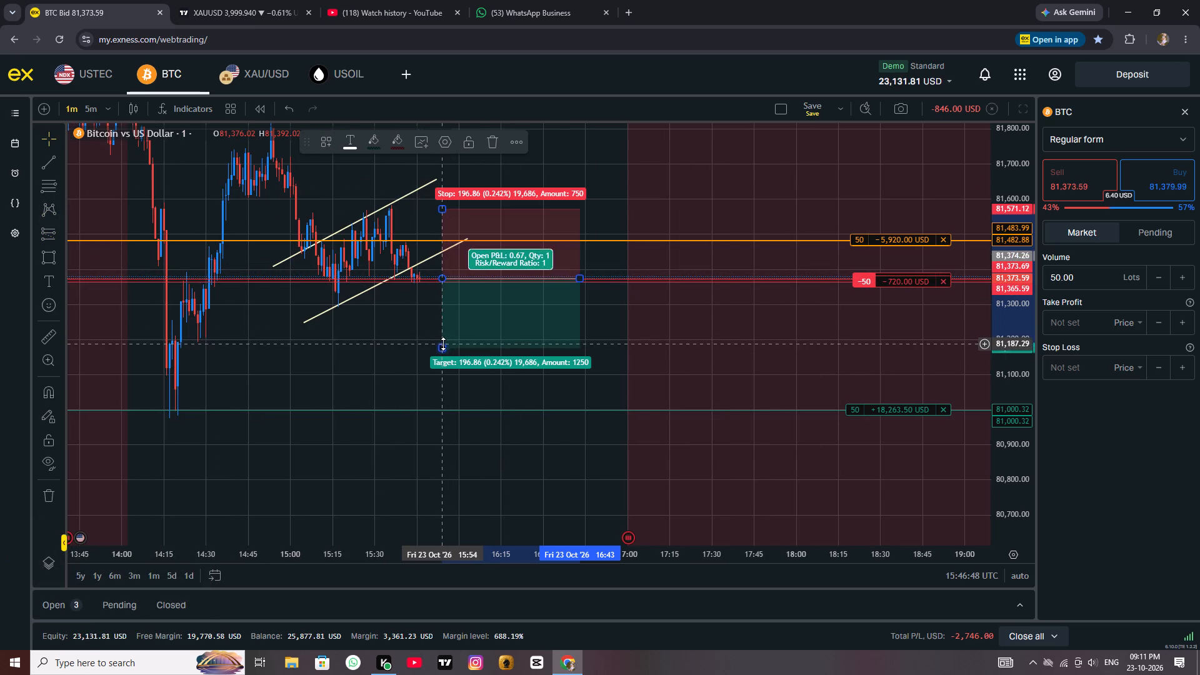
pyautogui.moveTo(443, 344); pyautogui.dragTo(441, 411)
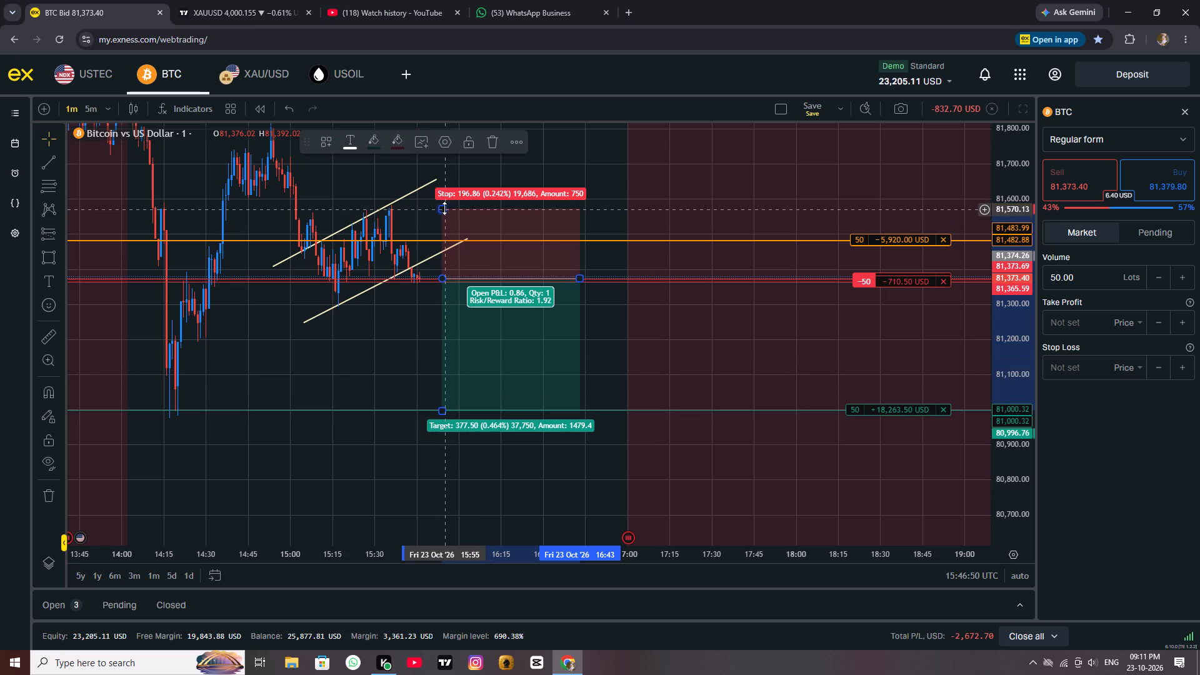
pyautogui.moveTo(444, 207); pyautogui.dragTo(444, 240)
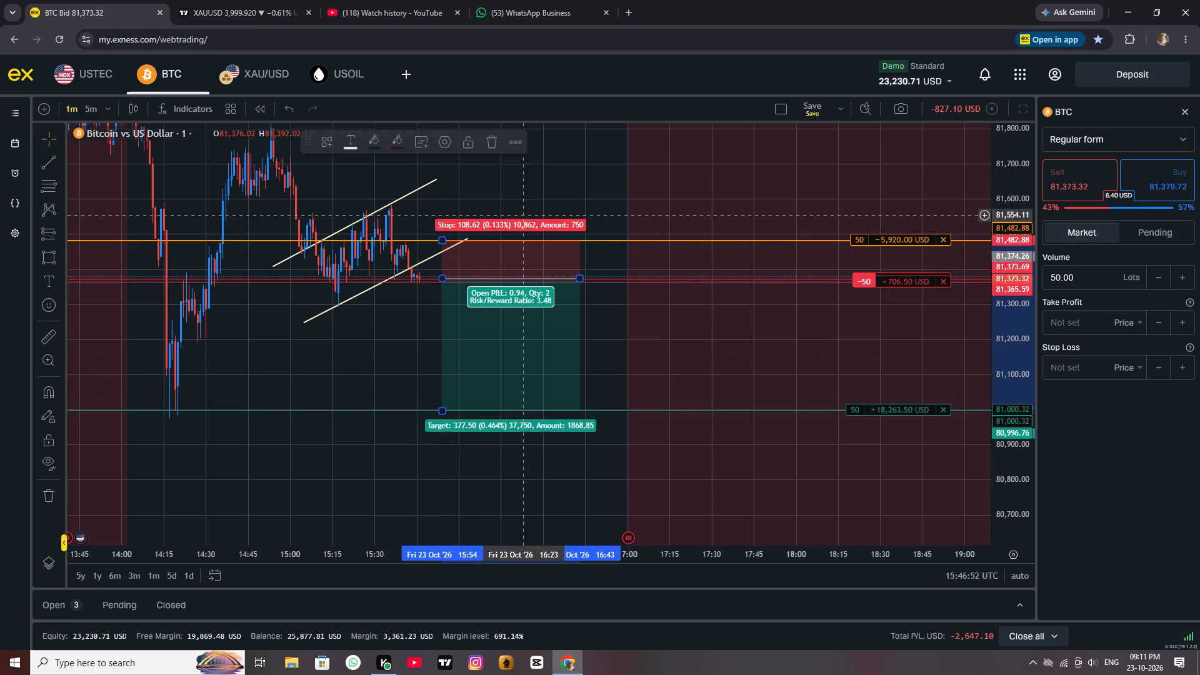
pyautogui.click(703, 197)
pyautogui.click(499, 177)
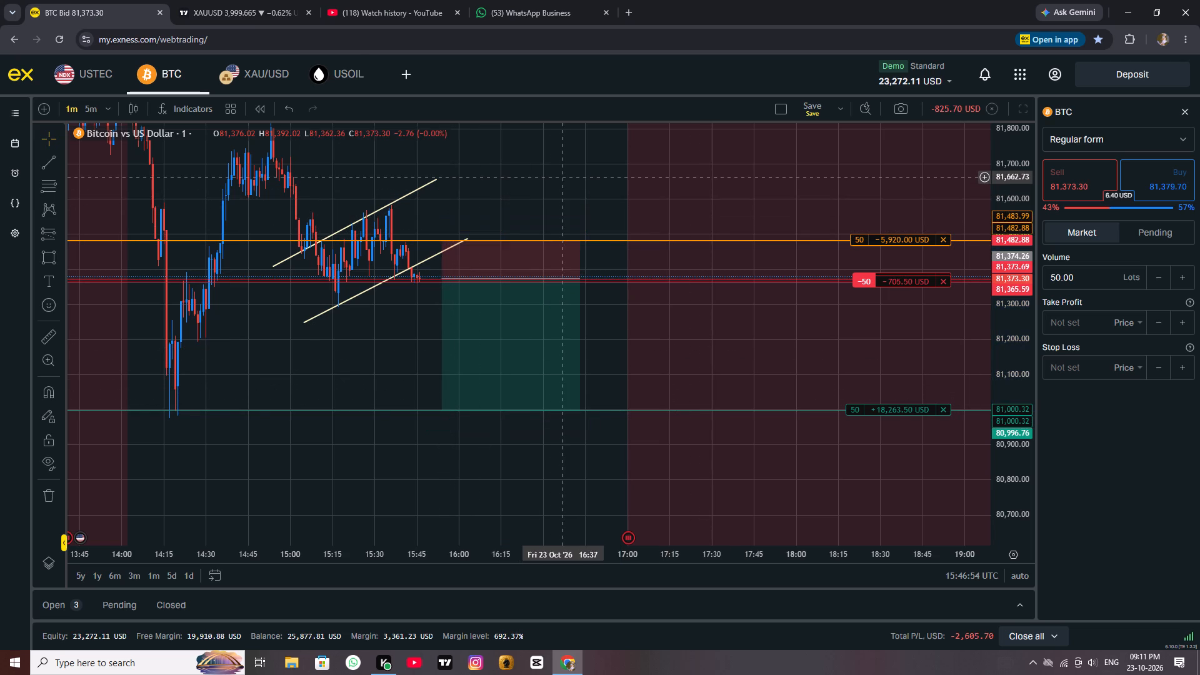
pyautogui.scroll(-3, 562, 177)
# Switch to the USOIL chart and remove the take profit from the open 10-lot buy position, applying the modification.
pyautogui.click(343, 74)
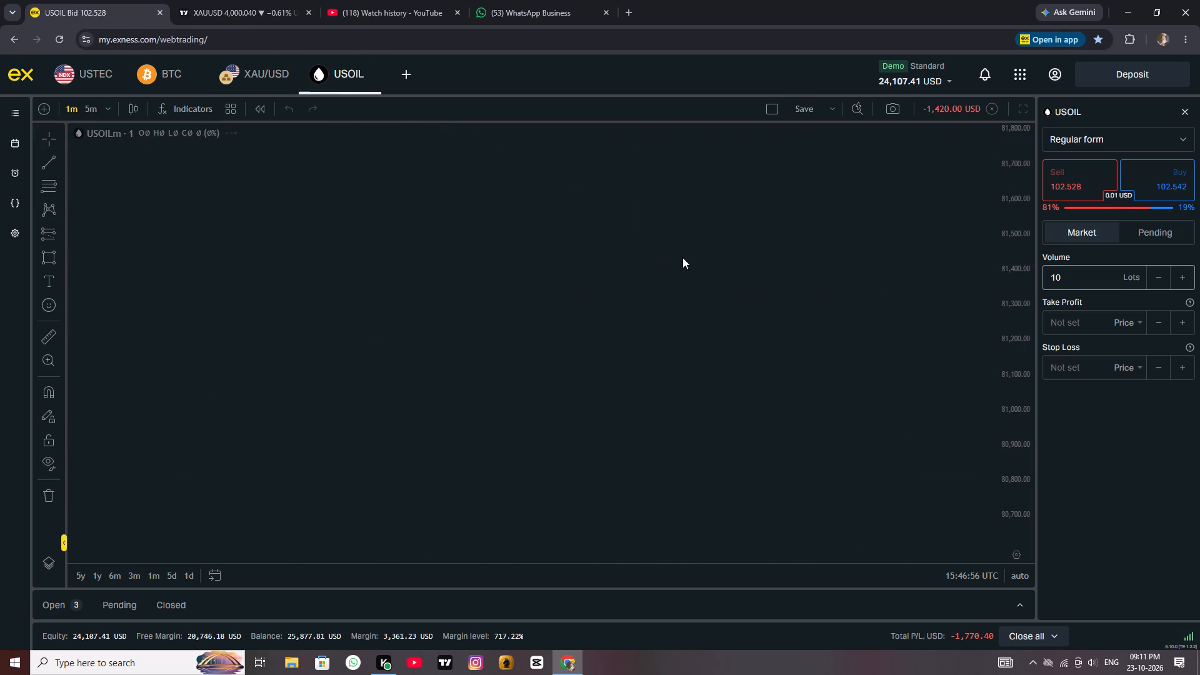
pyautogui.moveTo(712, 272); pyautogui.dragTo(445, 262)
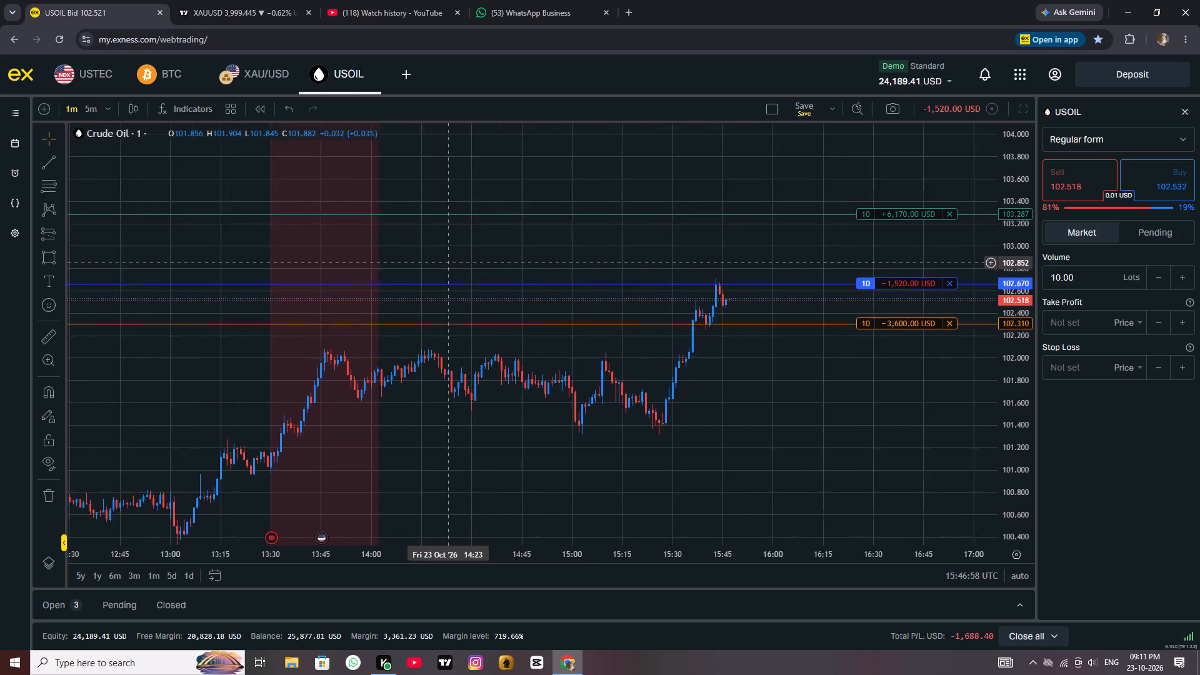
pyautogui.moveTo(445, 262); pyautogui.dragTo(342, 253)
pyautogui.scroll(3, 770, 342)
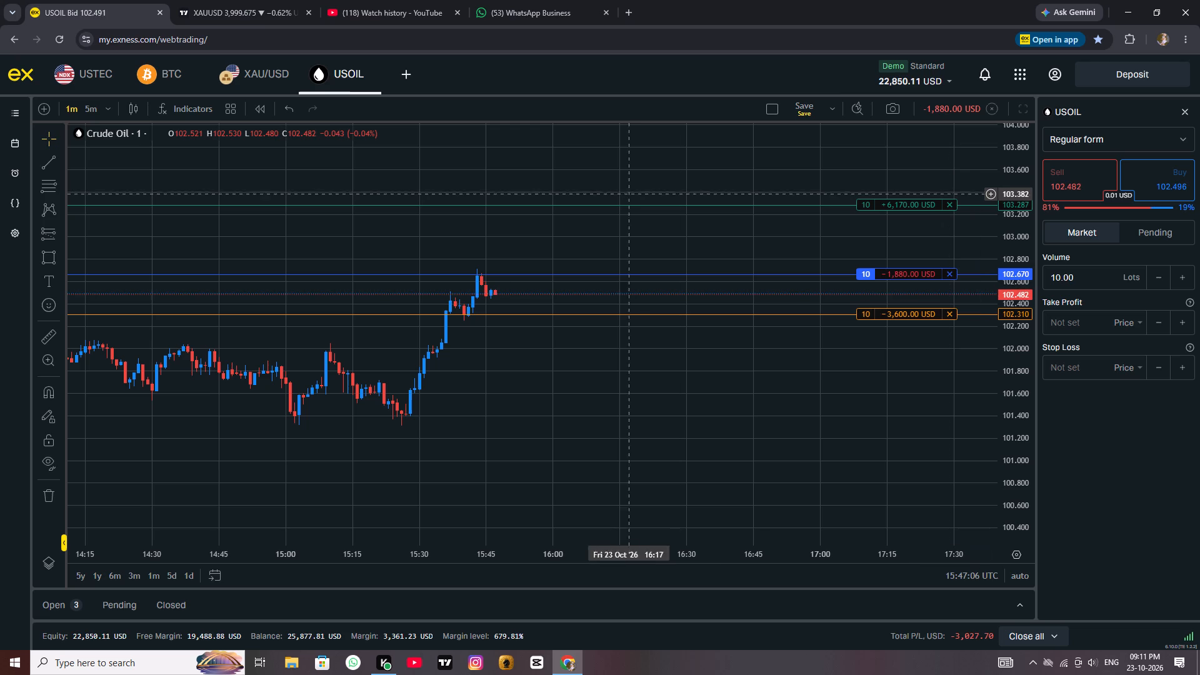
pyautogui.scroll(-3, 580, 205)
pyautogui.scroll(-3, 717, 217)
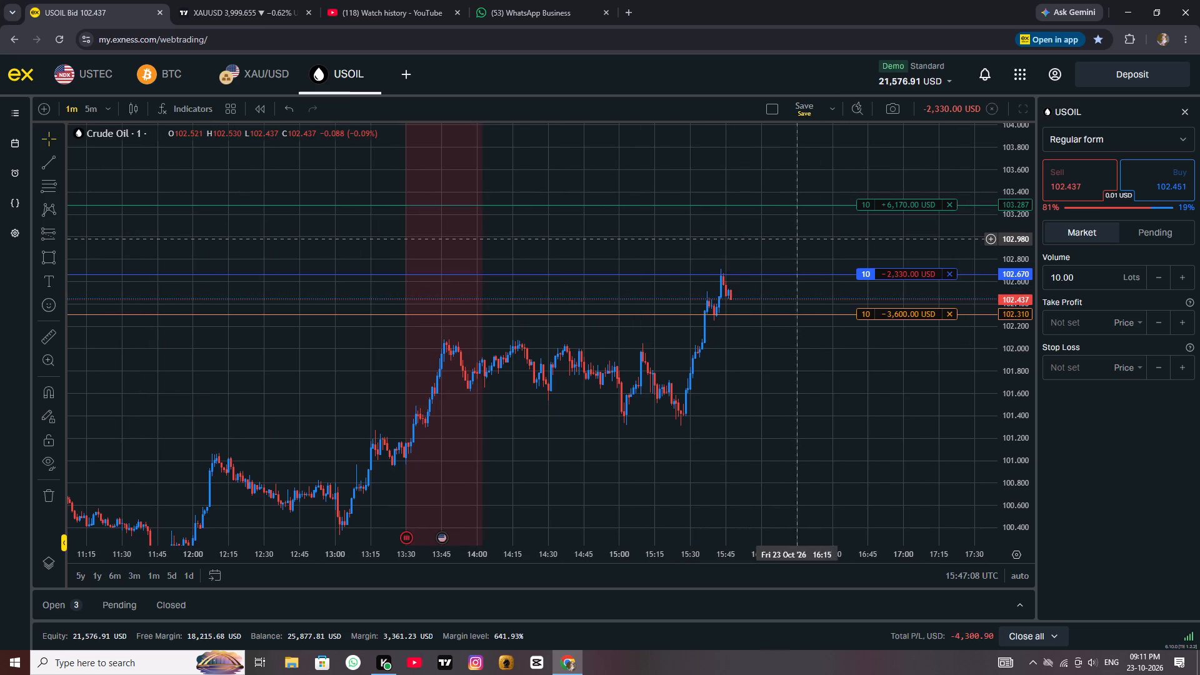
pyautogui.click(946, 204)
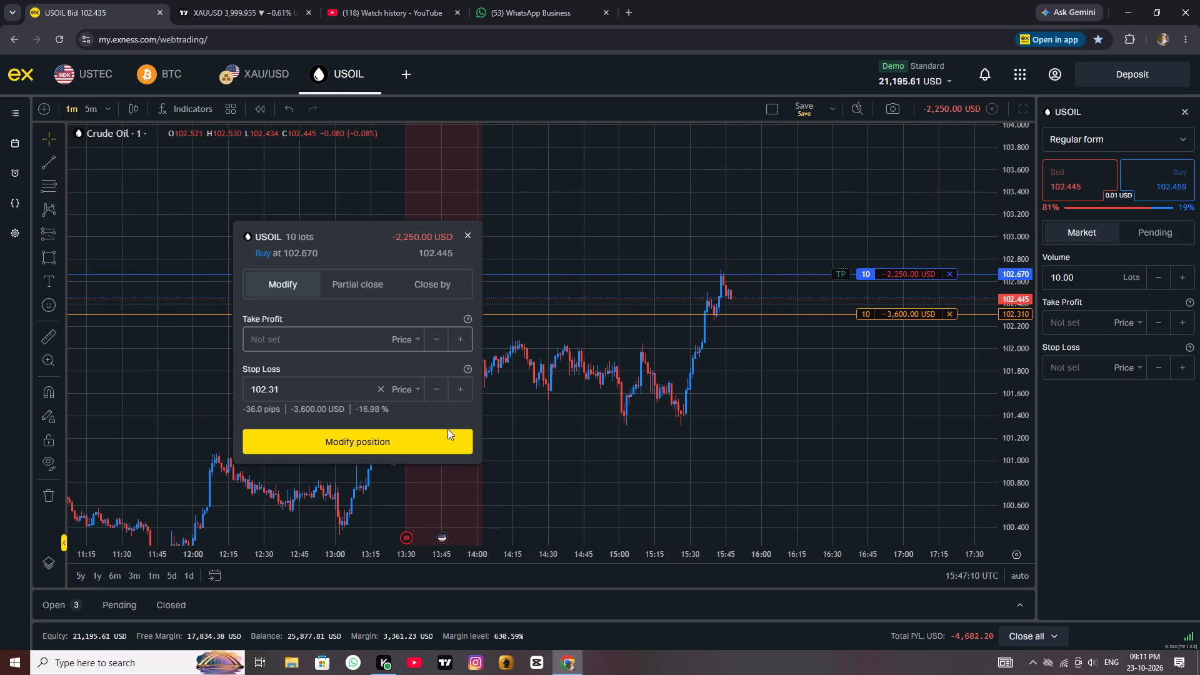
pyautogui.click(442, 432)
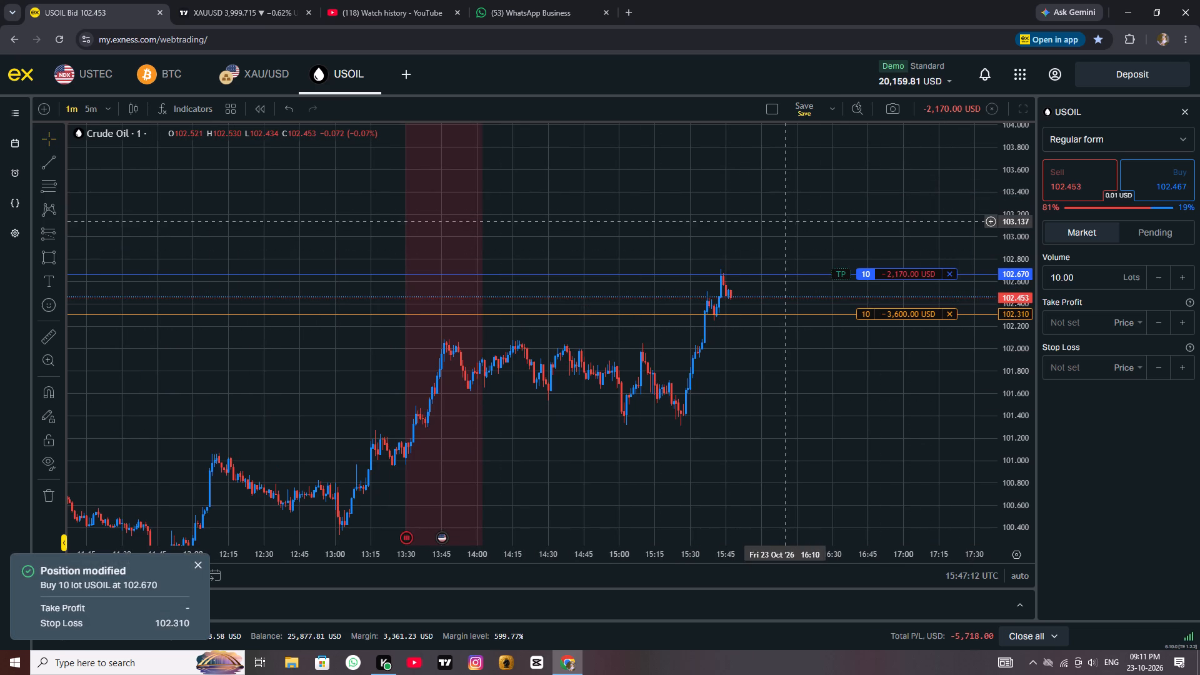
# Close the open 10-lot USOIL buy position at market.
pyautogui.moveTo(785, 214); pyautogui.dragTo(646, 207)
pyautogui.click(945, 267)
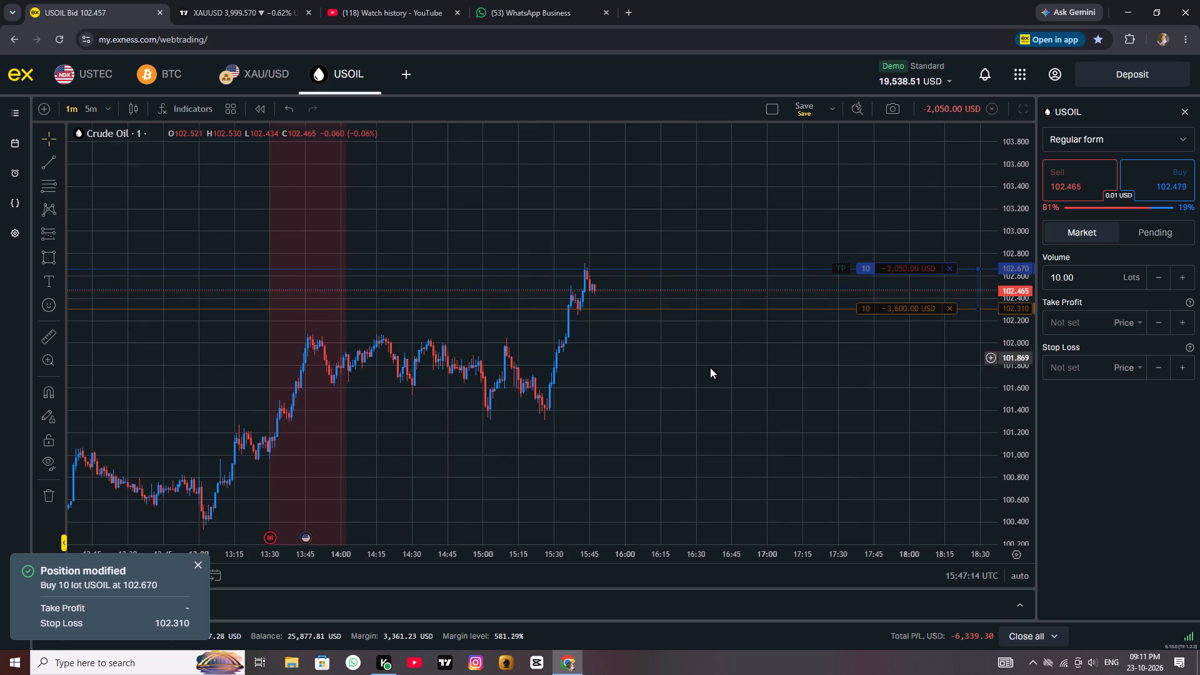
pyautogui.scroll(1, 837, 224)
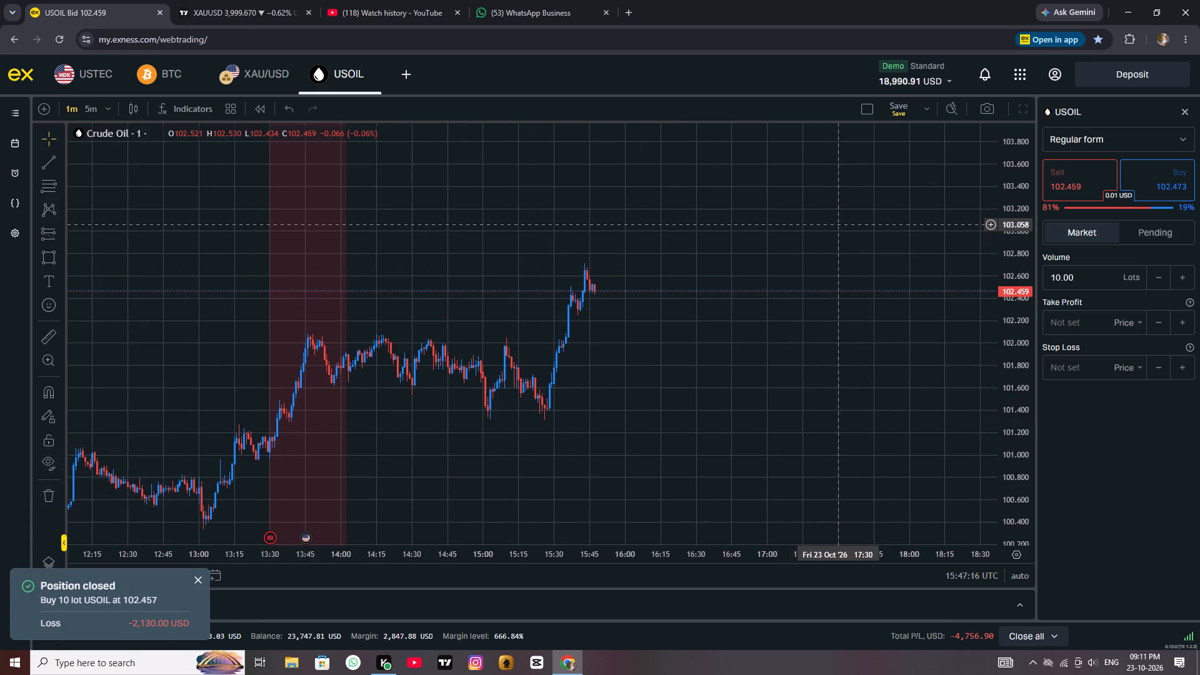
pyautogui.scroll(2, 837, 224)
pyautogui.scroll(-2, 837, 224)
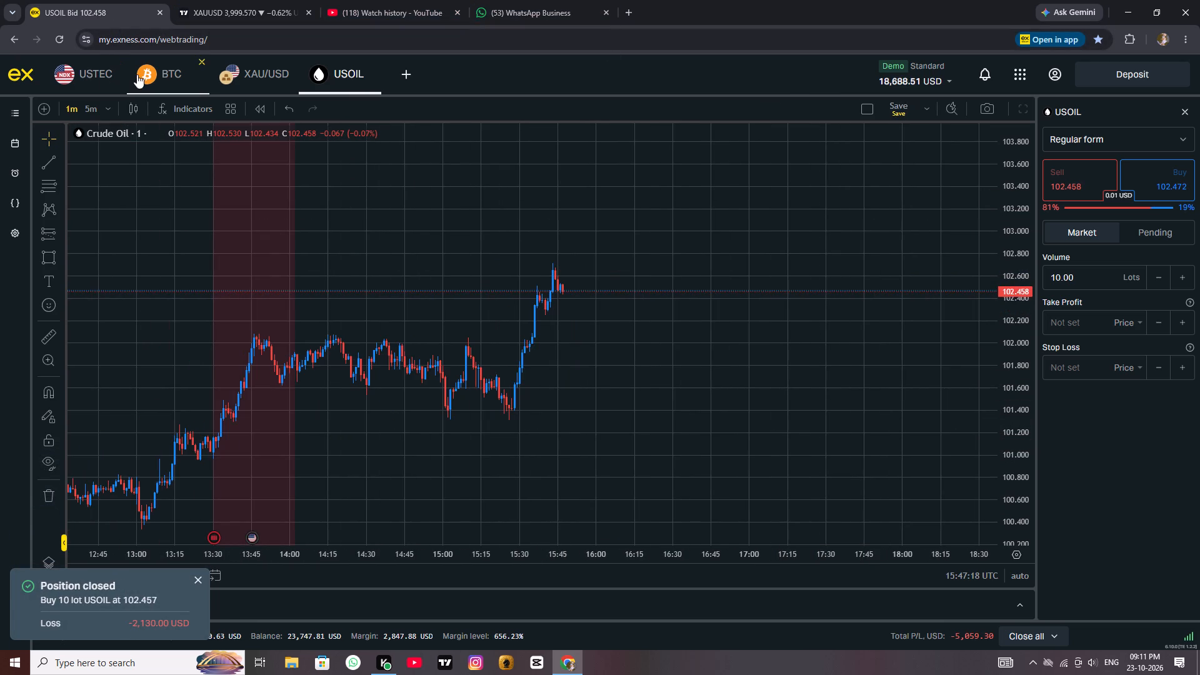
# Return to the BTC chart and shift the short position projection back against the latest candle, ending about 16:38.
pyautogui.click(137, 74)
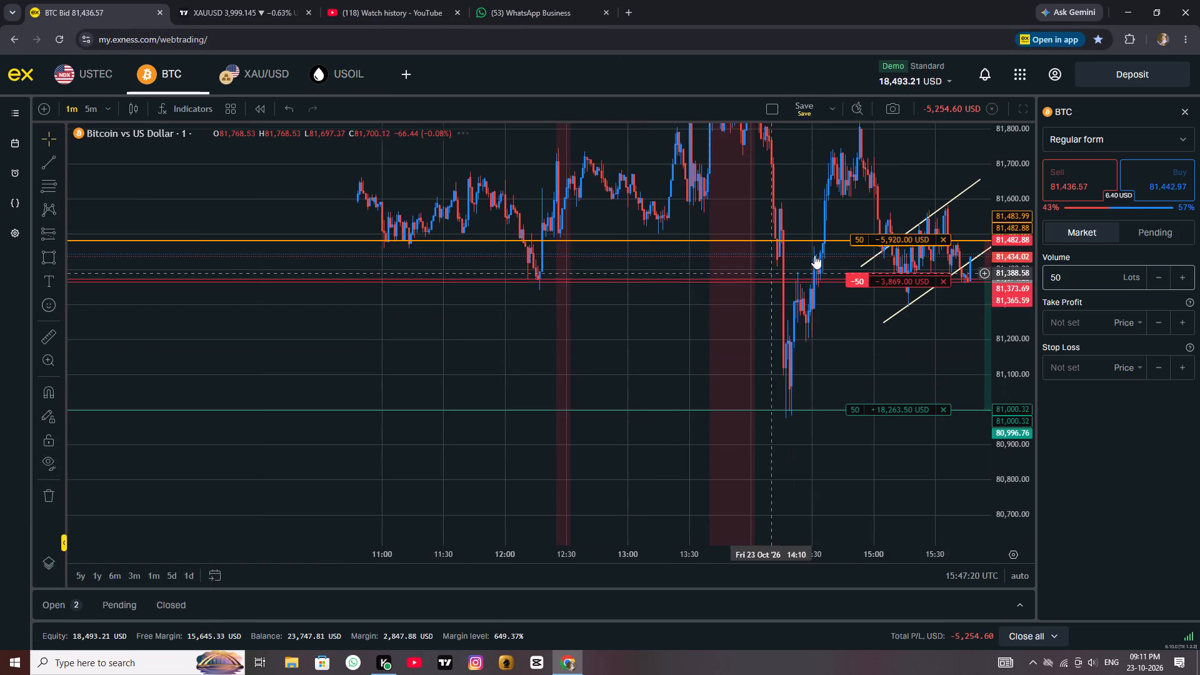
pyautogui.moveTo(684, 348); pyautogui.dragTo(191, 349)
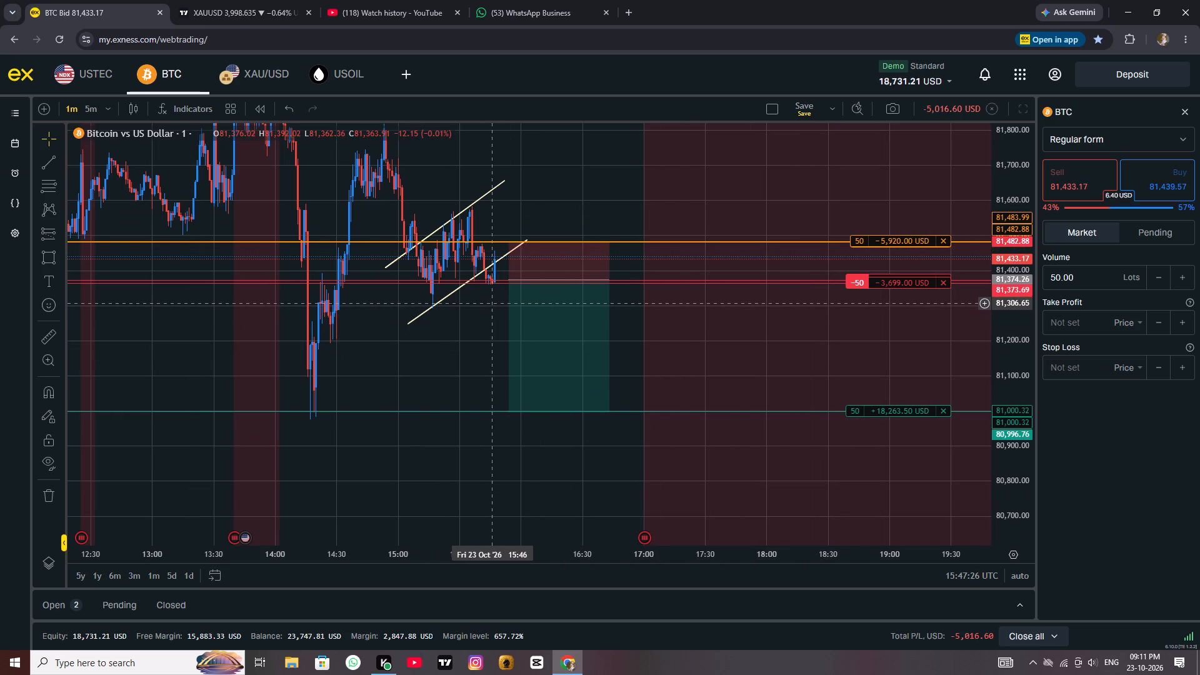
pyautogui.moveTo(472, 300); pyautogui.dragTo(397, 317)
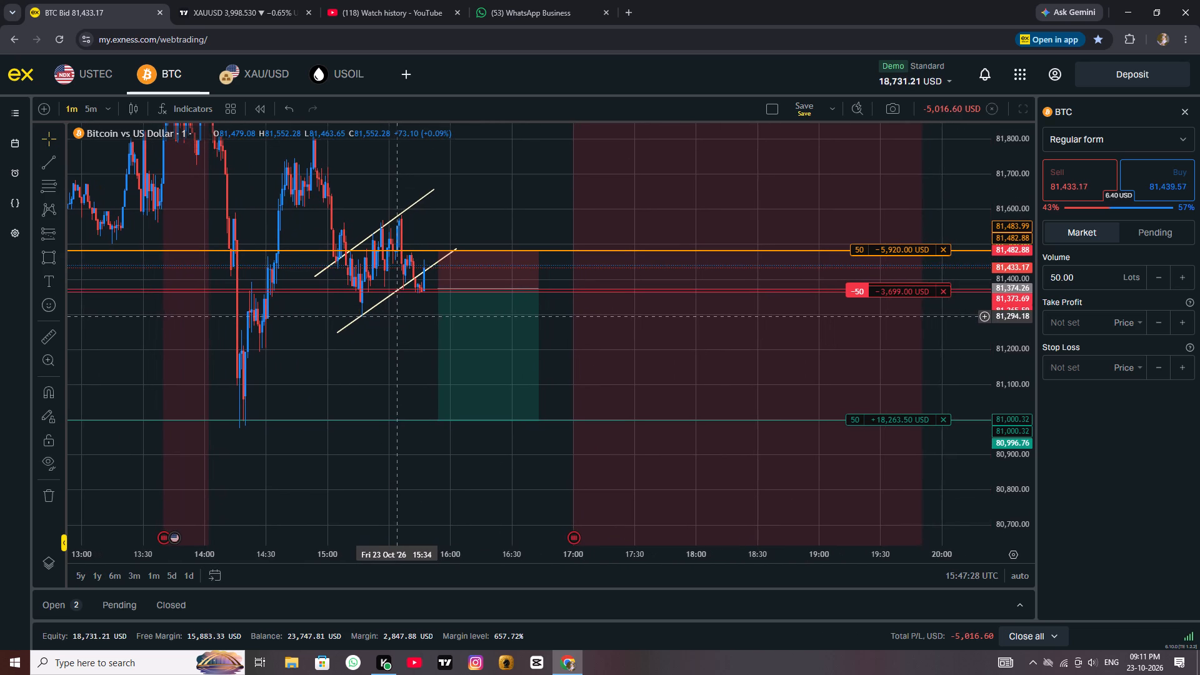
pyautogui.moveTo(506, 272); pyautogui.dragTo(495, 272)
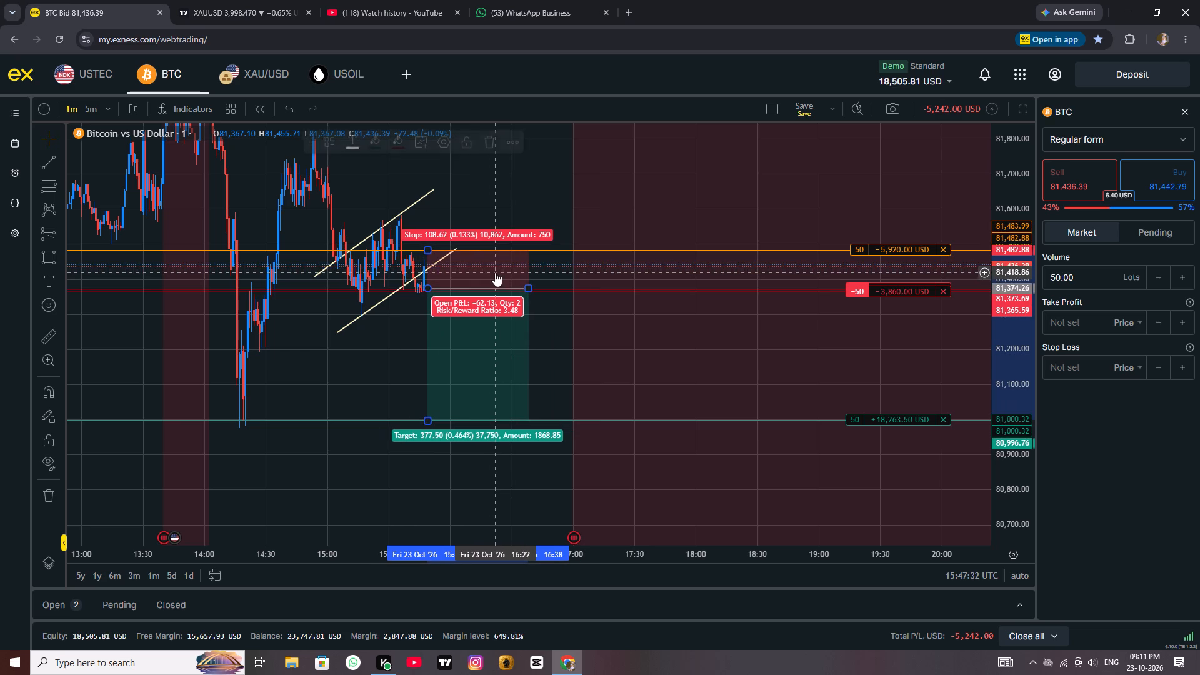
pyautogui.click(543, 202)
# Move the stop loss of the 50-lot BTC sell position up to 81541.77 and apply the modification.
pyautogui.scroll(1, 543, 202)
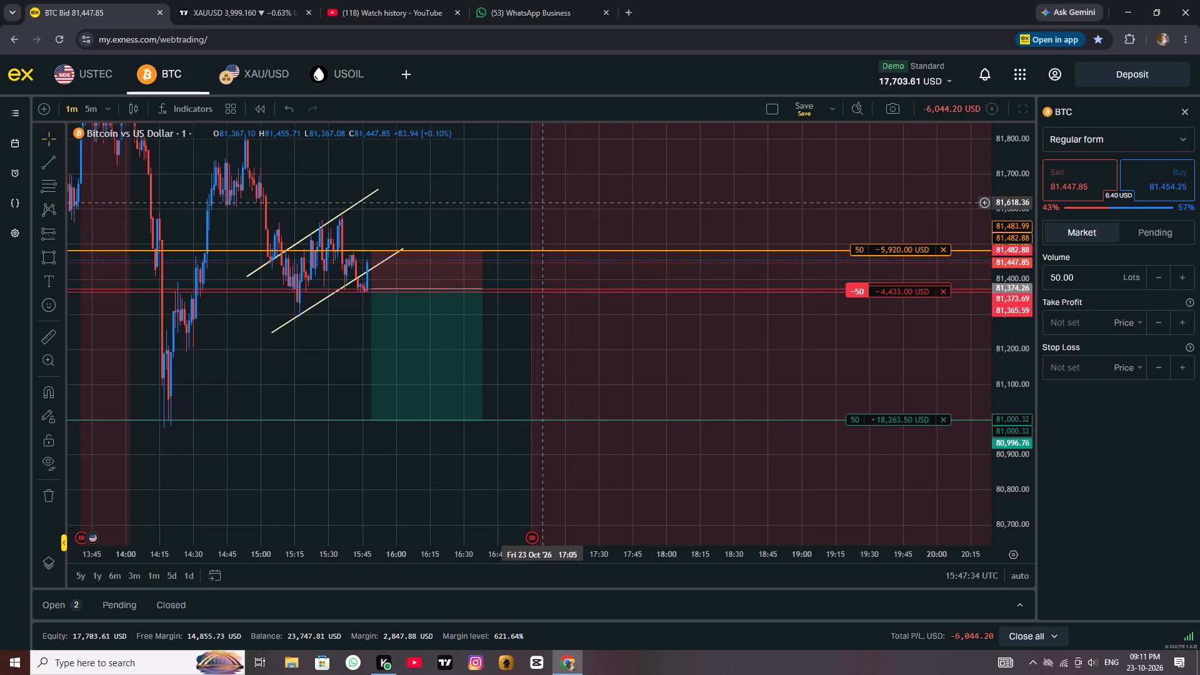
pyautogui.moveTo(864, 251); pyautogui.dragTo(863, 229)
pyautogui.click(437, 451)
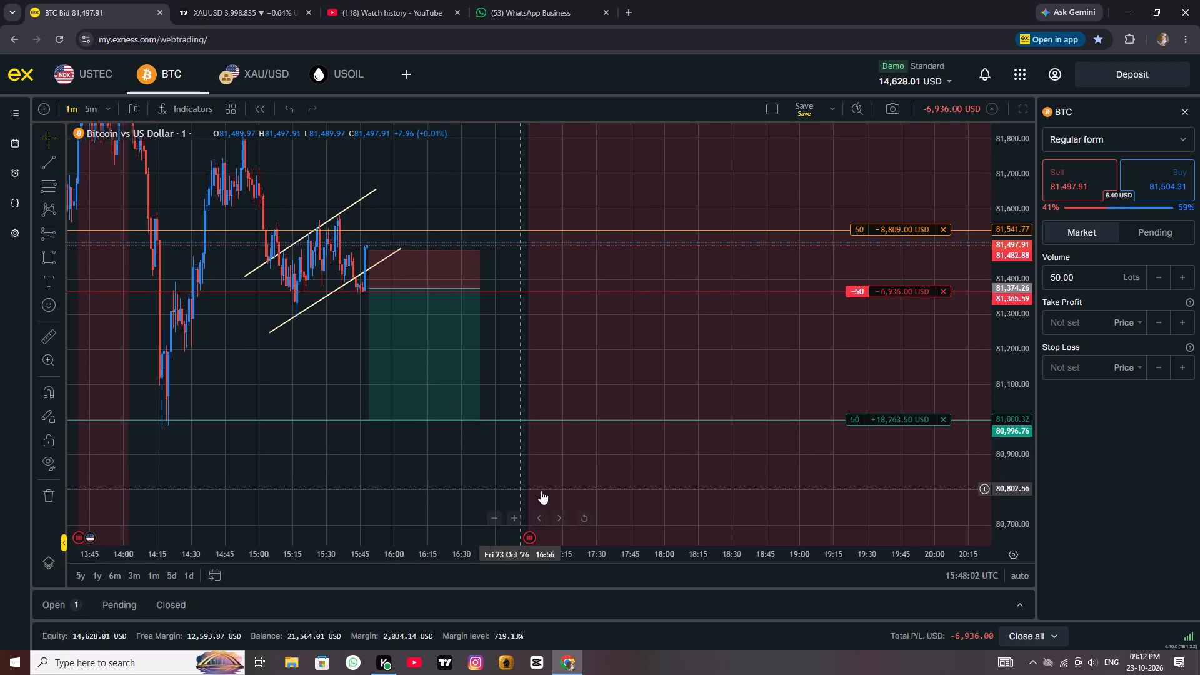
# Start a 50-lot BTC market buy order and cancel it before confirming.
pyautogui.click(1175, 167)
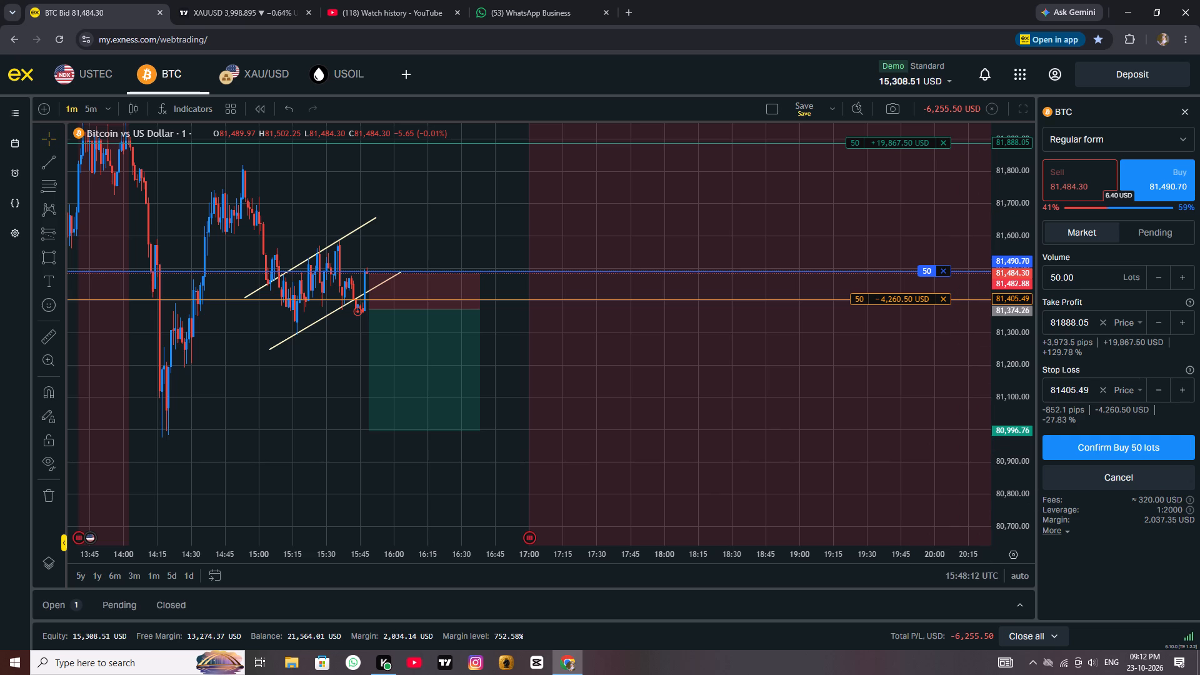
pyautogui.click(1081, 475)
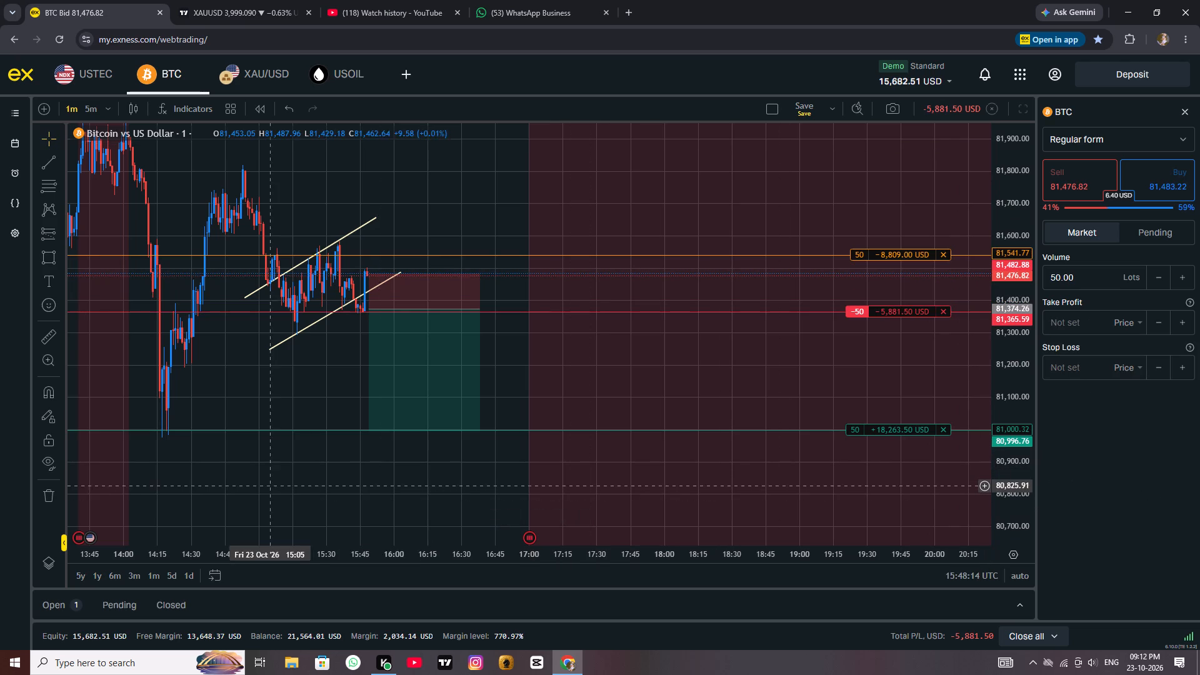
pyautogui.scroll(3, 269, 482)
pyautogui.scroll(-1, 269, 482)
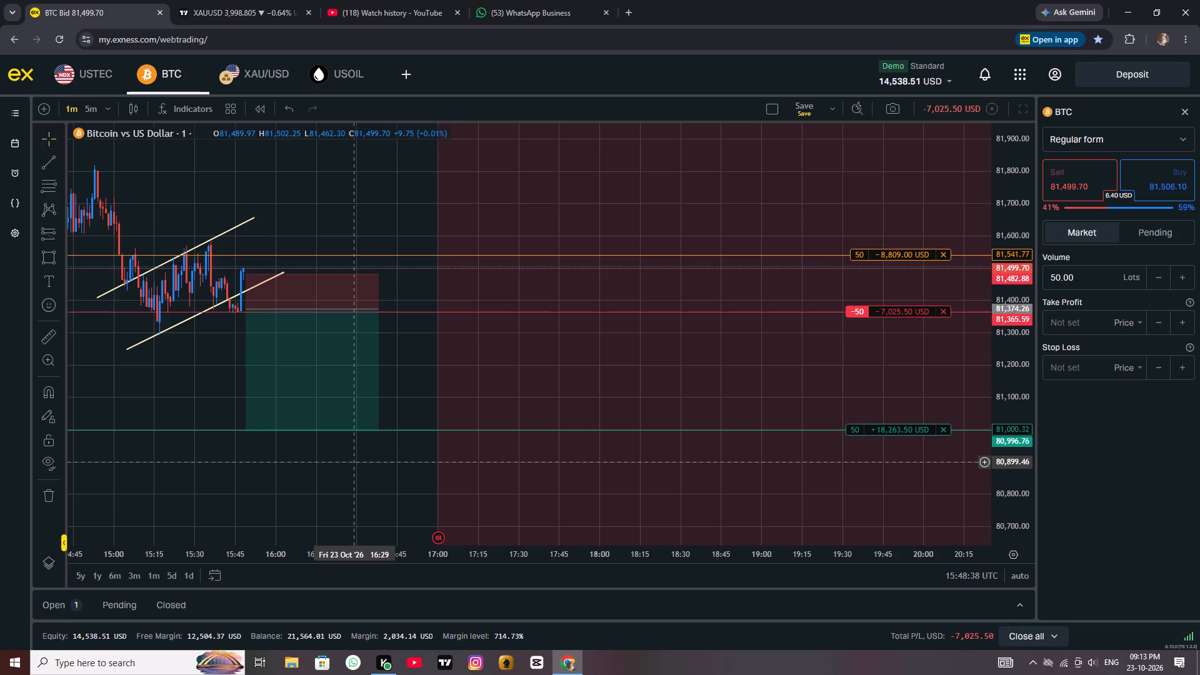
# Restore the browser window from full screen size and move it aside to uncover the desktop.
pyautogui.click(1162, 9)
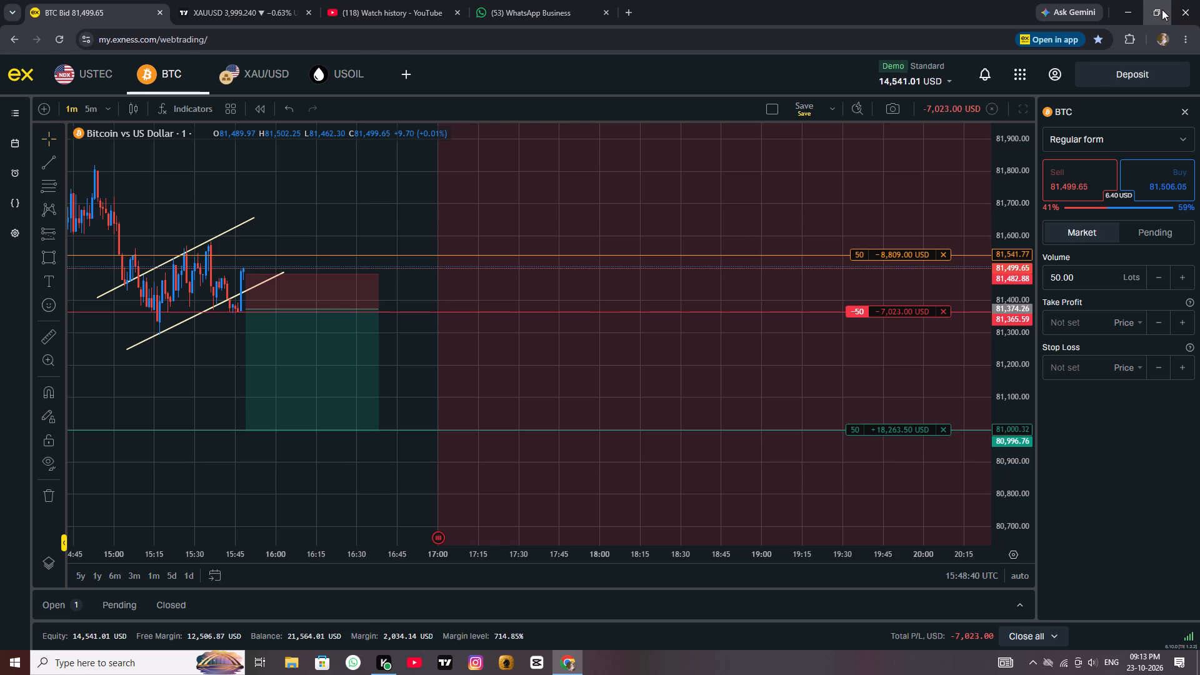
pyautogui.moveTo(701, 14); pyautogui.dragTo(1057, 62)
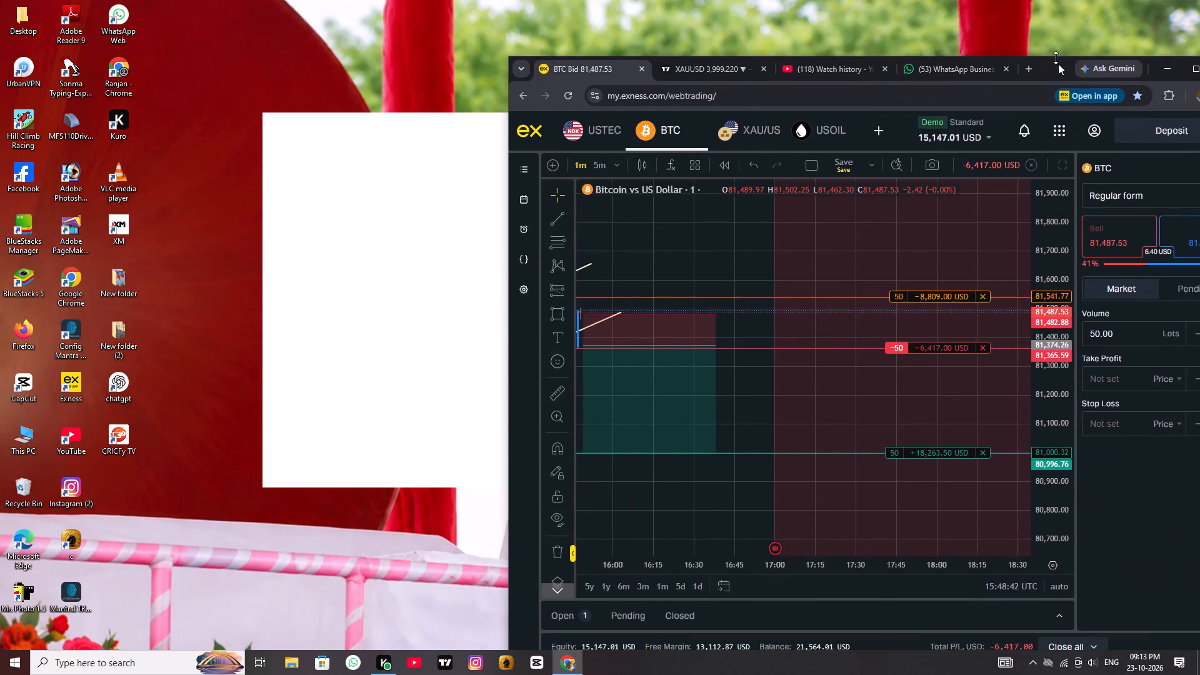
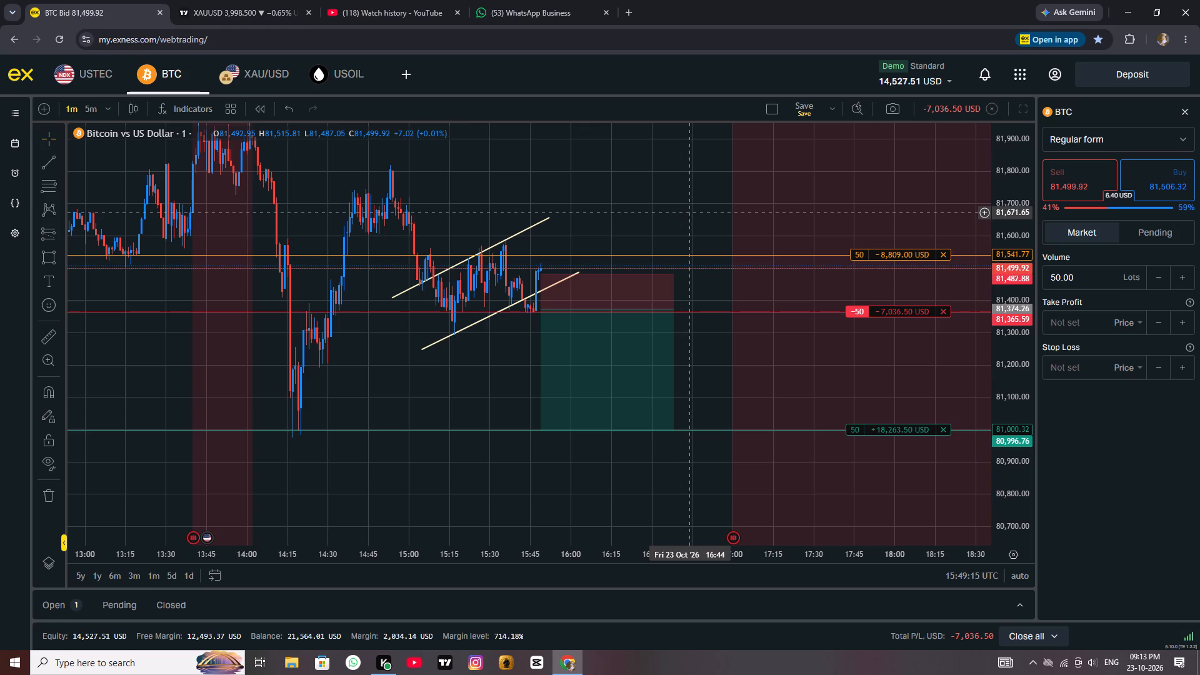
# Switch to the USOIL chart, set the volume to 50 lots and open a market sell position.
pyautogui.click(332, 82)
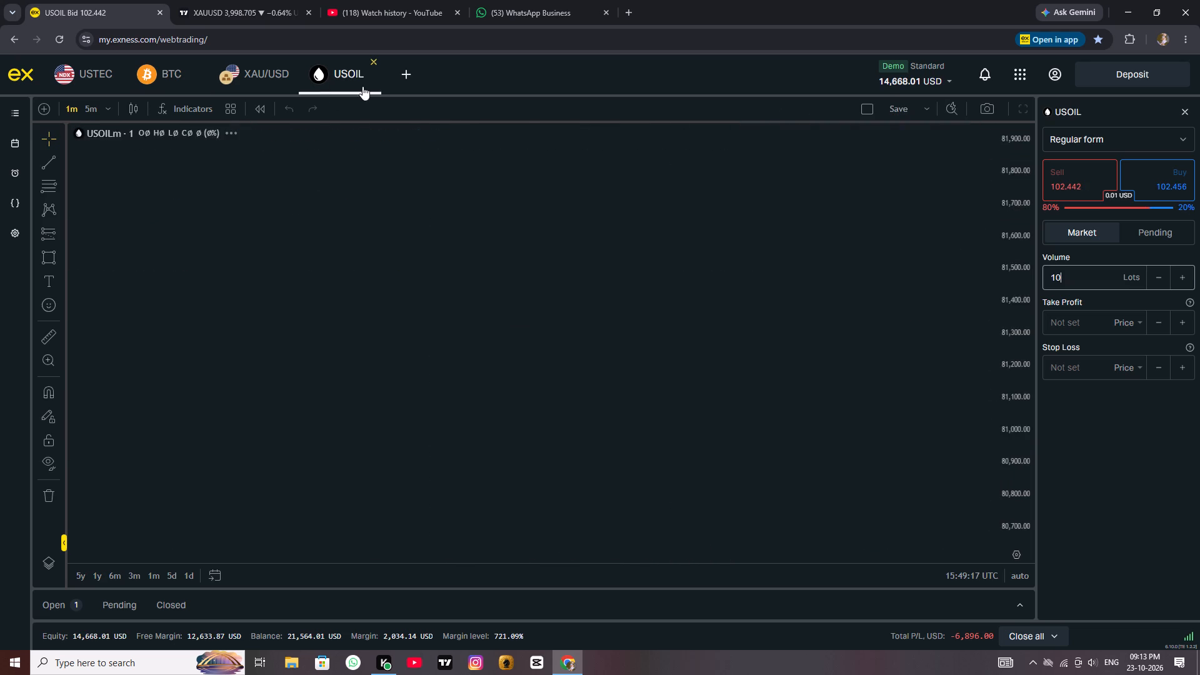
pyautogui.scroll(-2, 721, 279)
pyautogui.moveTo(822, 279); pyautogui.dragTo(819, 279)
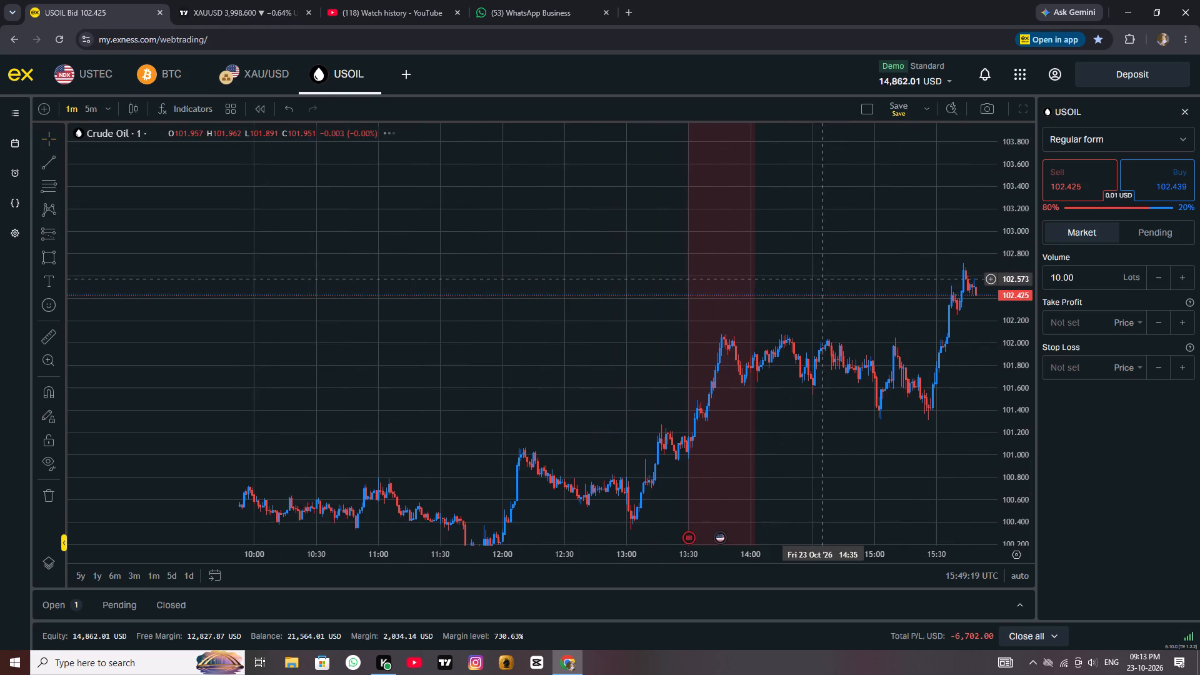
pyautogui.moveTo(819, 279); pyautogui.dragTo(402, 259)
pyautogui.scroll(2, 444, 261)
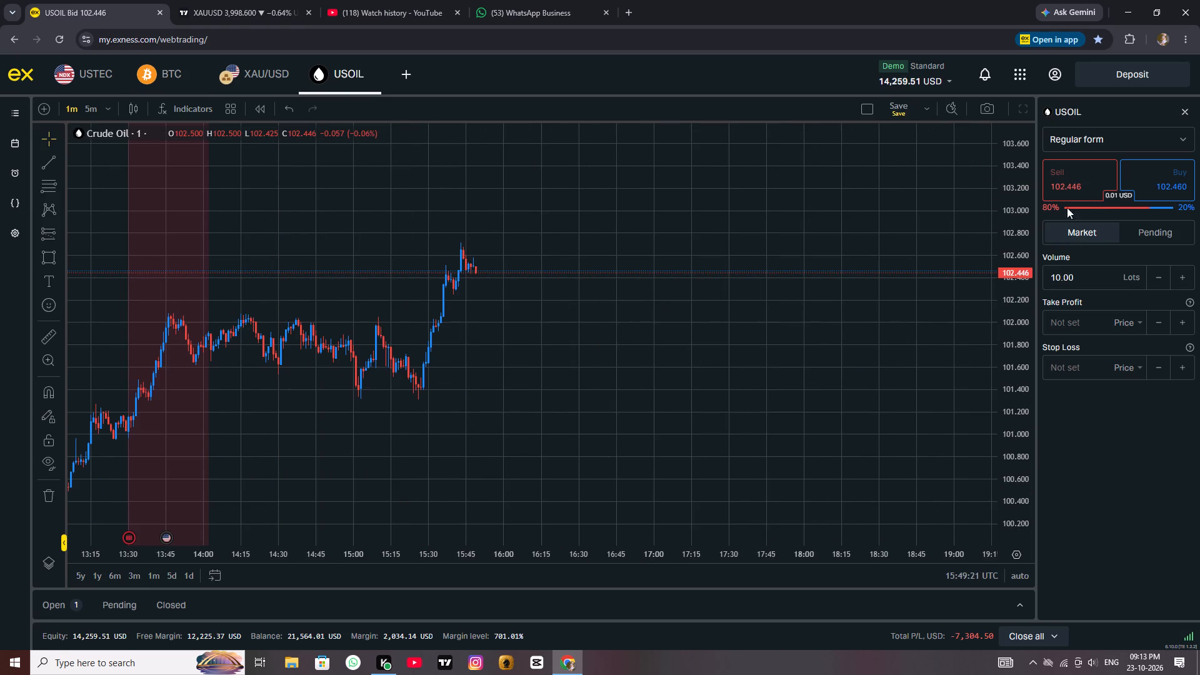
pyautogui.click(1064, 184)
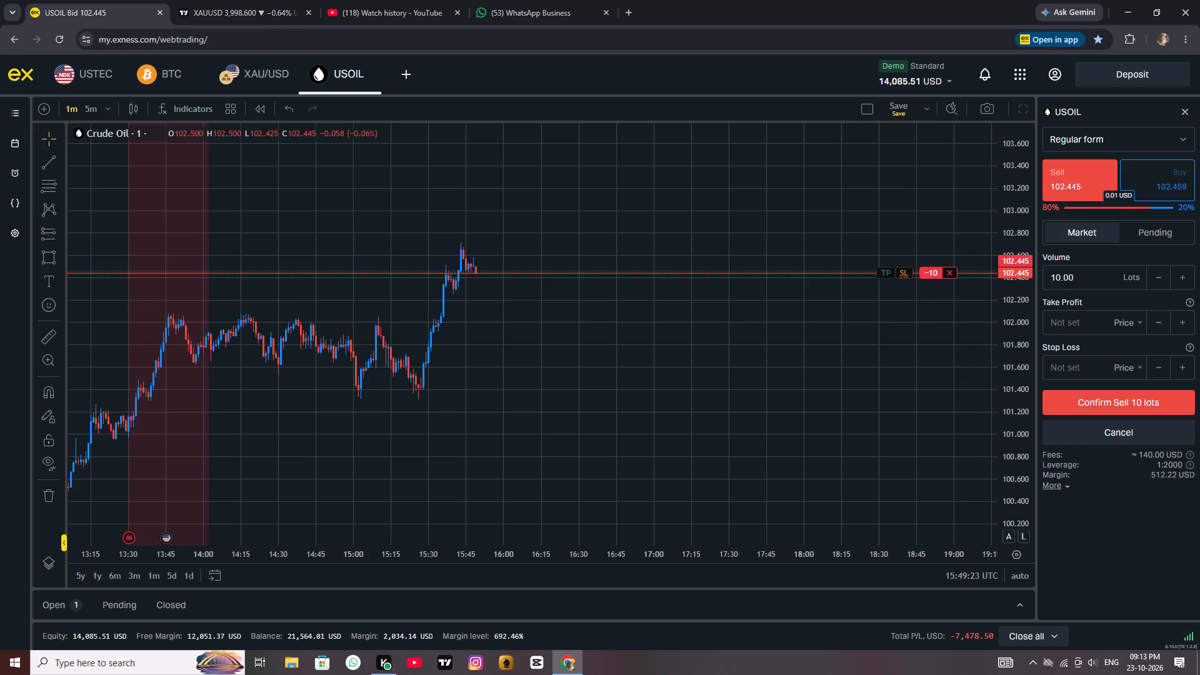
pyautogui.moveTo(1083, 278); pyautogui.dragTo(845, 290)
pyautogui.press('BackSpace')
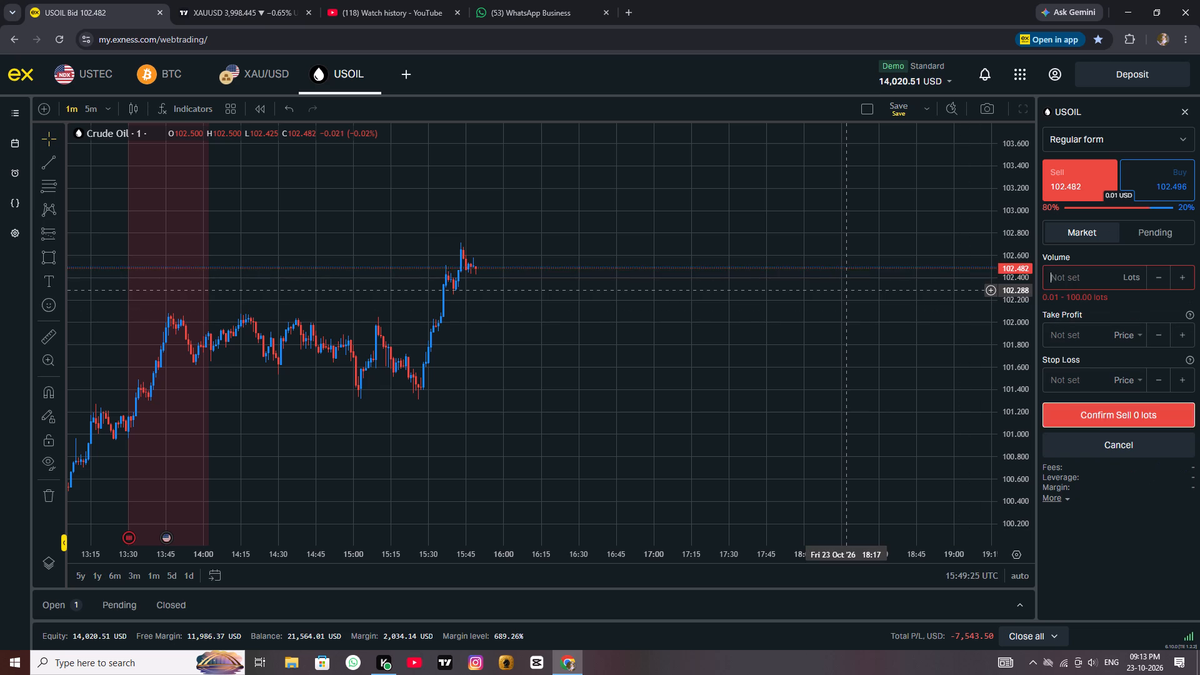
pyautogui.write('50')
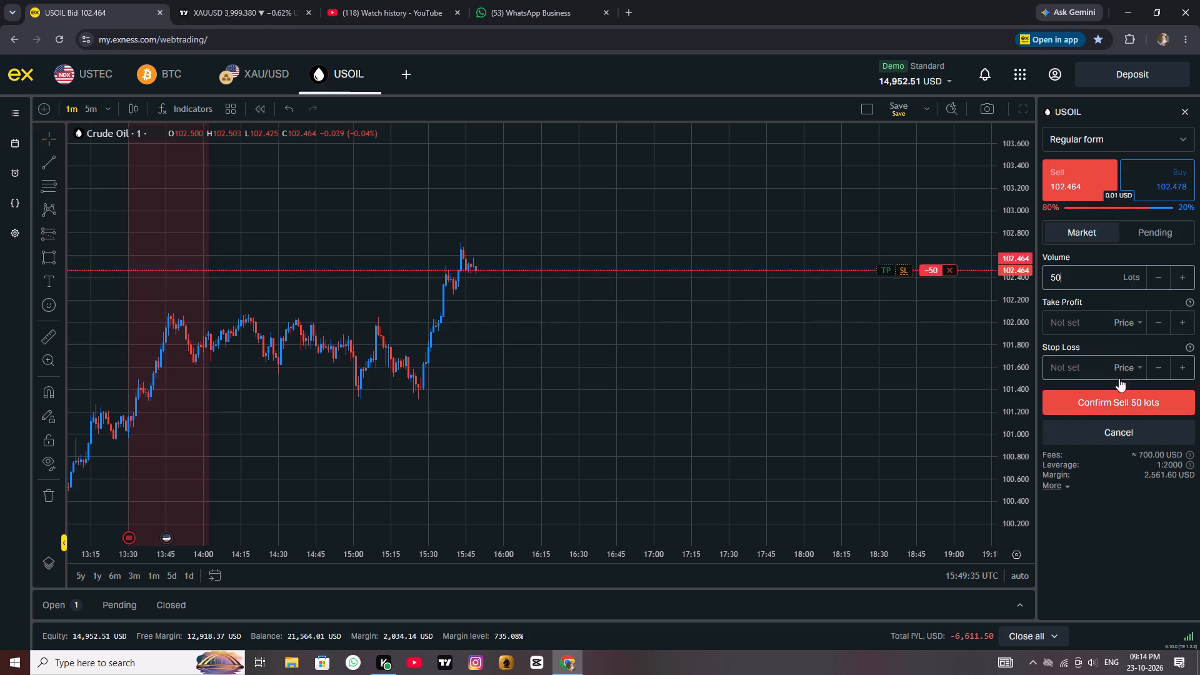
pyautogui.click(1122, 400)
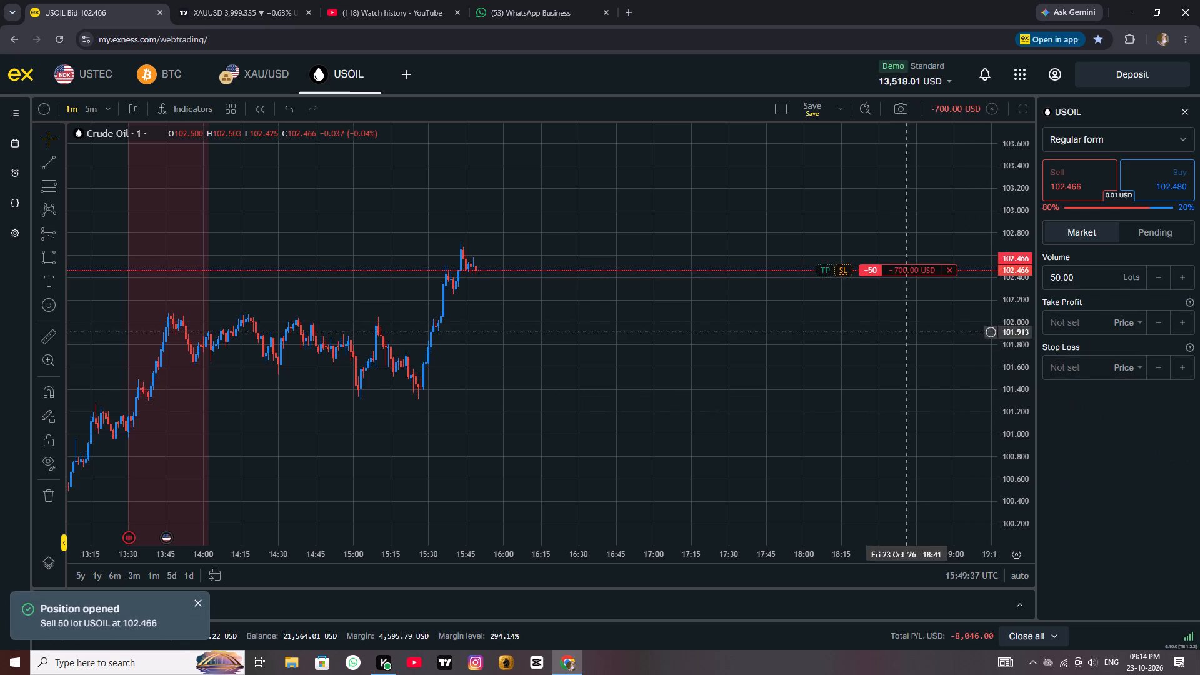
# Set the stop loss of the 50-lot USOIL sell position to 102.712, above the recent high, and apply it.
pyautogui.moveTo(840, 269); pyautogui.dragTo(840, 266)
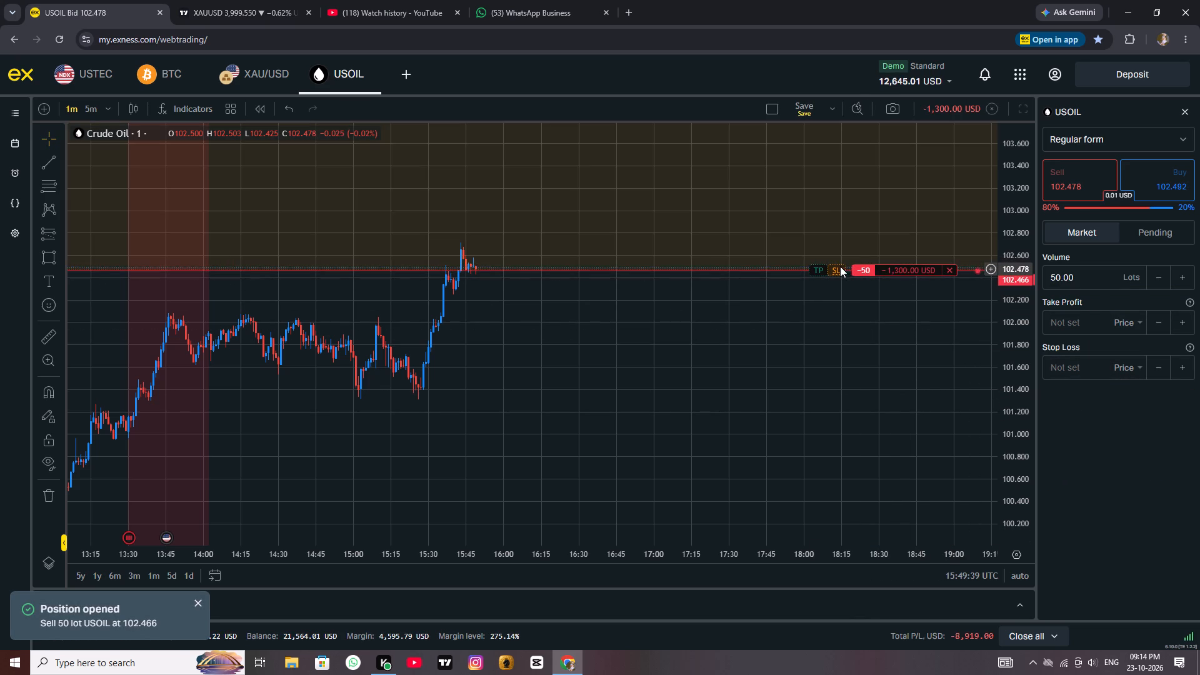
pyautogui.moveTo(840, 266); pyautogui.dragTo(843, 242)
pyautogui.moveTo(339, 441); pyautogui.dragTo(352, 437)
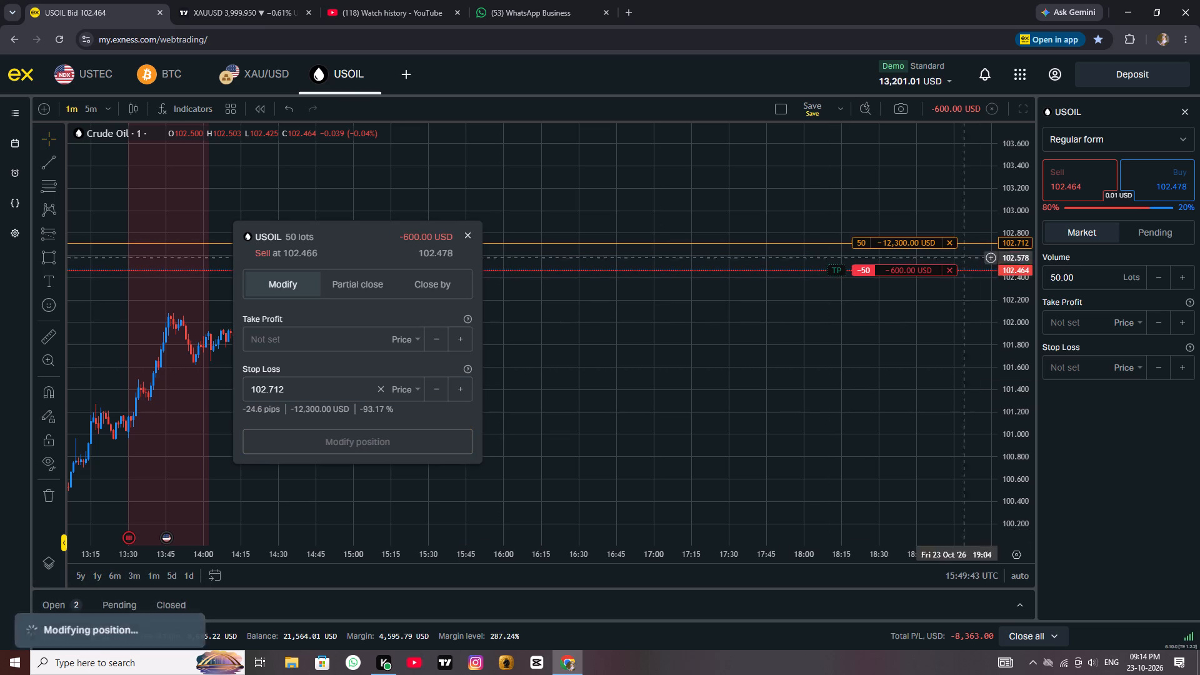
# Set the take profit of the 50-lot USOIL sell position to 101.925 and apply the modification.
pyautogui.moveTo(840, 271); pyautogui.dragTo(843, 292)
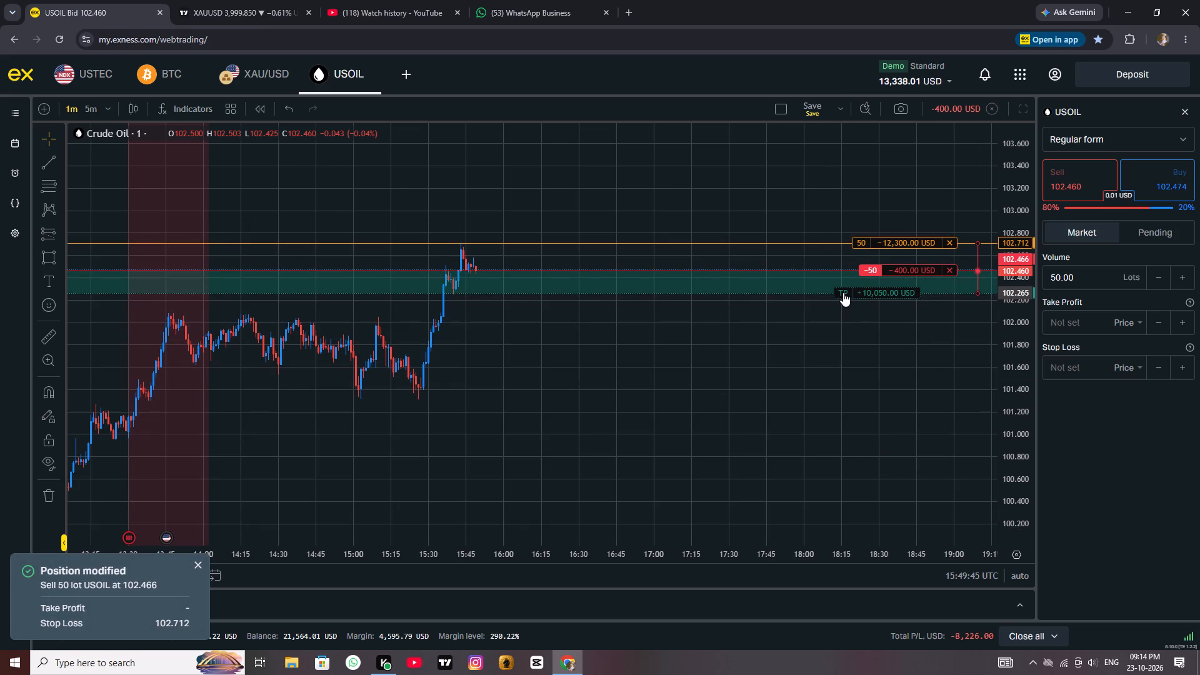
pyautogui.moveTo(843, 292); pyautogui.dragTo(849, 314)
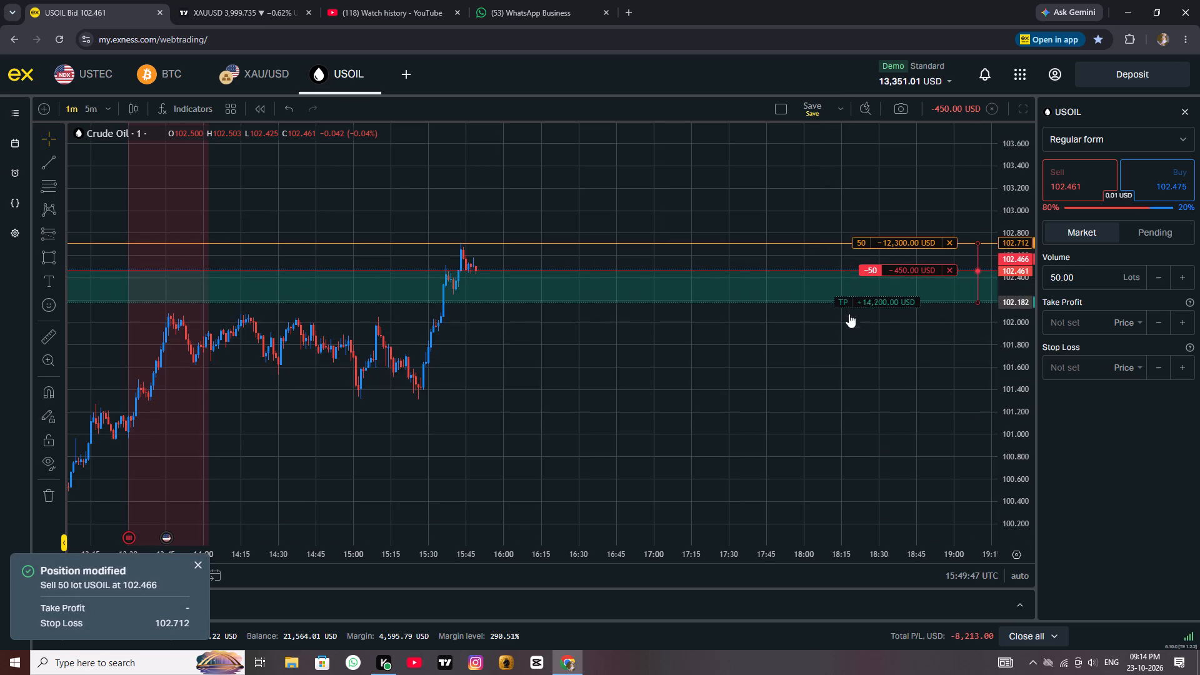
pyautogui.moveTo(849, 314); pyautogui.dragTo(866, 332)
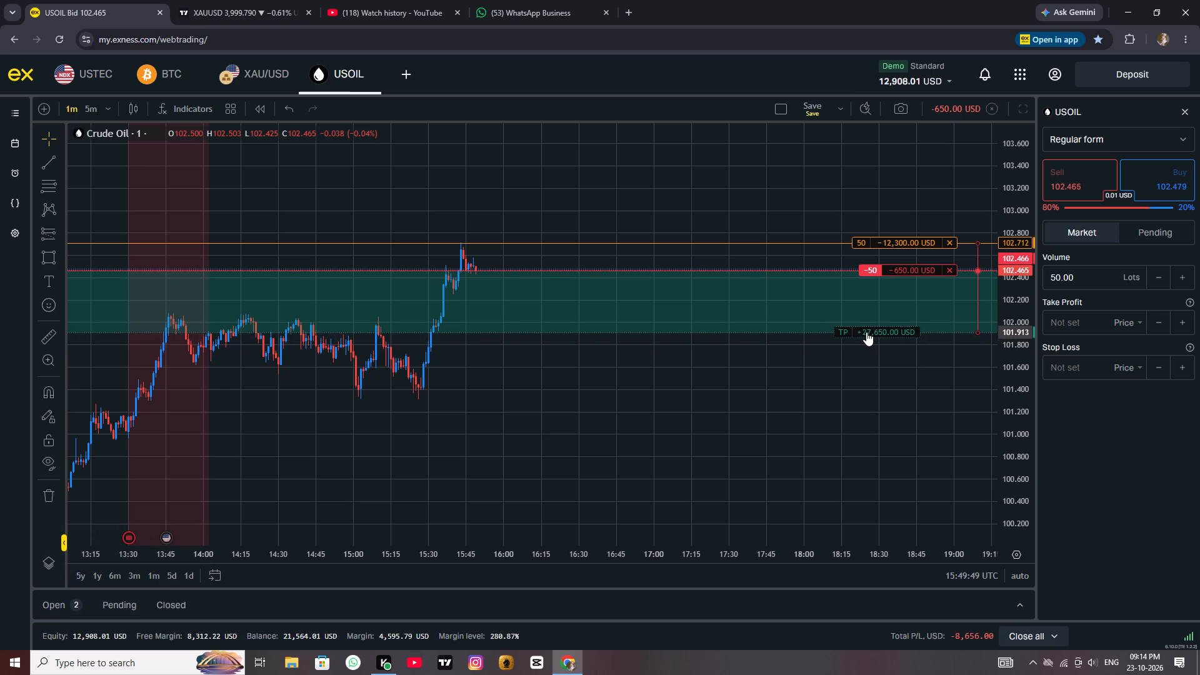
pyautogui.moveTo(866, 332); pyautogui.dragTo(867, 331)
pyautogui.click(383, 444)
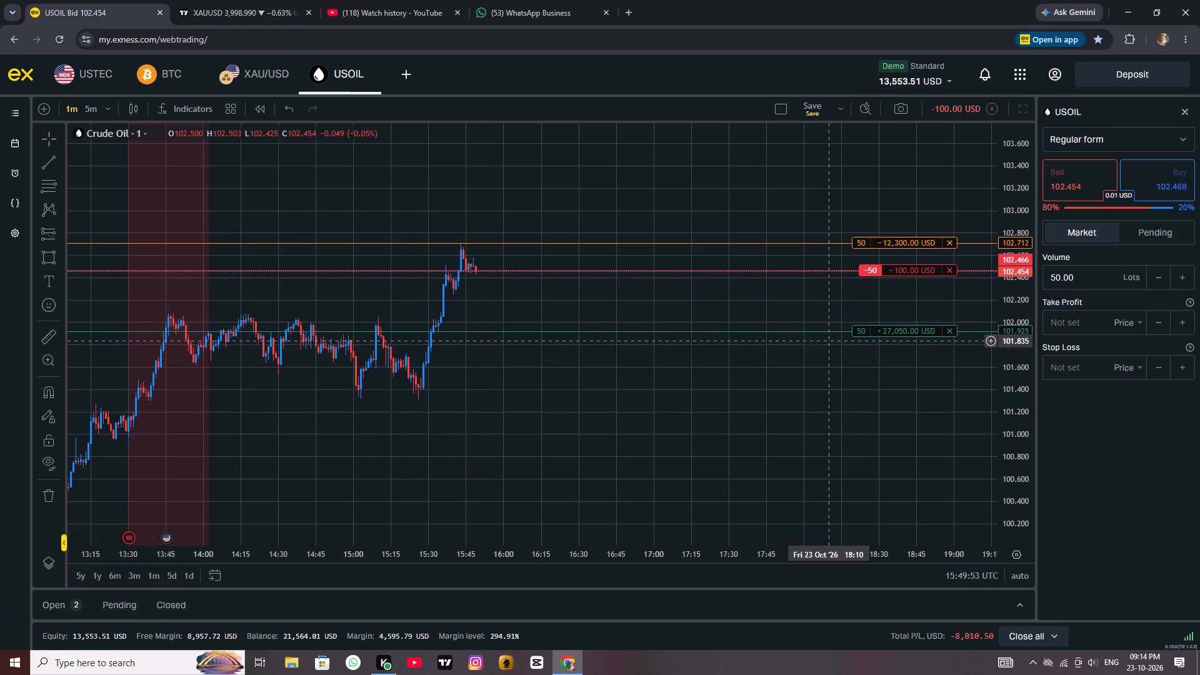
# Return to the BTC chart and examine the latest candles against the rising channel, the short projection and the sell position's stop loss.
pyautogui.scroll(-1, 792, 377)
pyautogui.scroll(2, 829, 381)
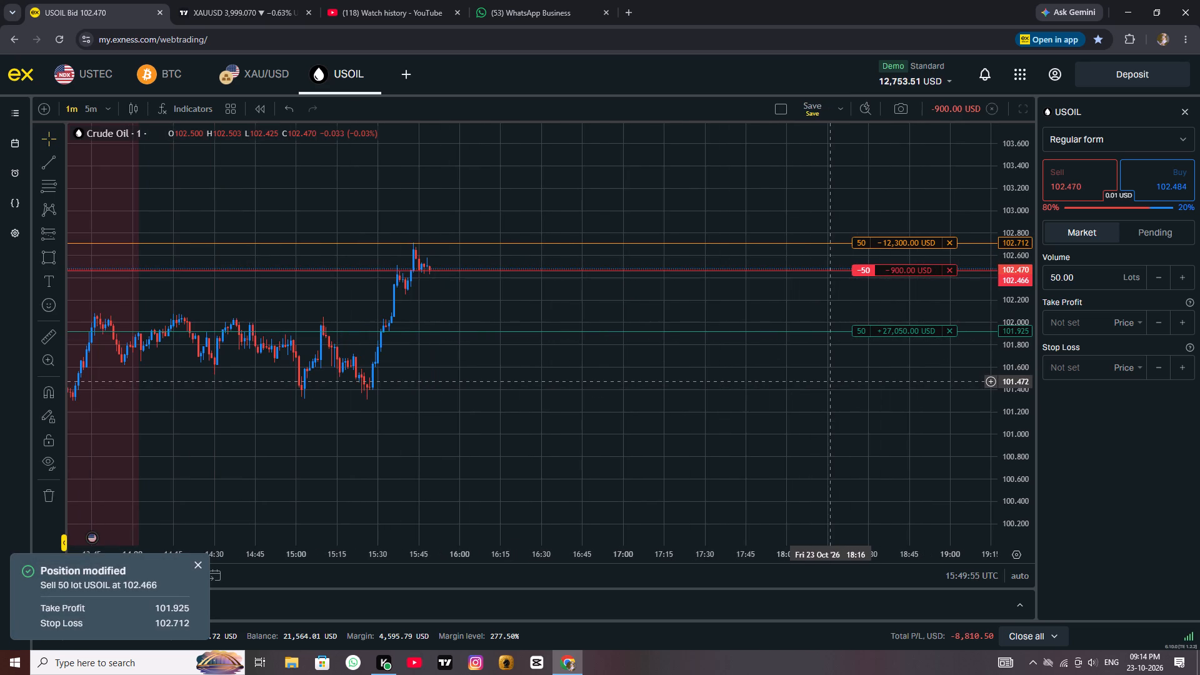
pyautogui.moveTo(827, 381); pyautogui.dragTo(786, 382)
pyautogui.click(179, 67)
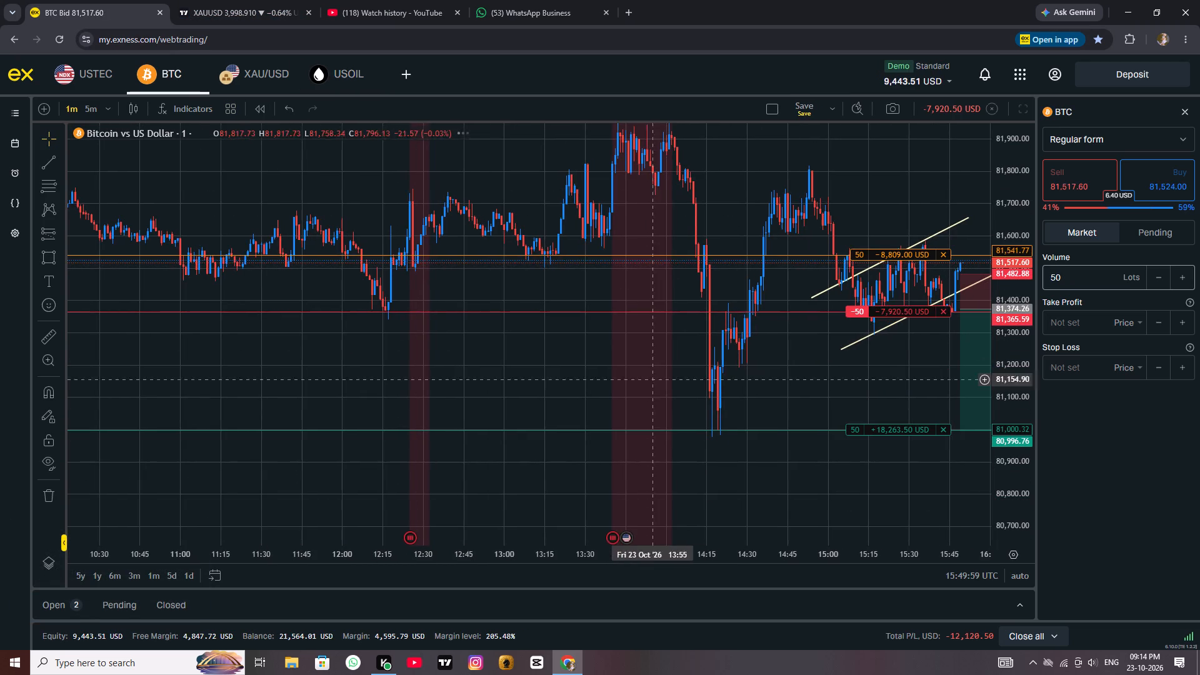
pyautogui.moveTo(587, 364); pyautogui.dragTo(291, 342)
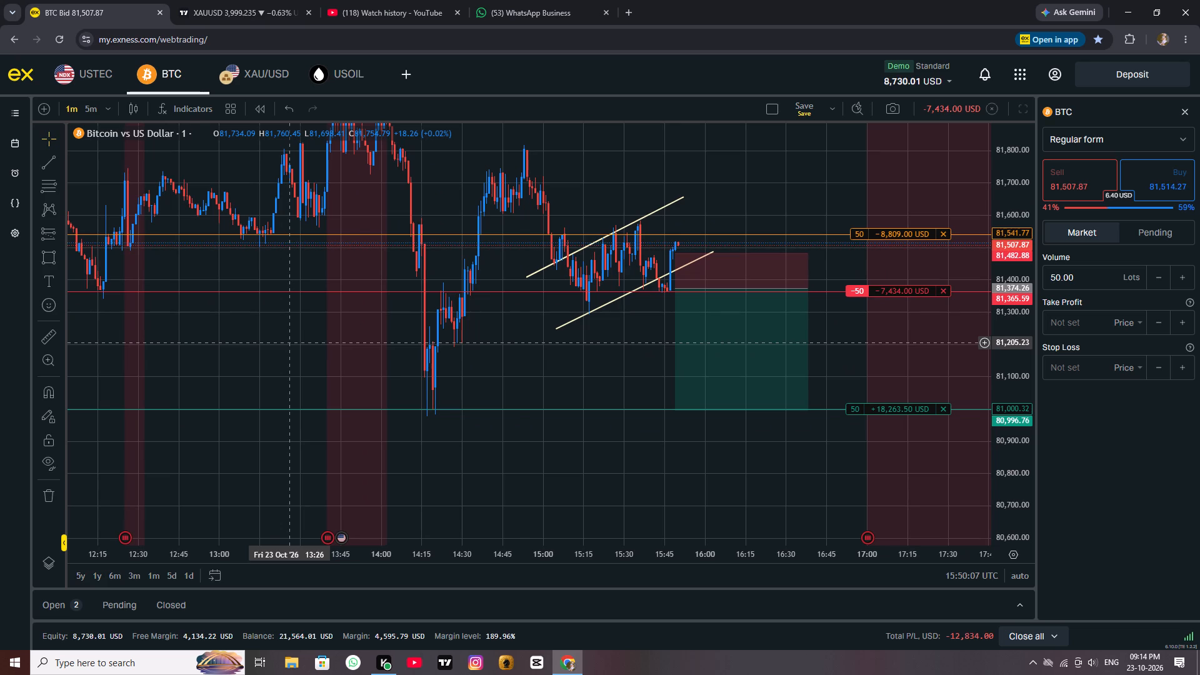
pyautogui.moveTo(588, 379); pyautogui.dragTo(424, 334)
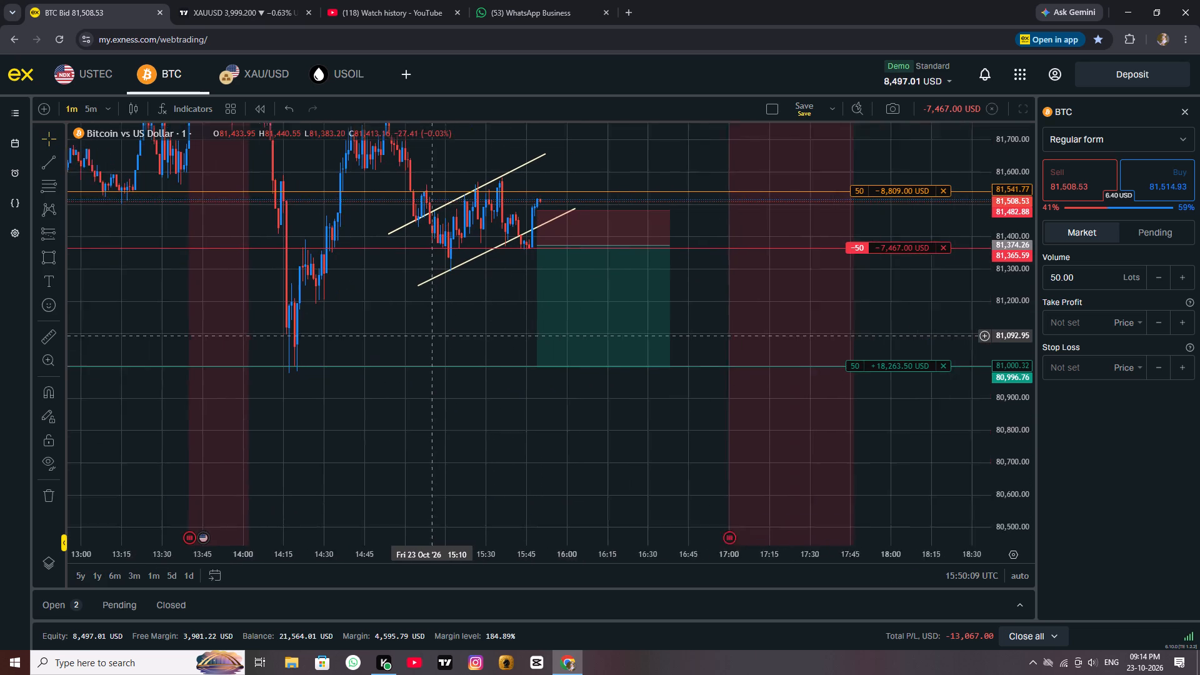
pyautogui.moveTo(424, 334); pyautogui.dragTo(392, 329)
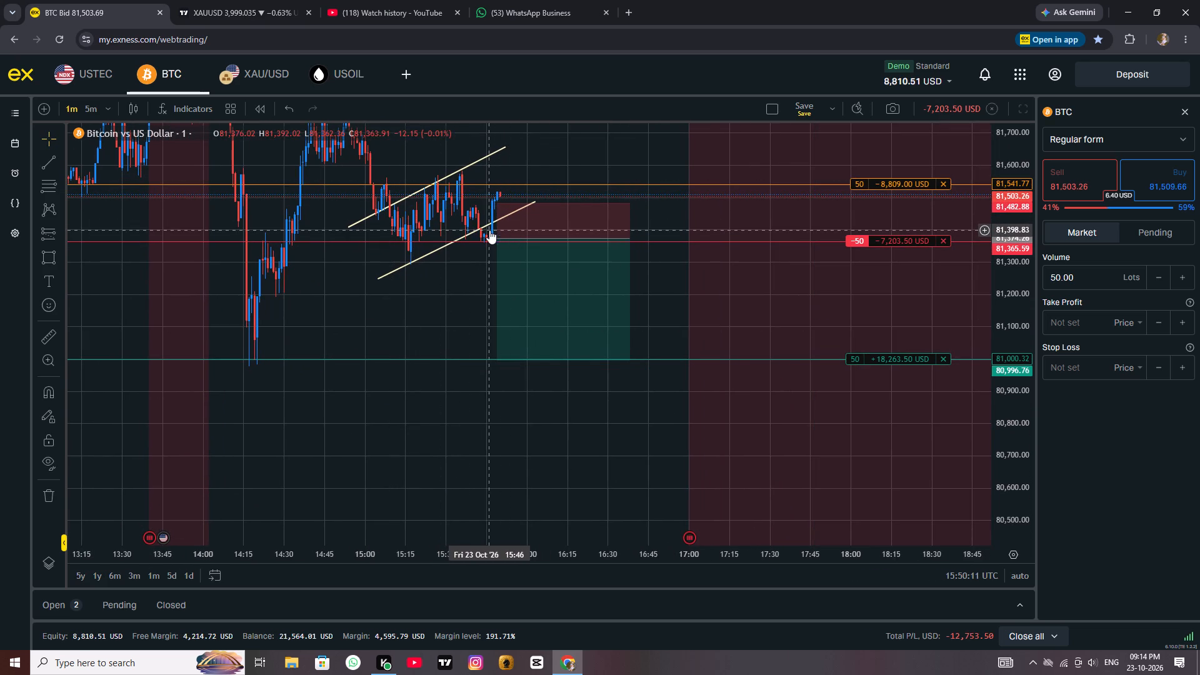
pyautogui.scroll(8, 1023, 284)
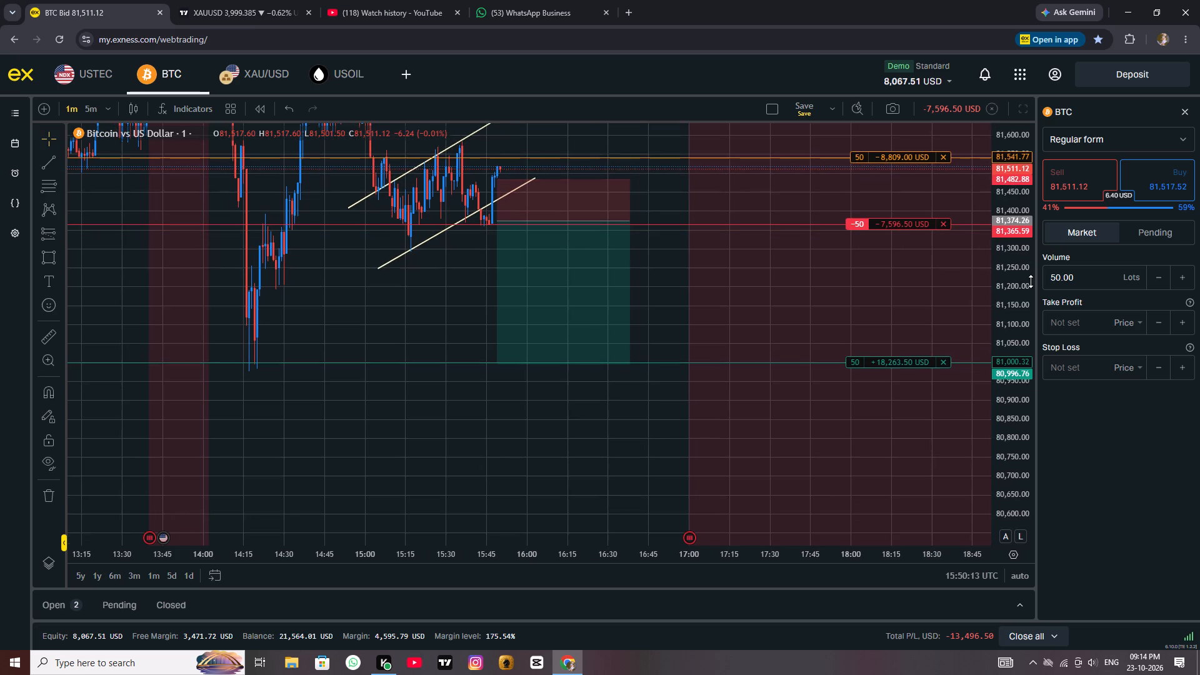
pyautogui.scroll(6, 1031, 281)
pyautogui.scroll(7, 427, 444)
pyautogui.moveTo(377, 443); pyautogui.dragTo(651, 559)
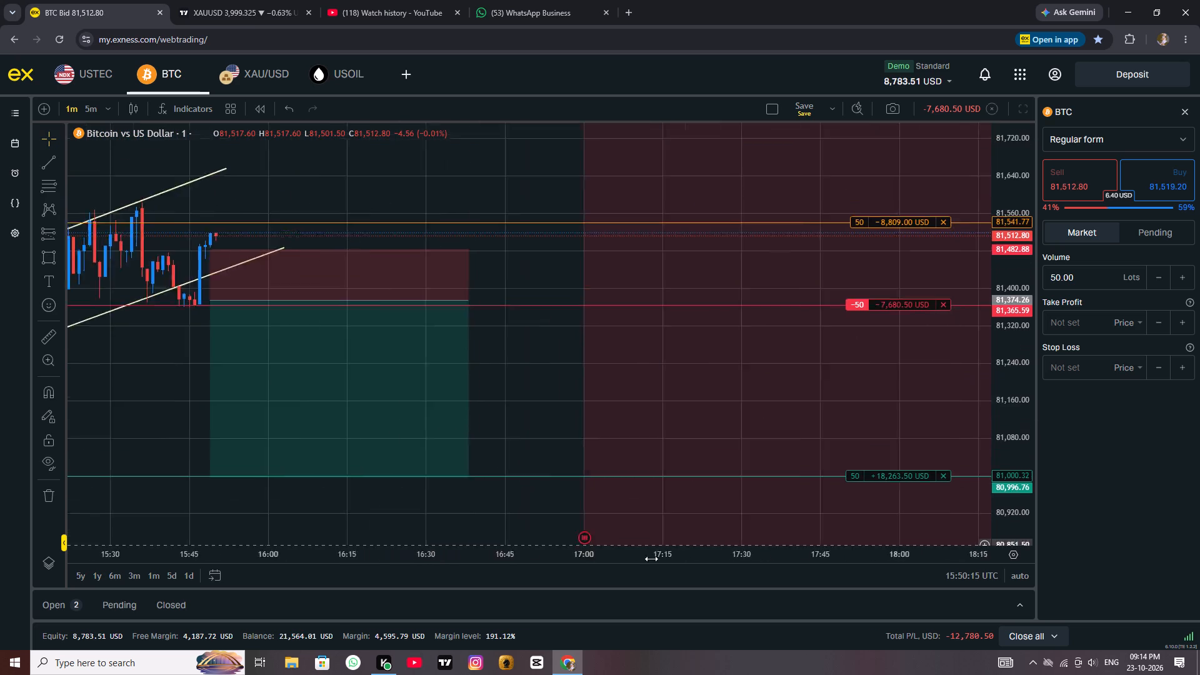
pyautogui.moveTo(651, 559); pyautogui.dragTo(832, 521)
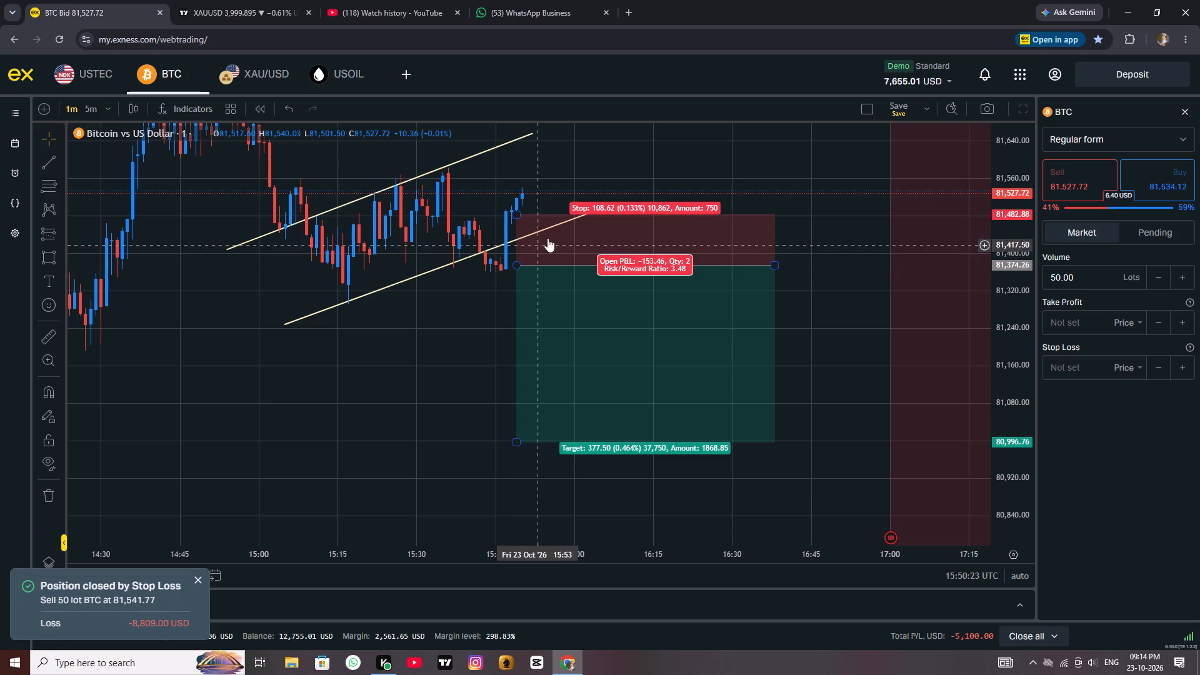
pyautogui.scroll(-1, 621, 216)
pyautogui.moveTo(689, 165); pyautogui.dragTo(586, 214)
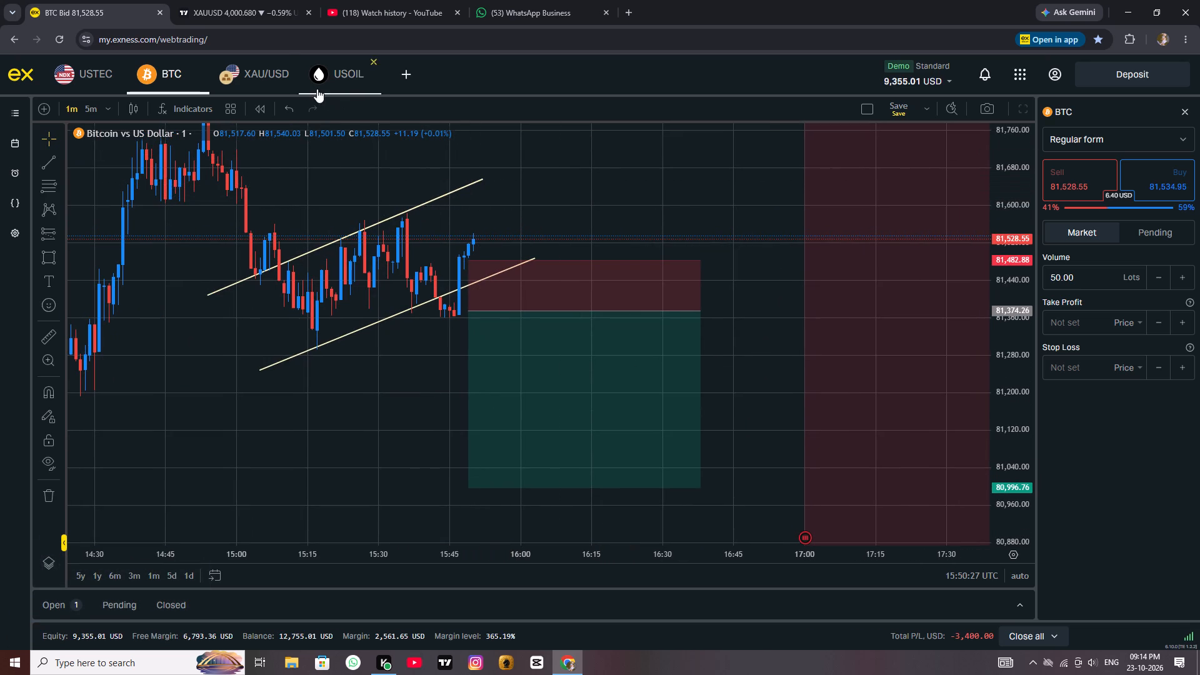
# Return to the USOIL chart and examine price action relative to the sell position's entry, stop loss and take profit levels.
pyautogui.click(270, 77)
pyautogui.click(344, 78)
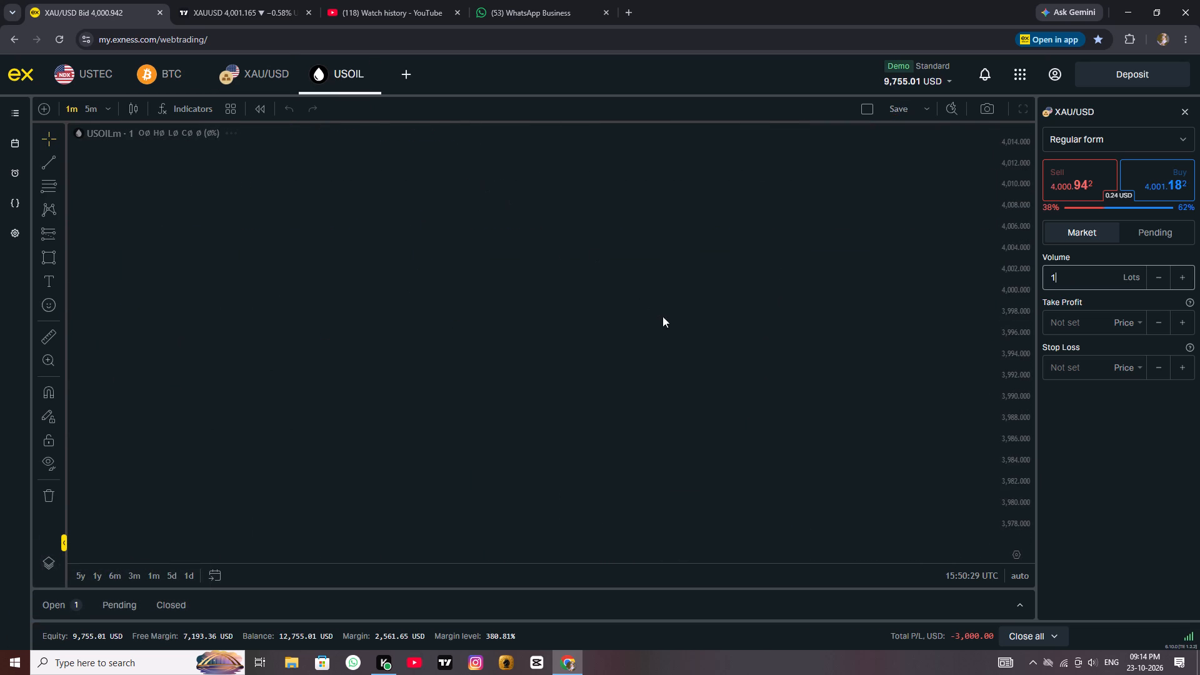
pyautogui.scroll(-1, 834, 364)
pyautogui.moveTo(834, 367); pyautogui.dragTo(347, 327)
pyautogui.moveTo(616, 320); pyautogui.dragTo(521, 346)
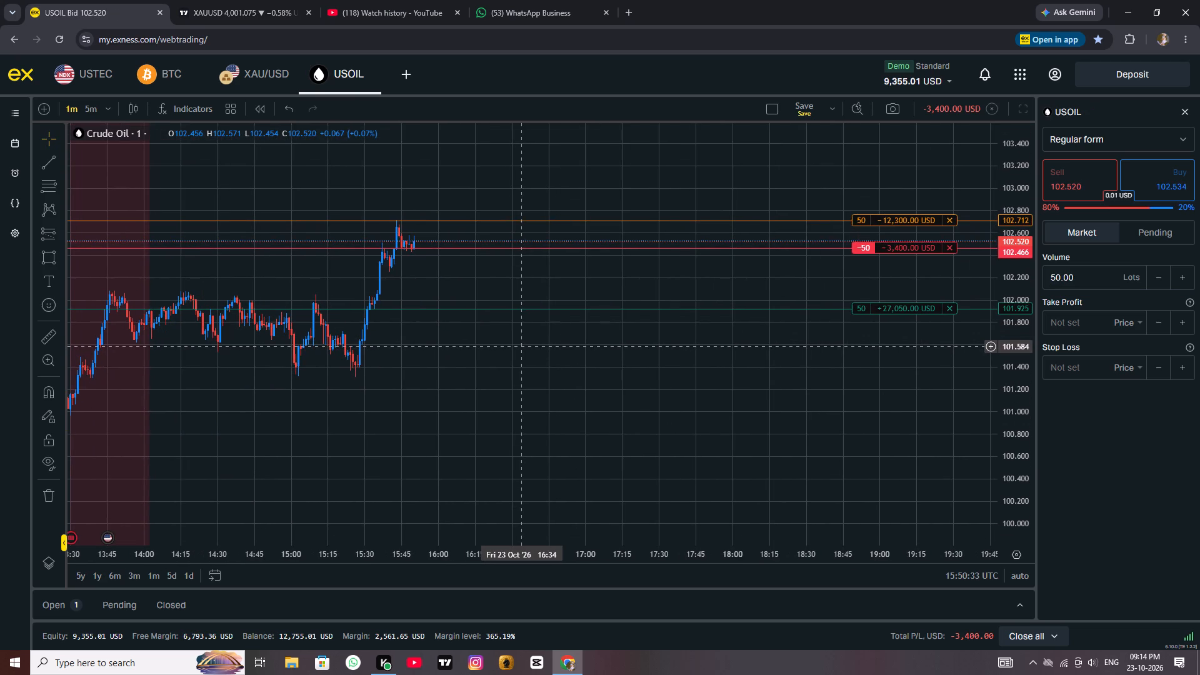
pyautogui.scroll(-1, 522, 346)
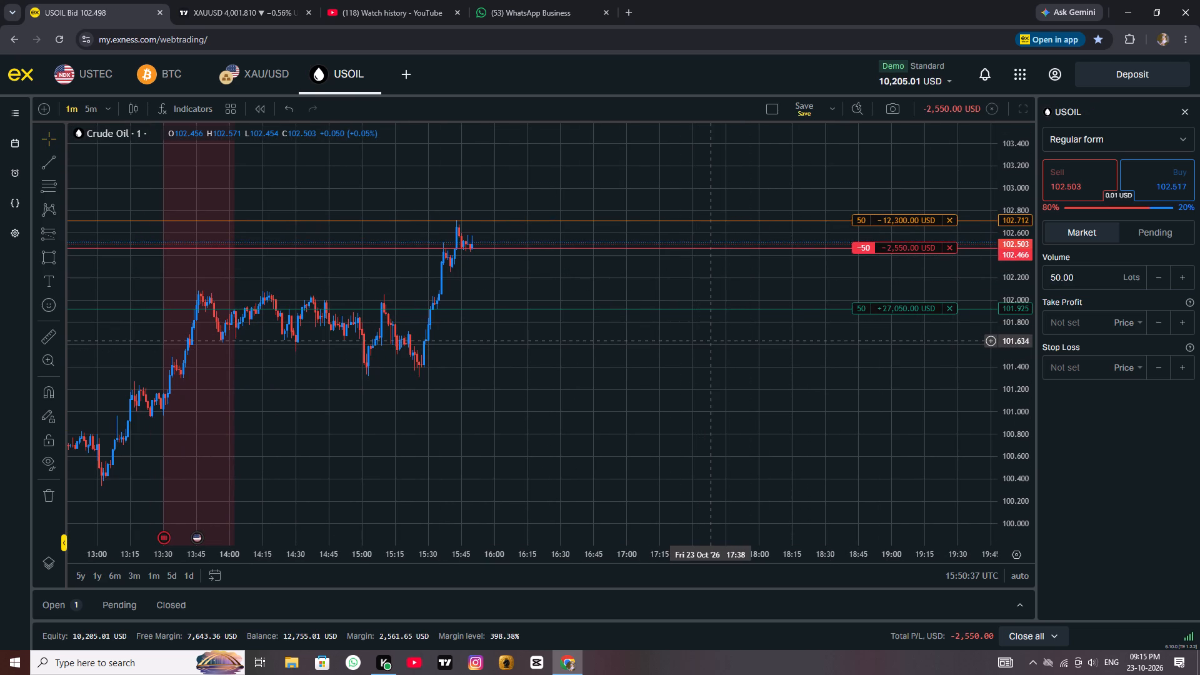
pyautogui.scroll(-3, 589, 402)
pyautogui.scroll(7, 589, 402)
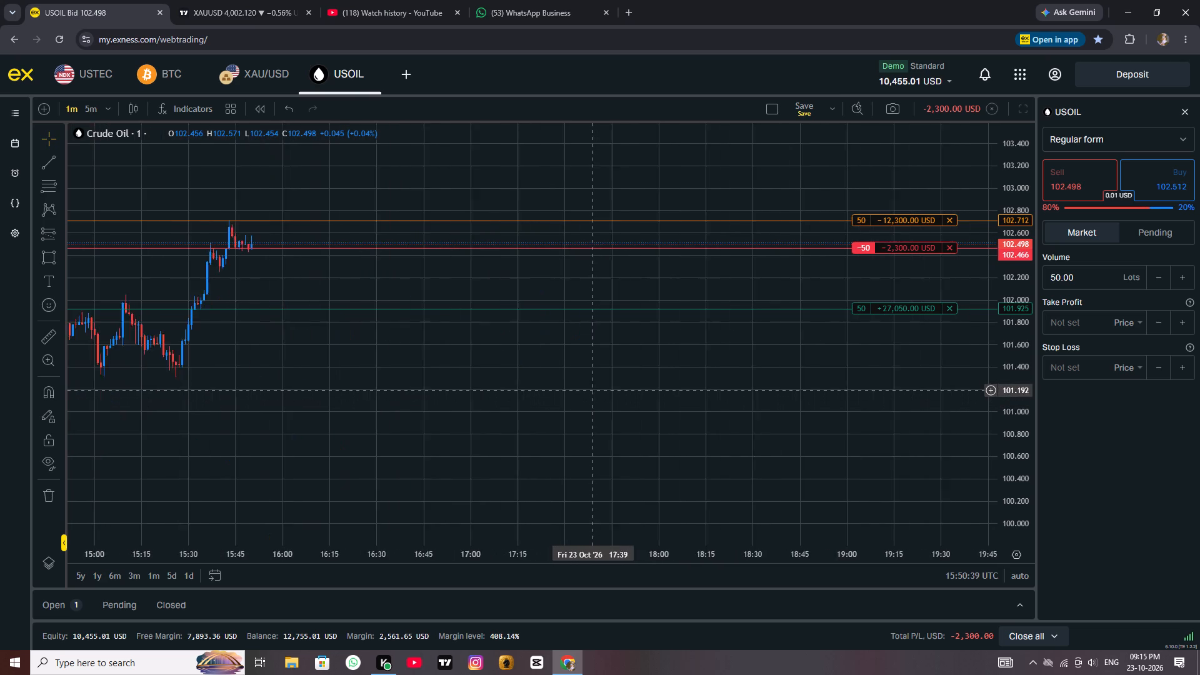
pyautogui.scroll(-4, 591, 390)
pyautogui.moveTo(803, 366); pyautogui.dragTo(561, 375)
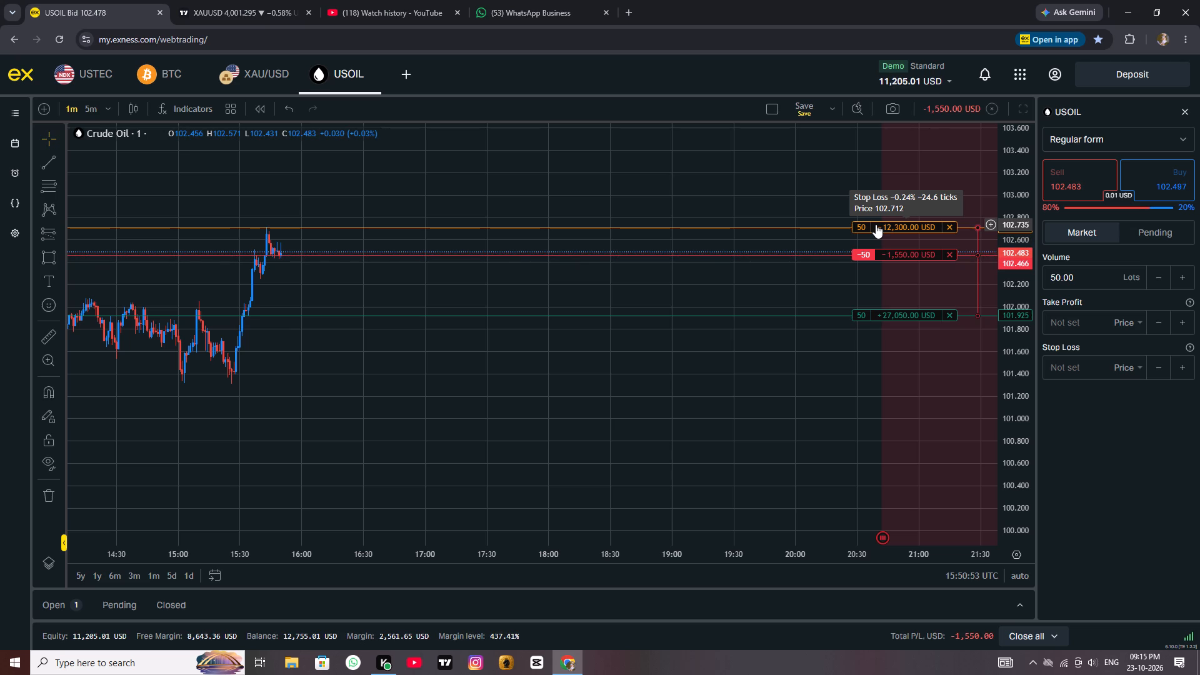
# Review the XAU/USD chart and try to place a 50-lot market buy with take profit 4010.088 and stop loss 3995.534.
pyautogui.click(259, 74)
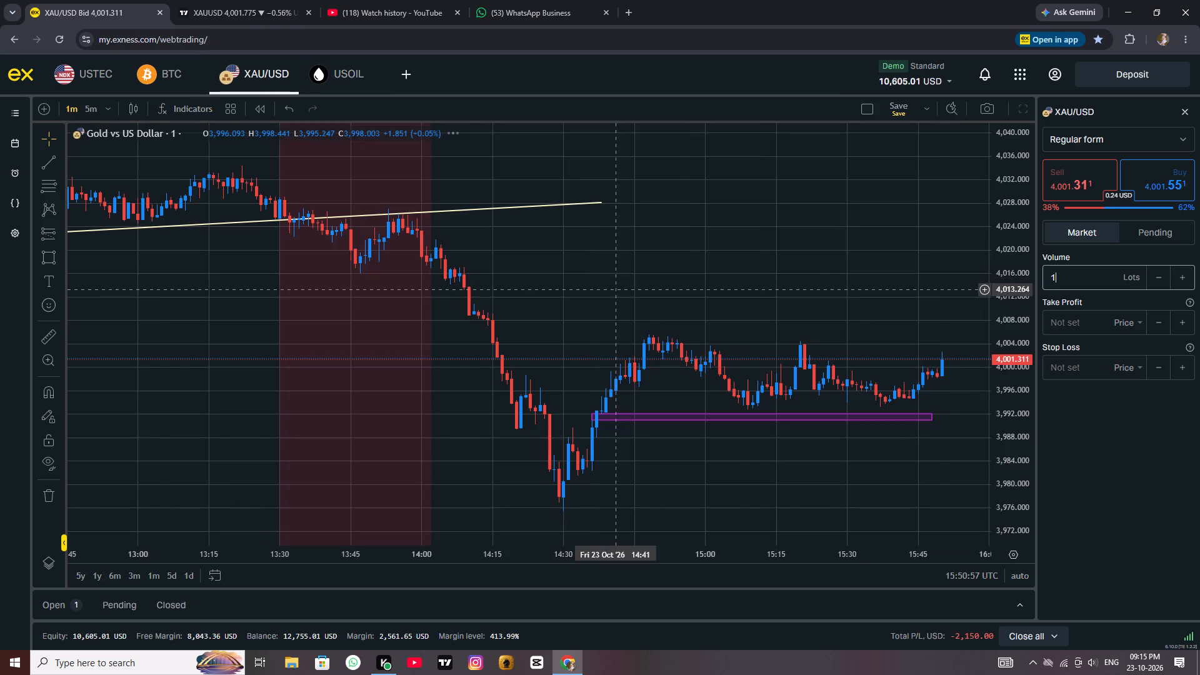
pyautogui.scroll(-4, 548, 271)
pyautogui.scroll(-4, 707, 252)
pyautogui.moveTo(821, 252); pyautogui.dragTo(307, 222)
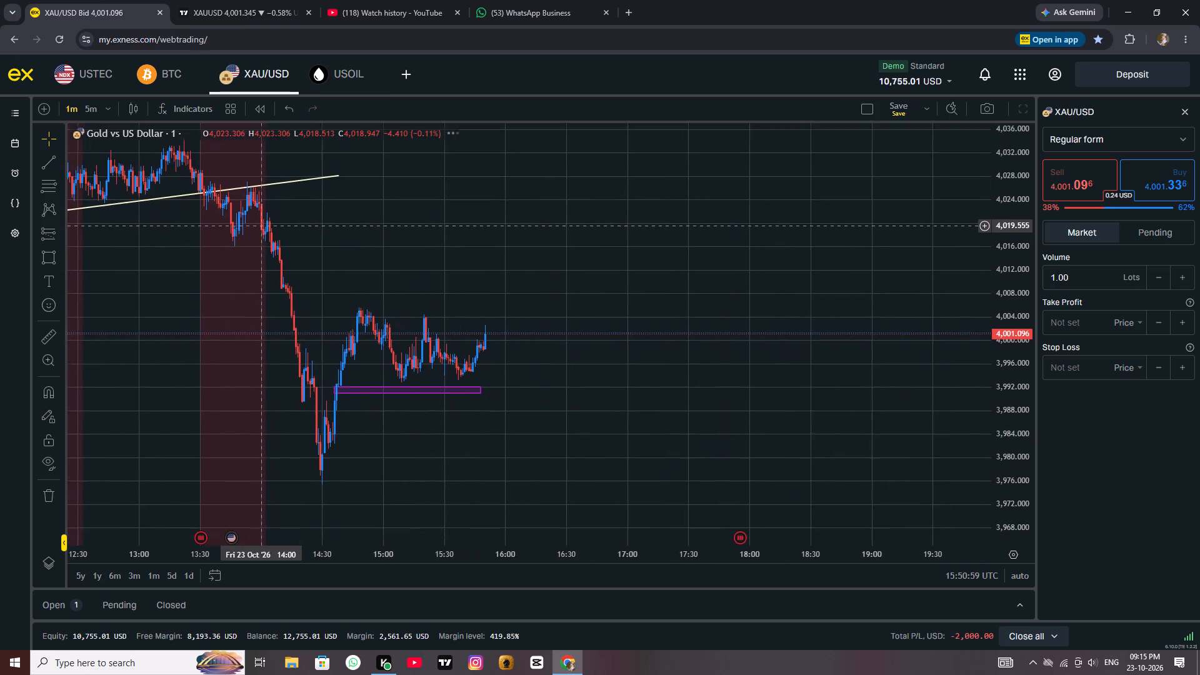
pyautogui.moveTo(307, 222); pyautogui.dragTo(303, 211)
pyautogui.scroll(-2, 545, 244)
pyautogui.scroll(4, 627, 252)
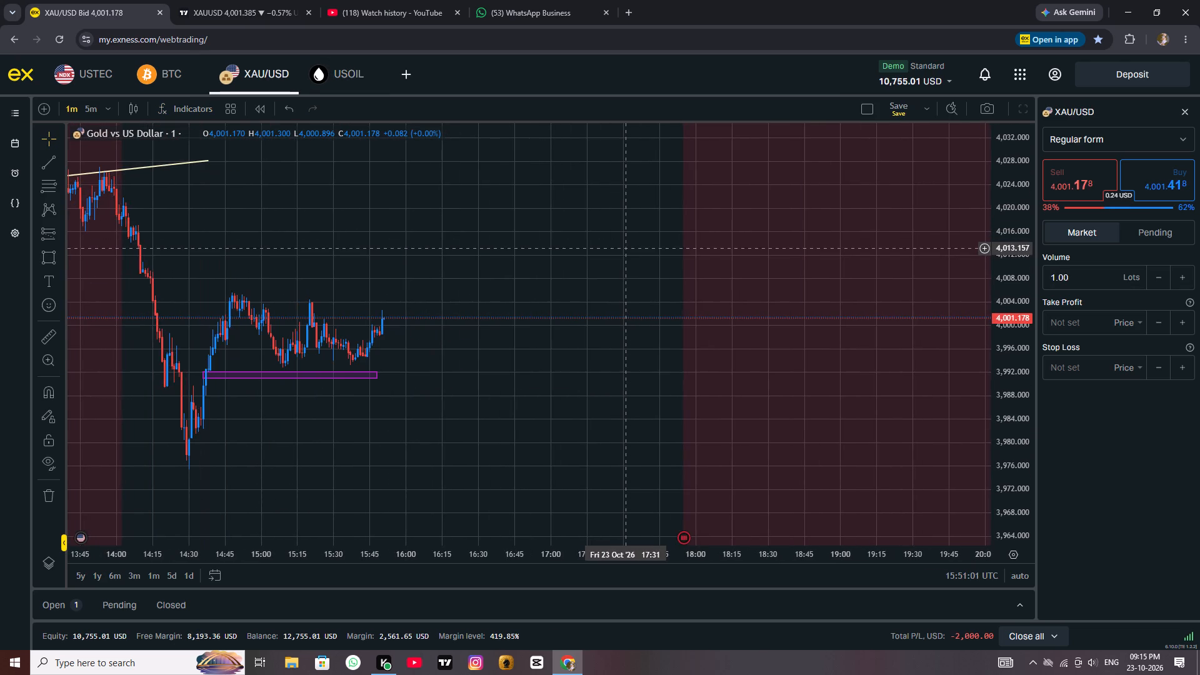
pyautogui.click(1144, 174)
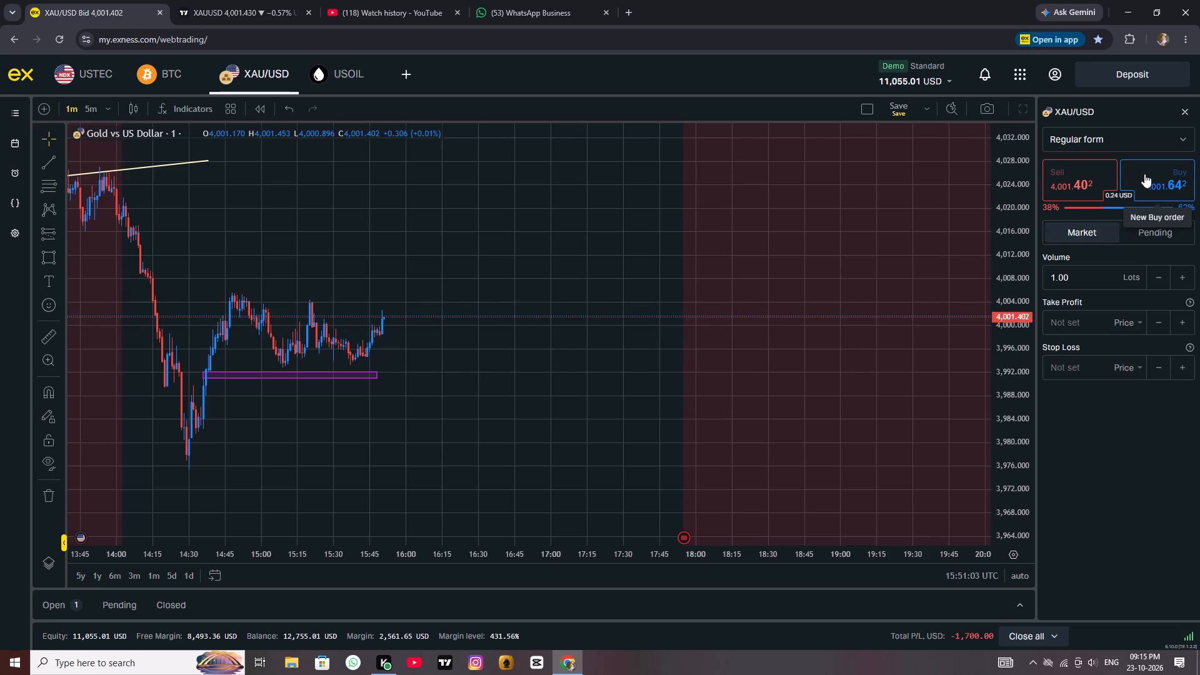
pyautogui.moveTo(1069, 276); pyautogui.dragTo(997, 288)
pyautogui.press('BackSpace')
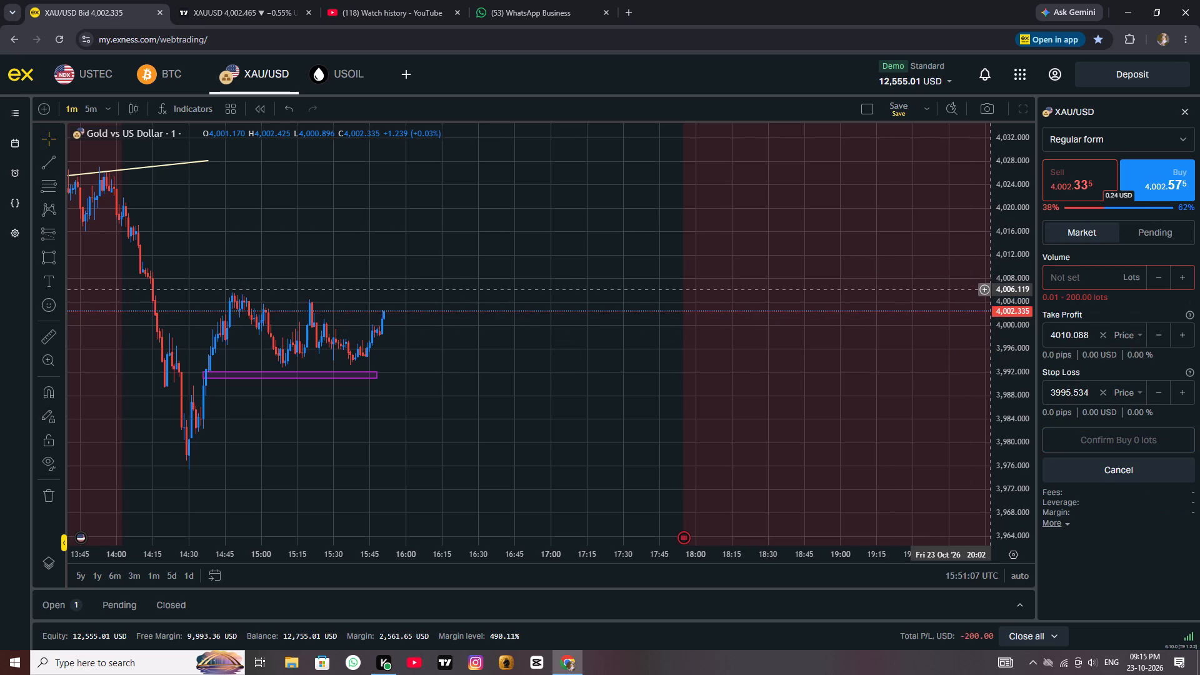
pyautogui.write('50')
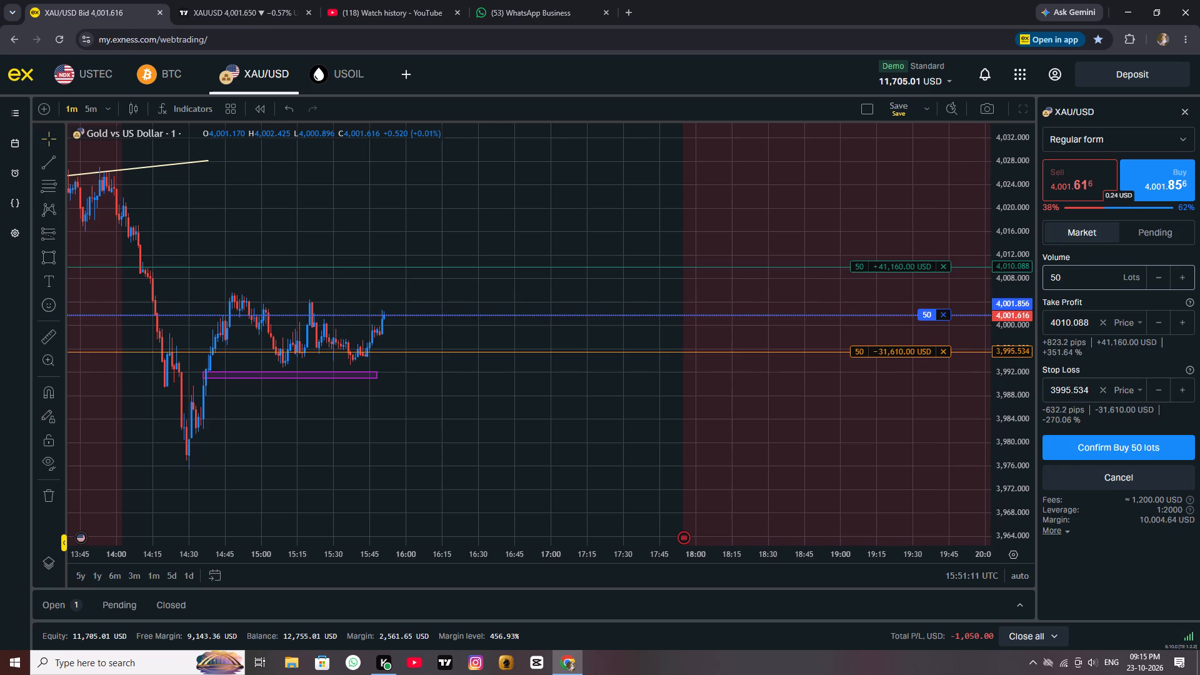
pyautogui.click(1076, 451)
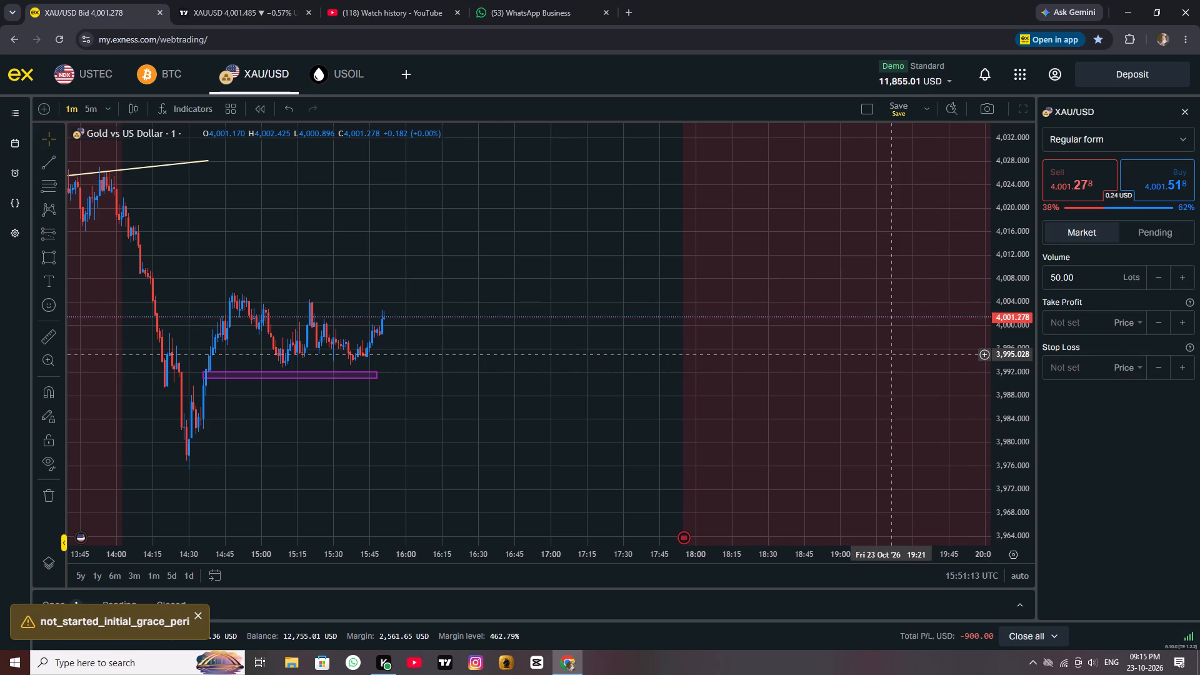
# Place a 20-lot XAU/USD market buy with take profit 4022.922 and stop loss 3986.537.
pyautogui.moveTo(1082, 277); pyautogui.dragTo(911, 283)
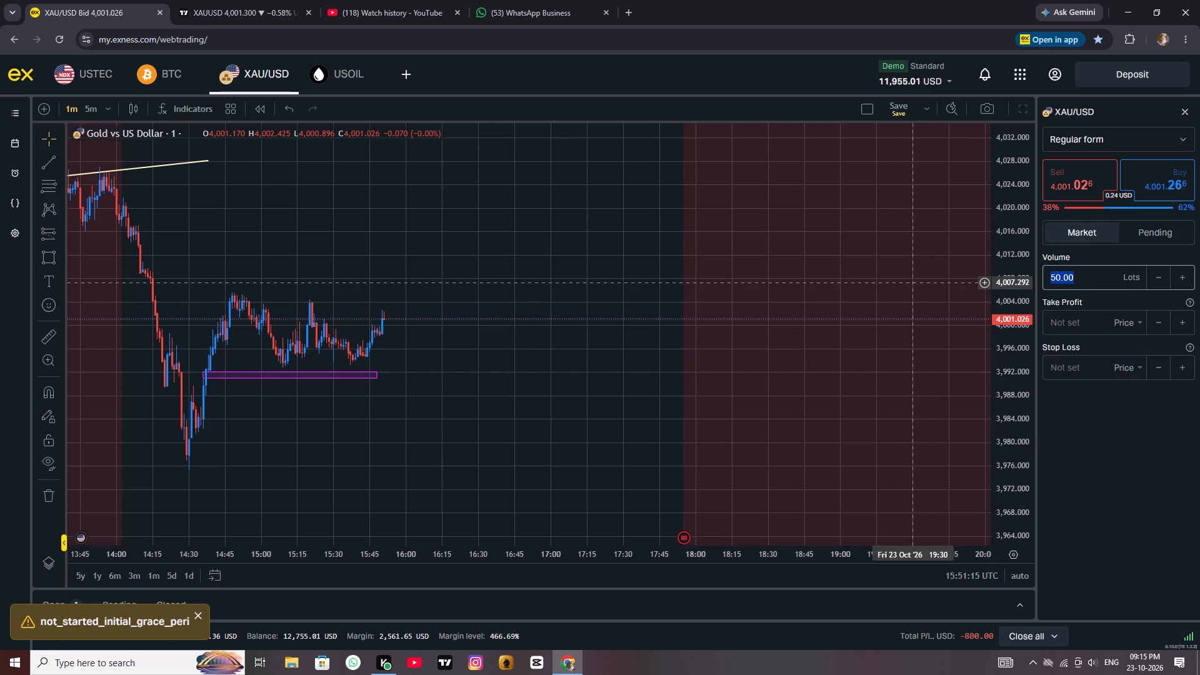
pyautogui.moveTo(911, 283); pyautogui.dragTo(909, 283)
pyautogui.press('BackSpace')
pyautogui.write('20')
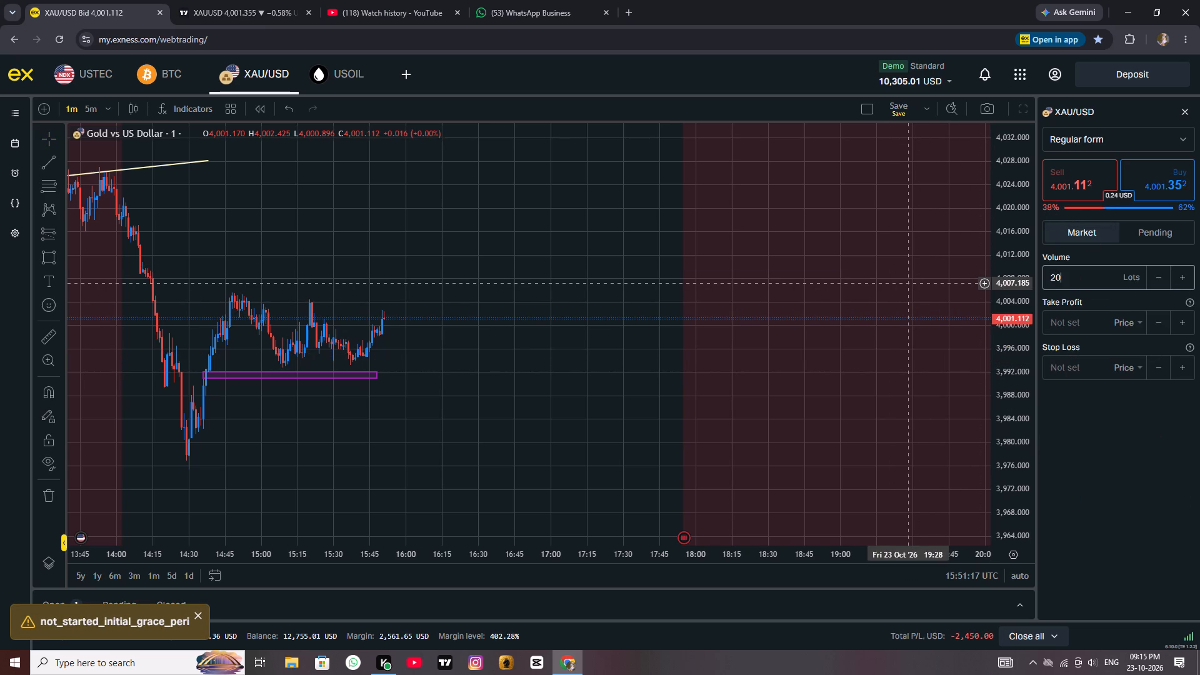
pyautogui.click(1155, 174)
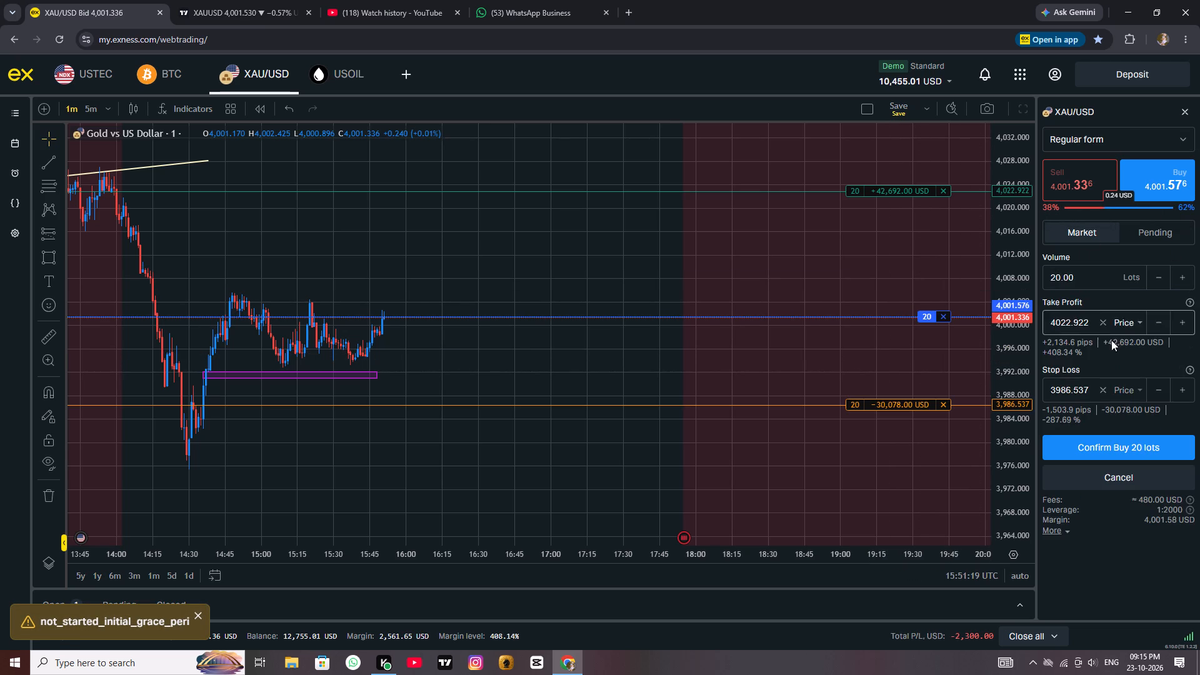
pyautogui.click(1102, 451)
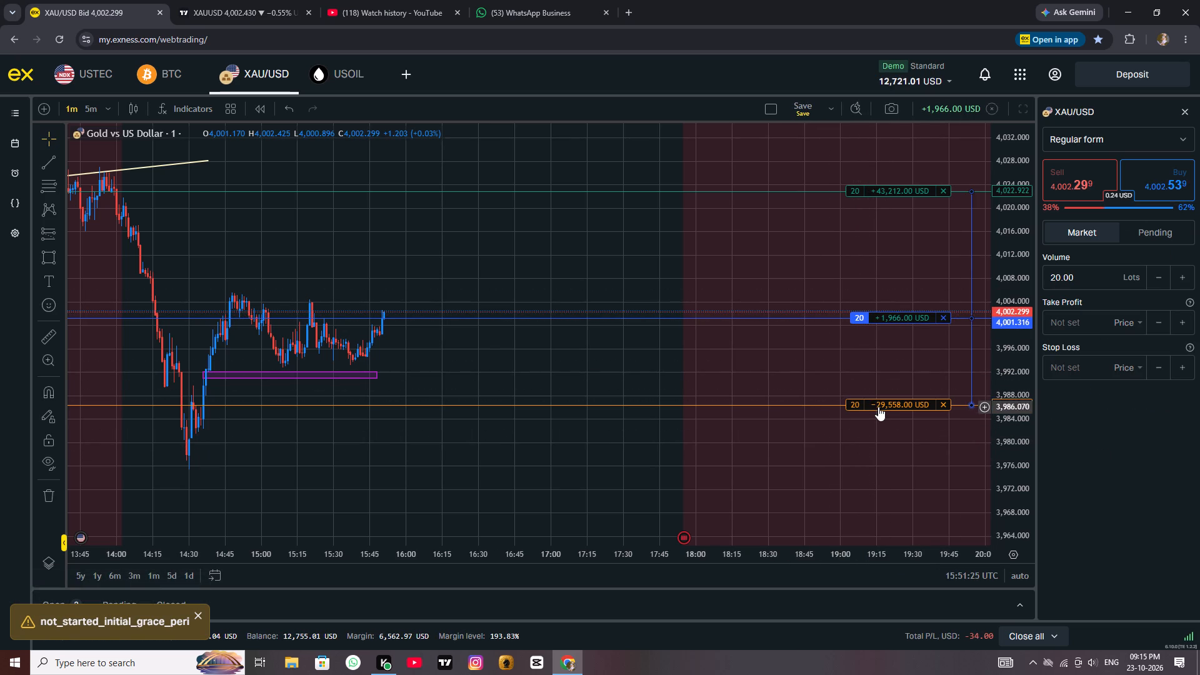
# Set the stop loss of the 20-lot XAU/USD buy position to 3994.068 and apply the modification.
pyautogui.moveTo(878, 406); pyautogui.dragTo(881, 360)
pyautogui.click(441, 446)
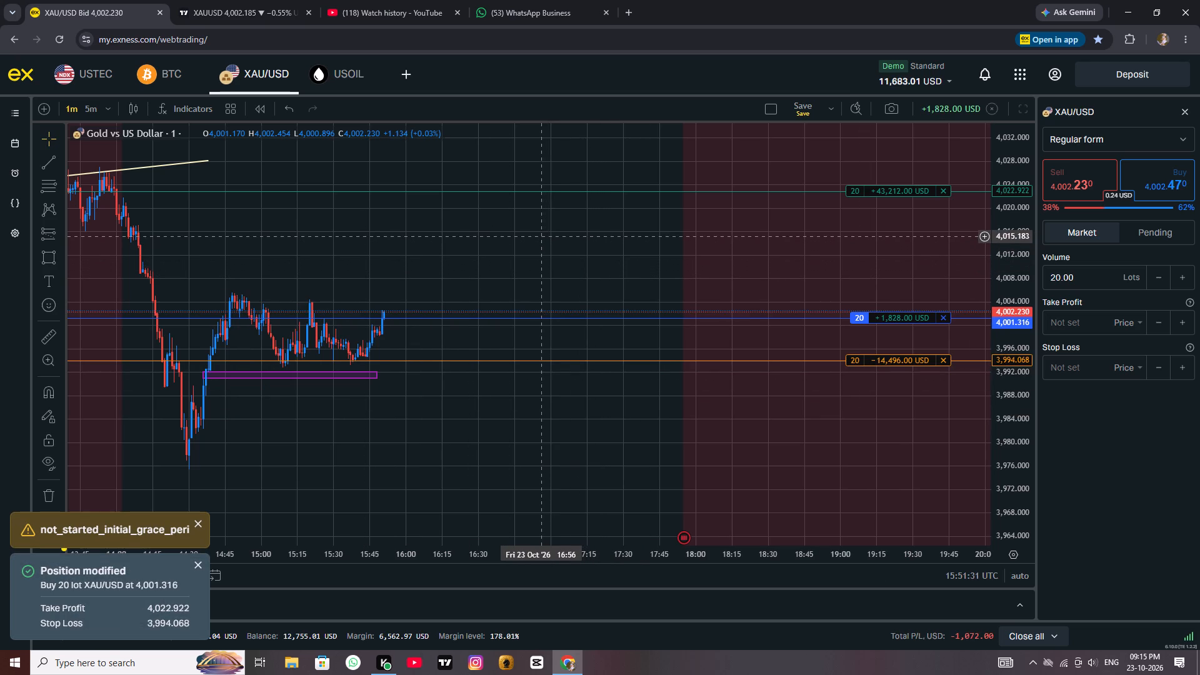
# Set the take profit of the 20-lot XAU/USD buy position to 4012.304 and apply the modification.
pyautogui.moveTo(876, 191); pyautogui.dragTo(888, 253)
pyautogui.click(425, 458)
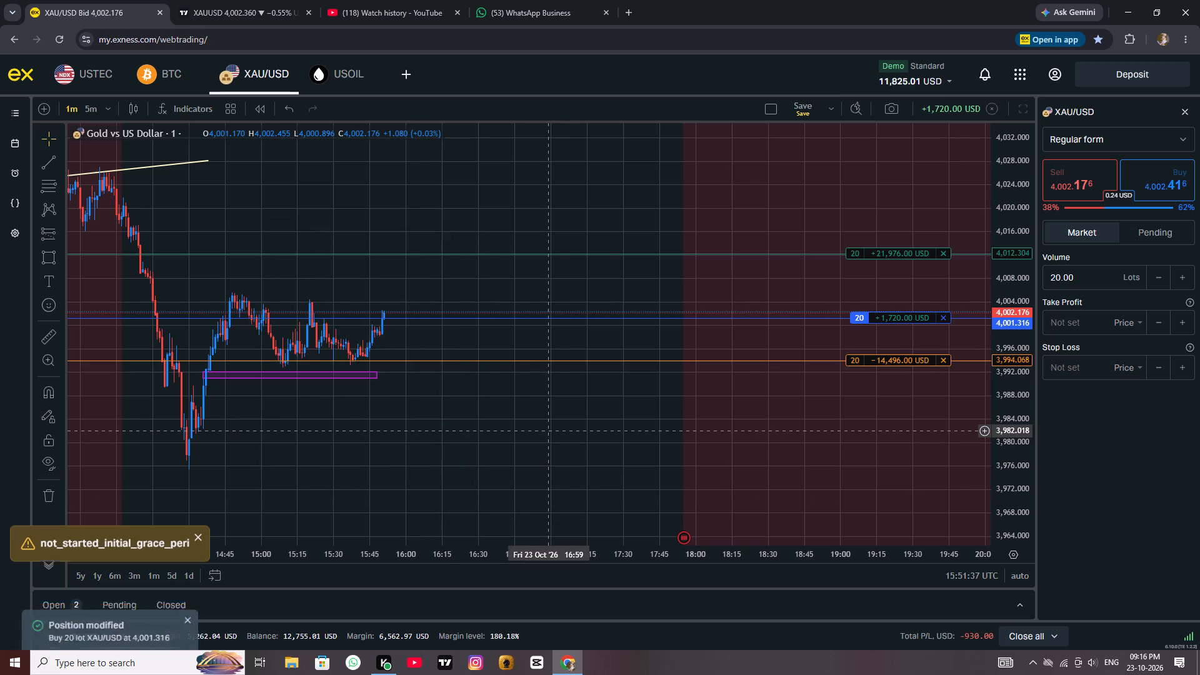
# Switch to the USOIL chart and examine the latest candles against the sell position's entry, stop loss and take profit levels.
pyautogui.scroll(-3, 549, 431)
pyautogui.scroll(2, 551, 429)
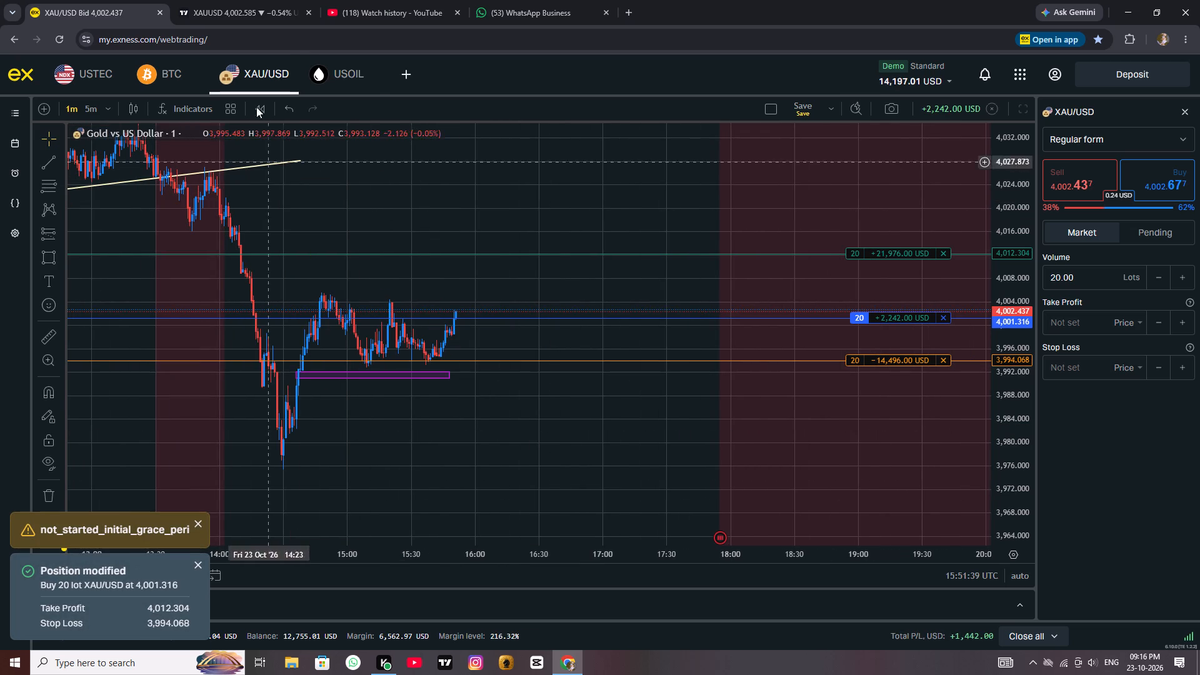
pyautogui.click(327, 67)
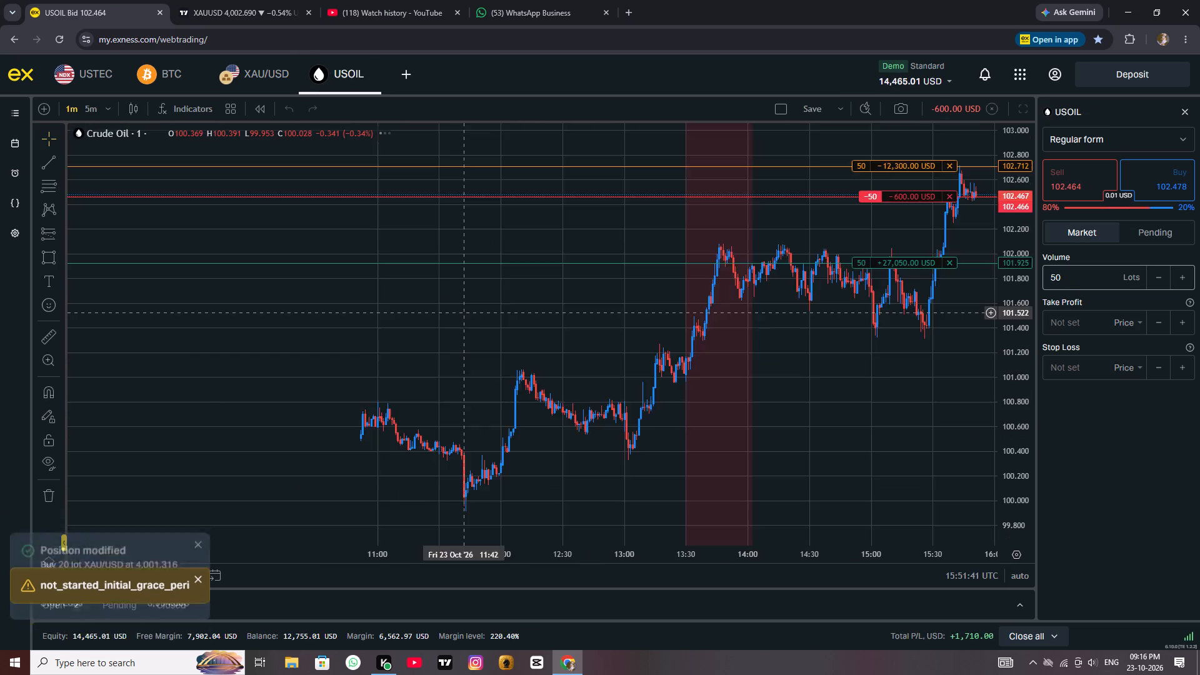
pyautogui.scroll(3, 465, 311)
pyautogui.moveTo(466, 372); pyautogui.dragTo(423, 363)
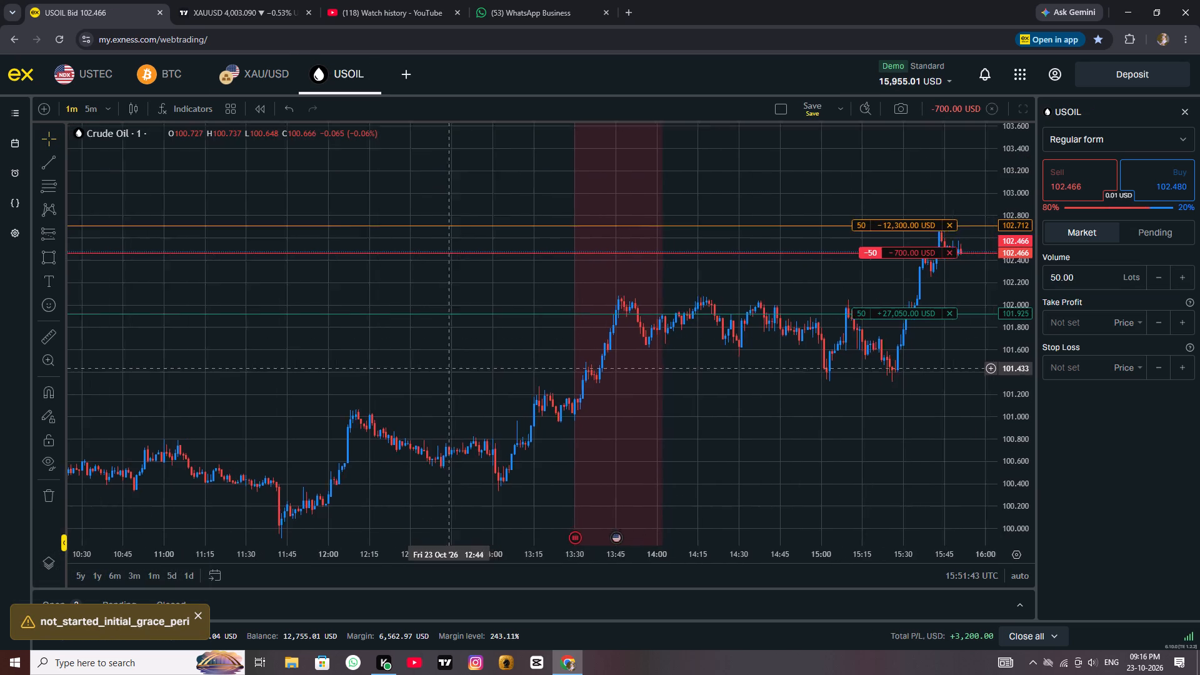
pyautogui.moveTo(423, 363); pyautogui.dragTo(123, 346)
pyautogui.moveTo(688, 341); pyautogui.dragTo(389, 287)
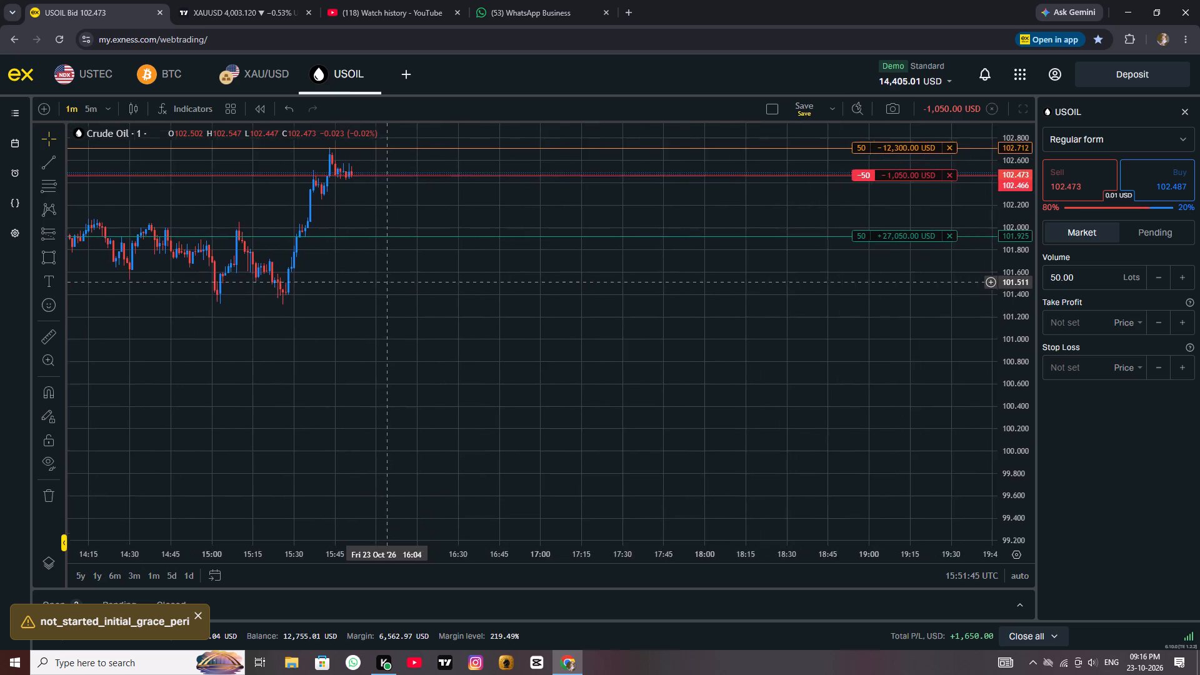
pyautogui.moveTo(389, 287); pyautogui.dragTo(422, 381)
pyautogui.scroll(5, 996, 274)
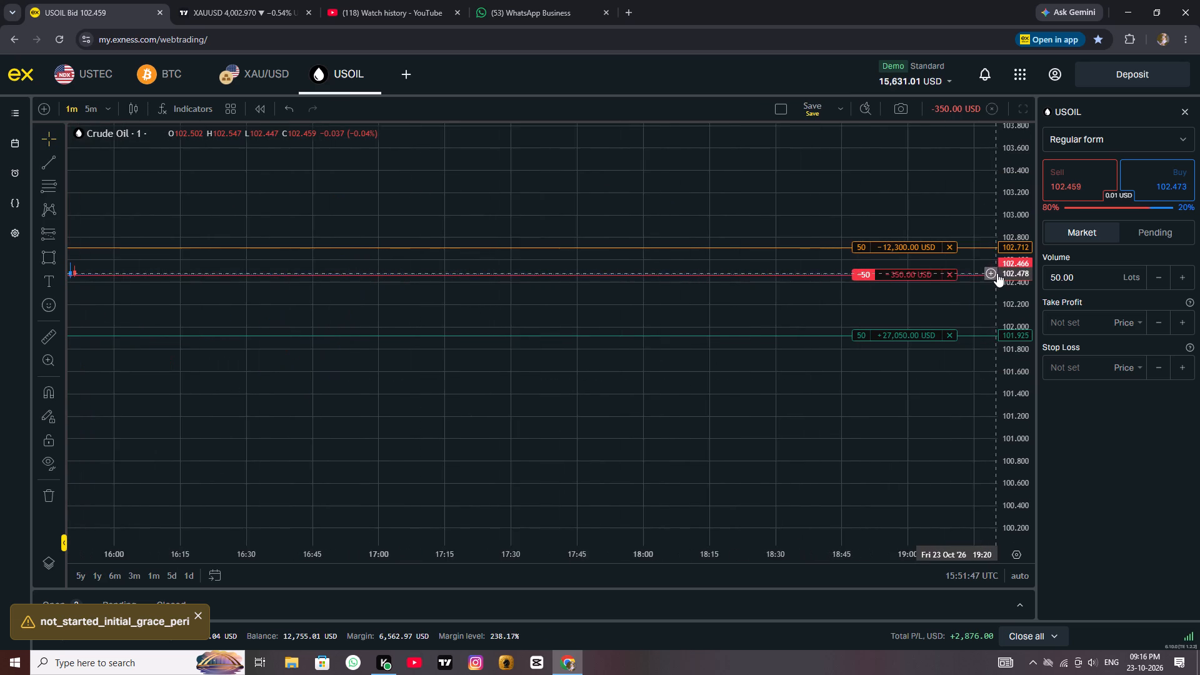
pyautogui.scroll(2, 997, 273)
pyautogui.scroll(-8, 1000, 273)
pyautogui.scroll(-10, 636, 327)
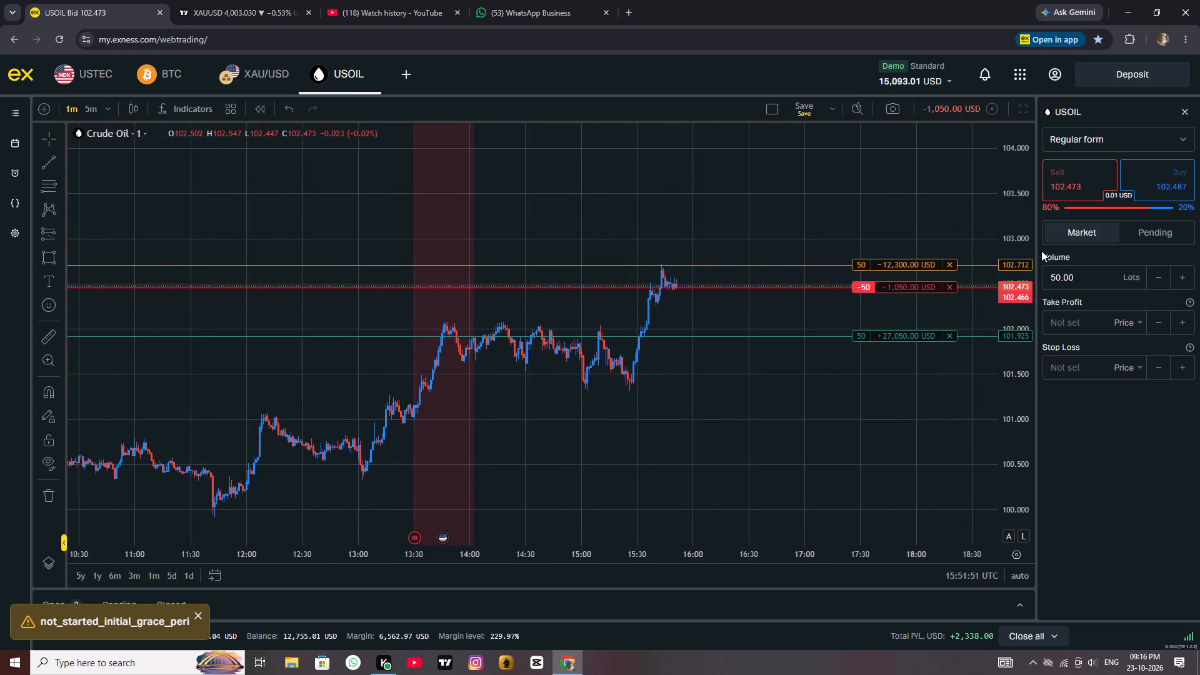
pyautogui.scroll(7, 1038, 251)
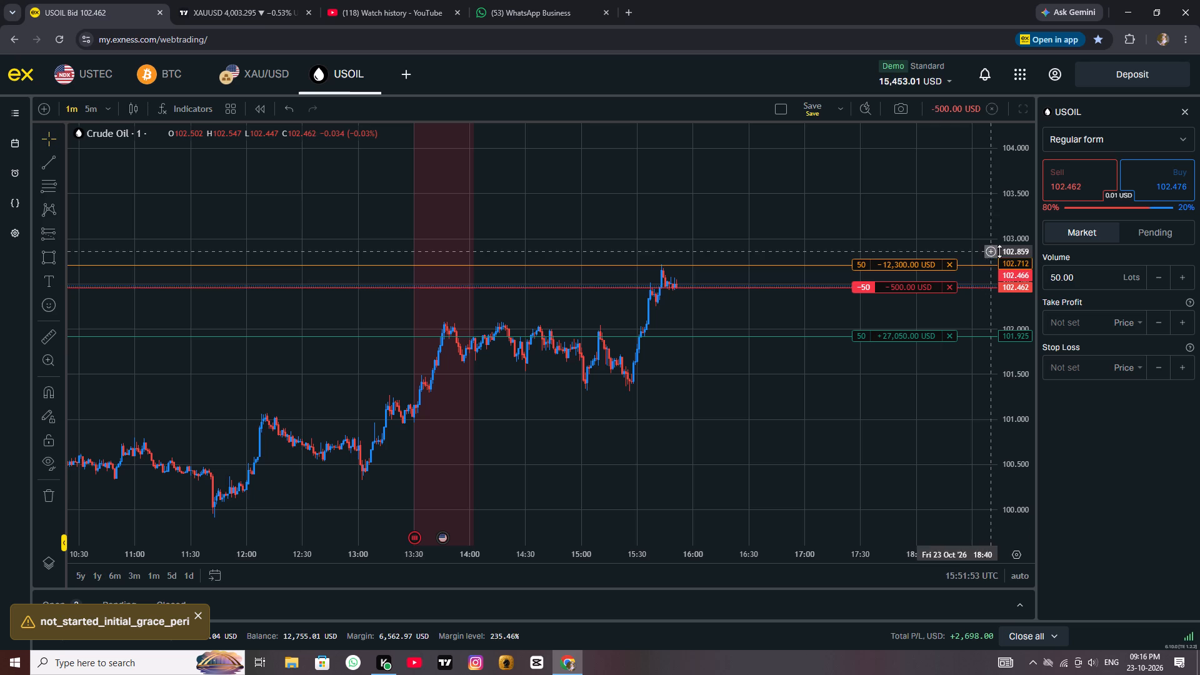
pyautogui.scroll(20, 1017, 249)
pyautogui.scroll(5, 1017, 249)
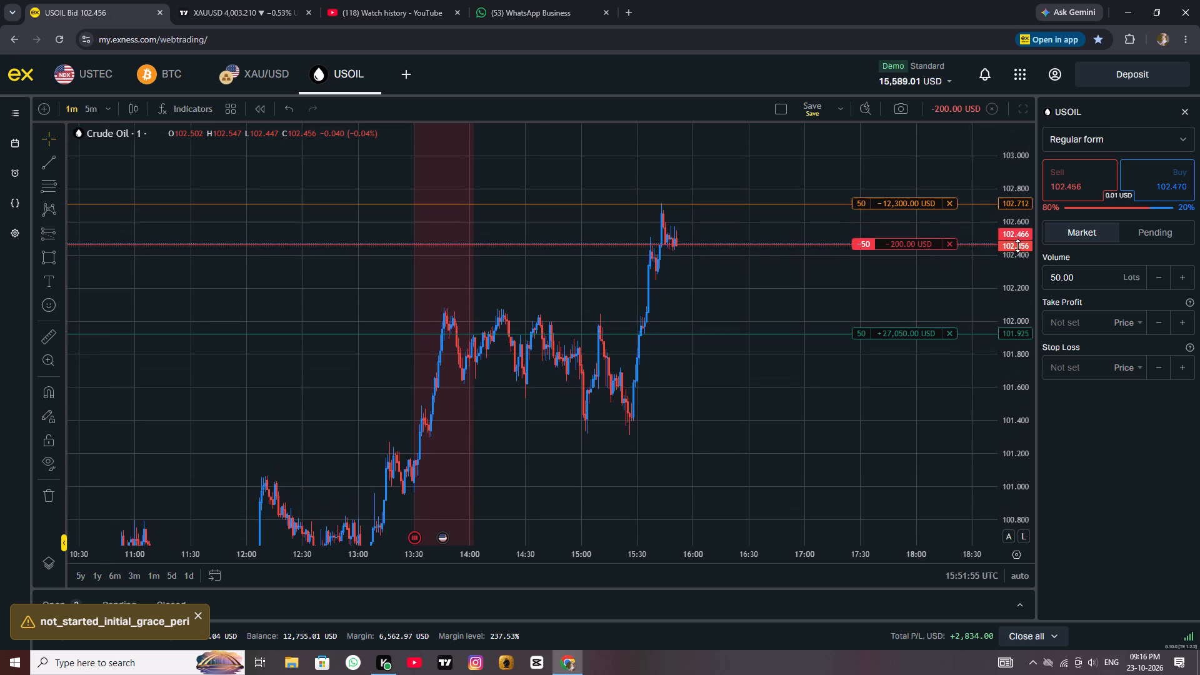
pyautogui.scroll(8, 971, 259)
pyautogui.moveTo(453, 272); pyautogui.dragTo(572, 292)
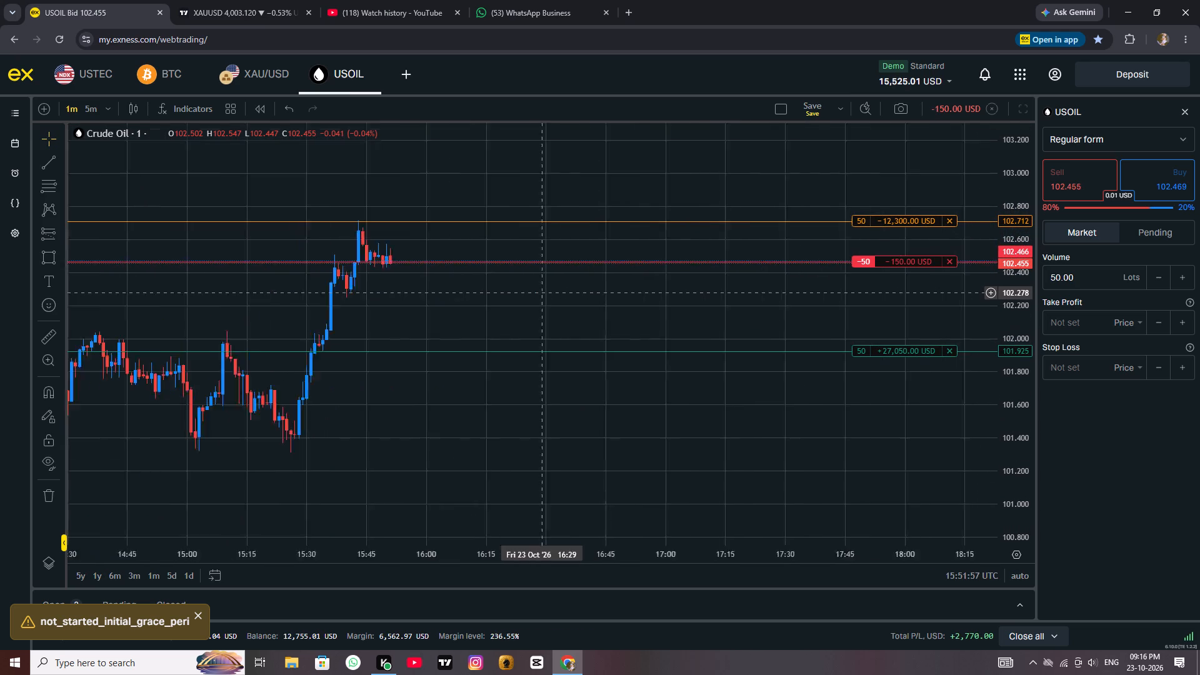
pyautogui.moveTo(572, 292); pyautogui.dragTo(597, 292)
pyautogui.scroll(8, 1021, 266)
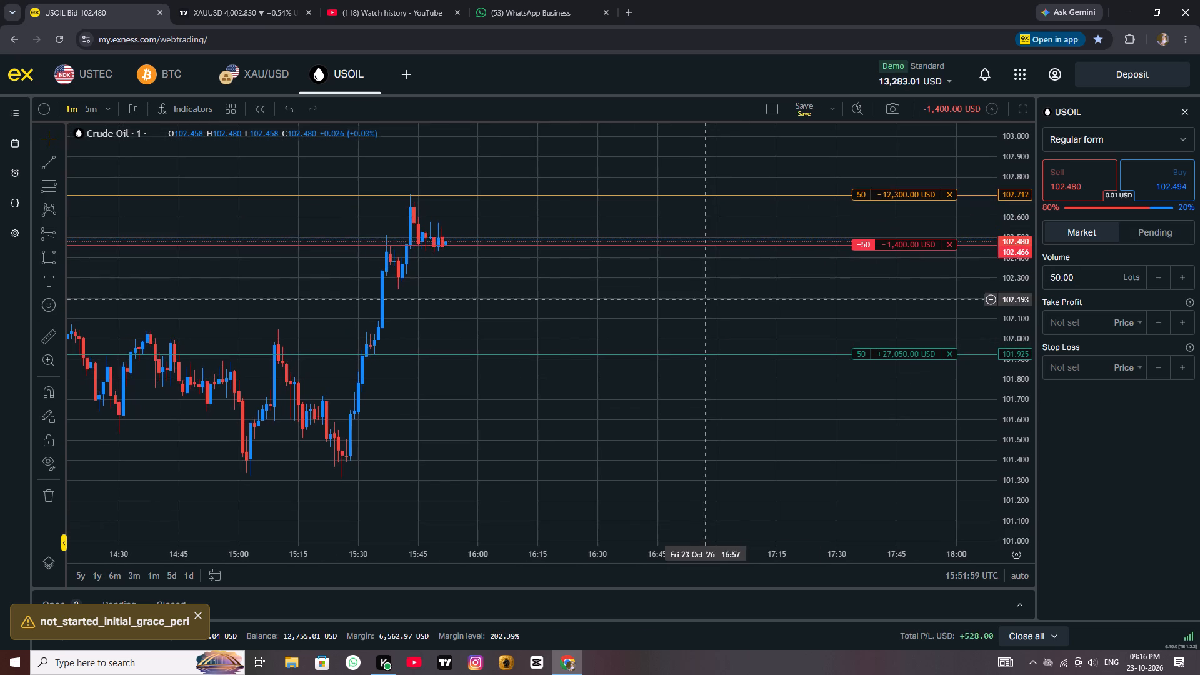
pyautogui.scroll(8, 687, 301)
# Return to the XAU/USD chart, set the 20-lot buy position's take profit to 4009.216 and apply the modification.
pyautogui.click(263, 76)
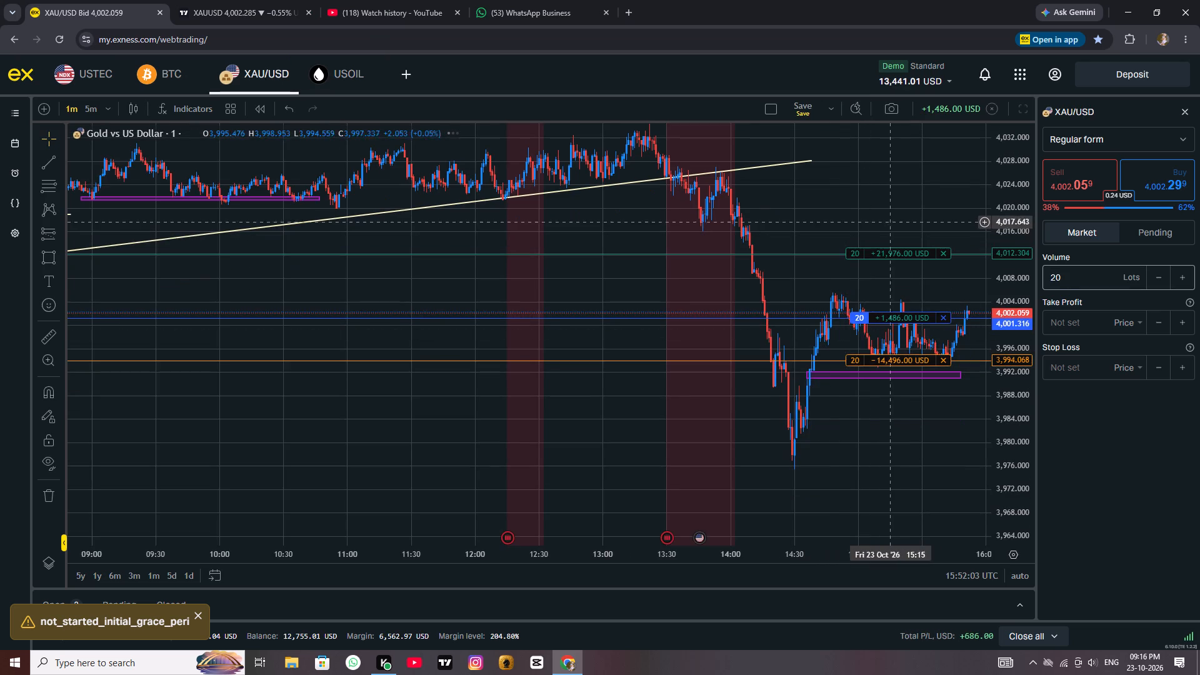
pyautogui.moveTo(899, 220); pyautogui.dragTo(590, 209)
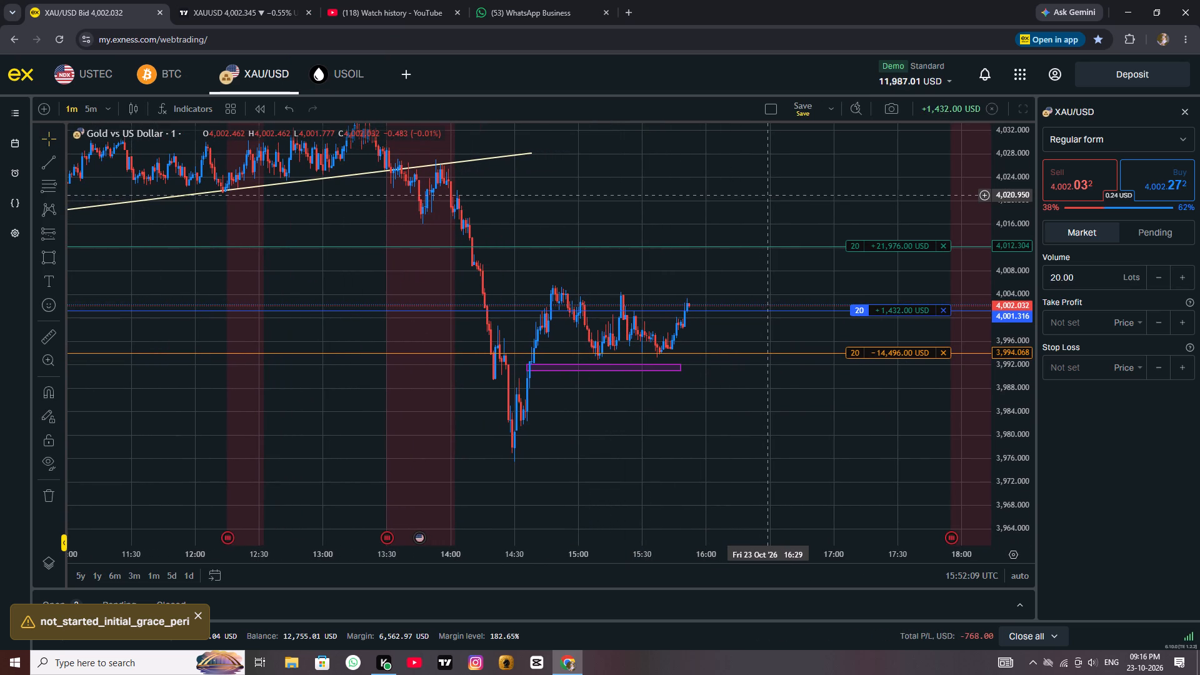
pyautogui.moveTo(881, 245); pyautogui.dragTo(887, 264)
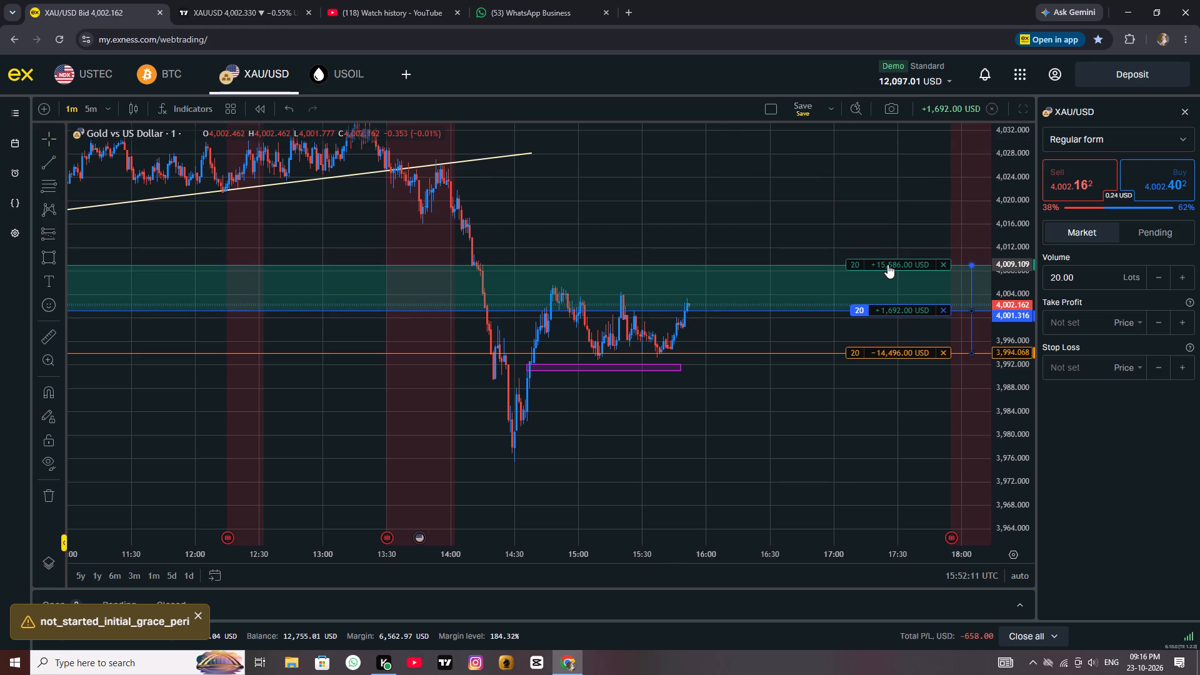
pyautogui.moveTo(887, 264); pyautogui.dragTo(891, 264)
pyautogui.click(439, 449)
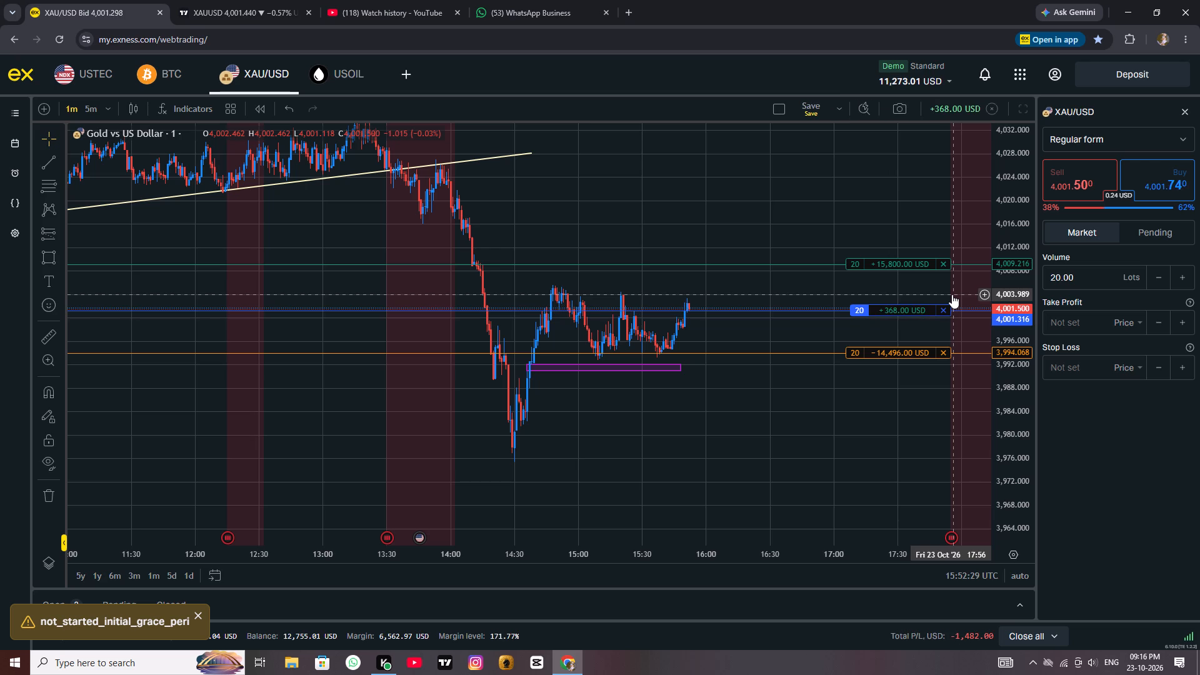
# Return to the USOIL chart and examine the most recent candles around the sell position's entry level.
pyautogui.click(322, 83)
pyautogui.moveTo(792, 457); pyautogui.dragTo(389, 424)
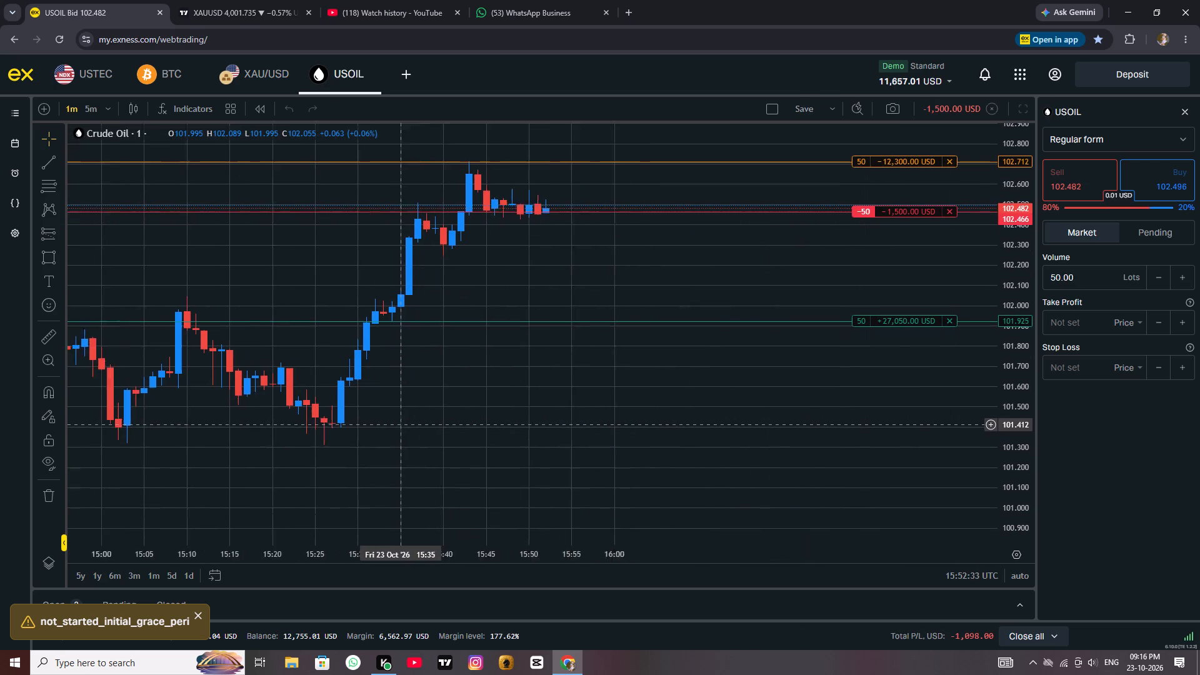
pyautogui.moveTo(389, 424); pyautogui.dragTo(343, 424)
pyautogui.moveTo(721, 389); pyautogui.dragTo(461, 396)
pyautogui.scroll(-5, 461, 397)
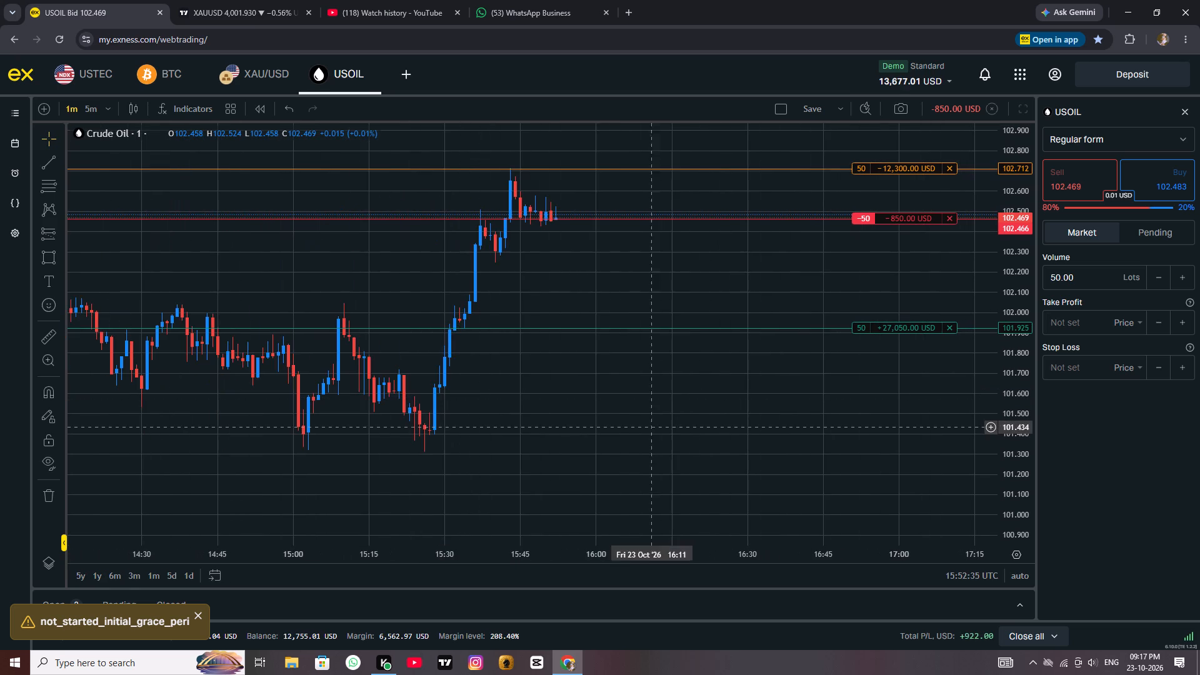
pyautogui.moveTo(691, 427); pyautogui.dragTo(460, 425)
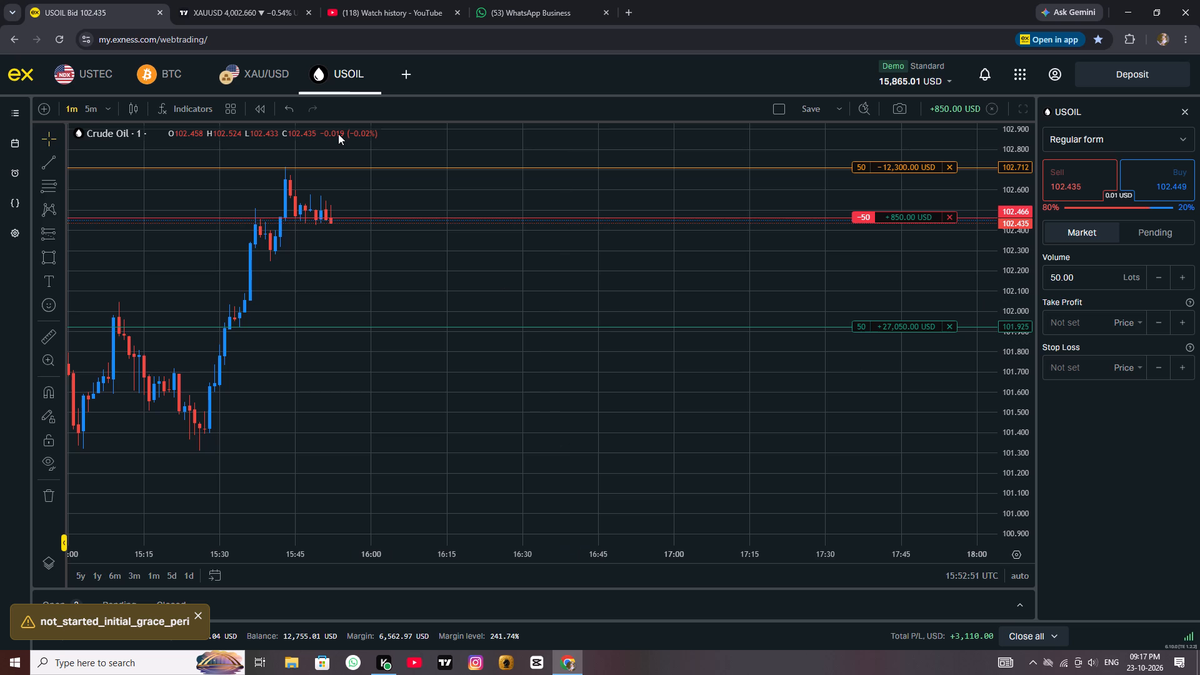
# Alternate between the XAU/USD and USOIL charts to examine price against both open positions' entry, stop loss and take profit levels.
pyautogui.click(274, 75)
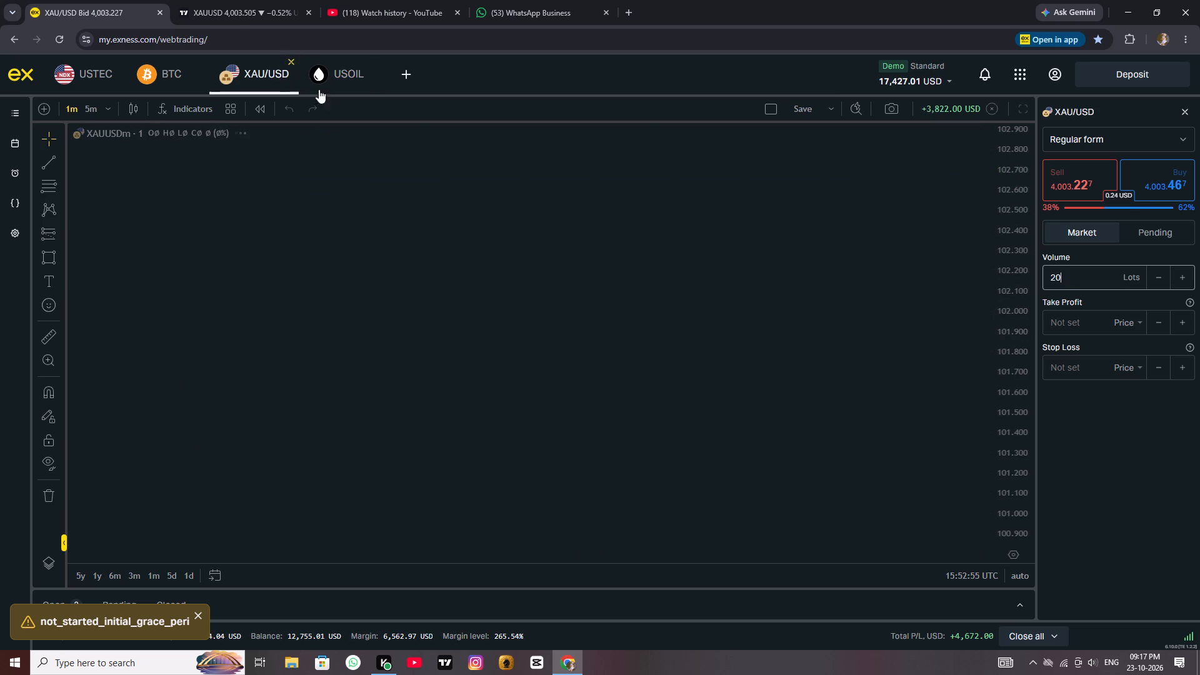
pyautogui.moveTo(893, 202); pyautogui.dragTo(657, 214)
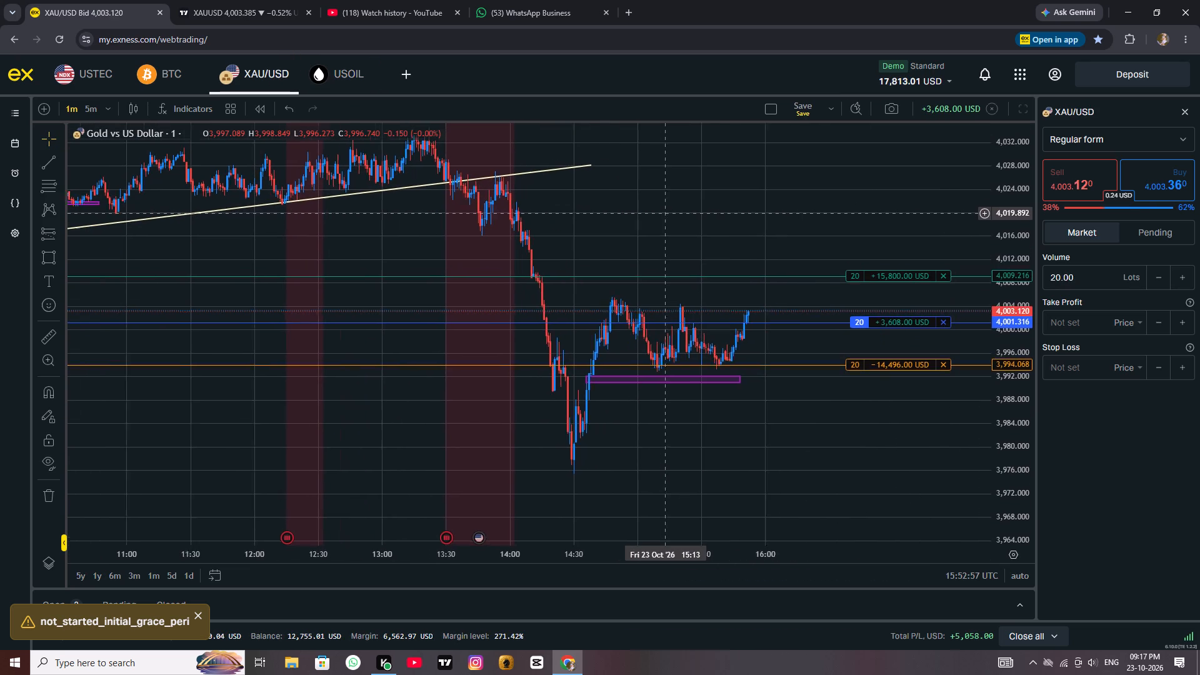
pyautogui.moveTo(657, 214); pyautogui.dragTo(655, 214)
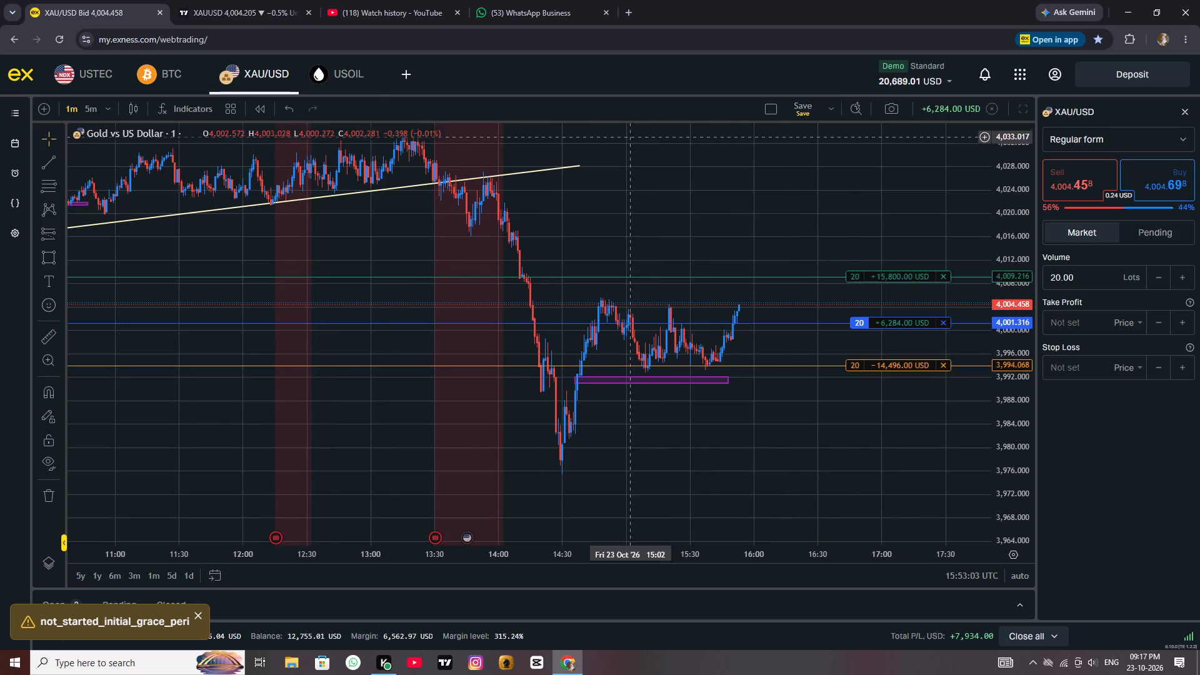
pyautogui.click(334, 69)
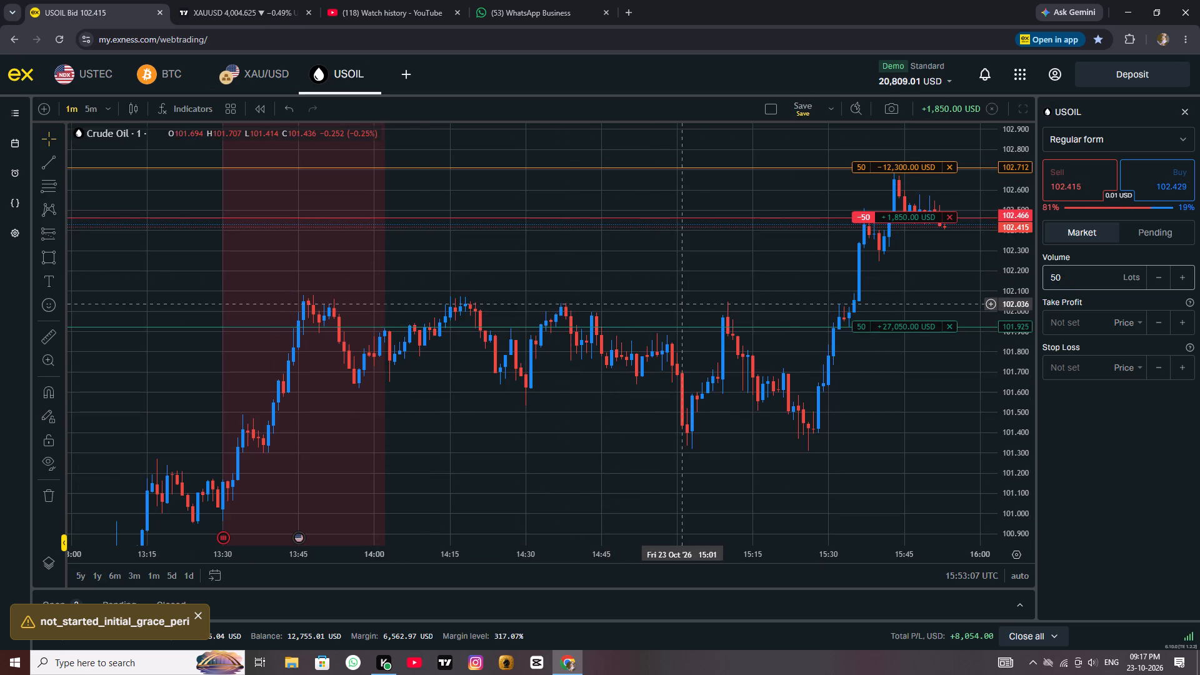
pyautogui.moveTo(697, 284); pyautogui.dragTo(342, 261)
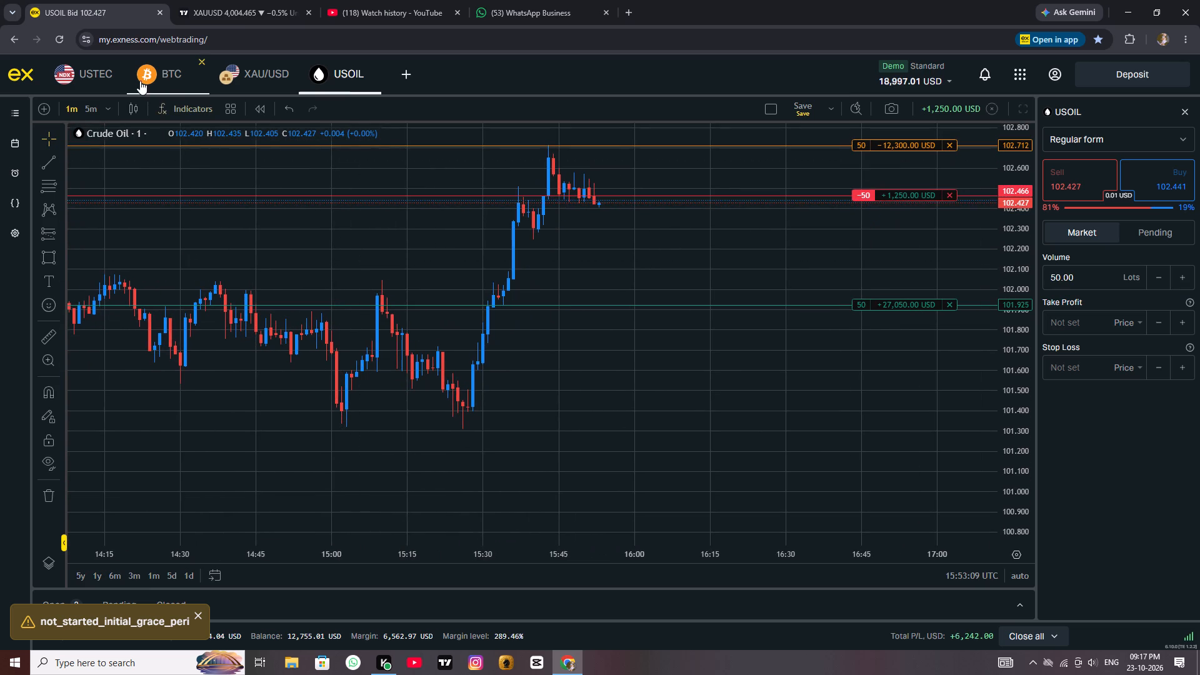
pyautogui.click(166, 81)
pyautogui.click(253, 86)
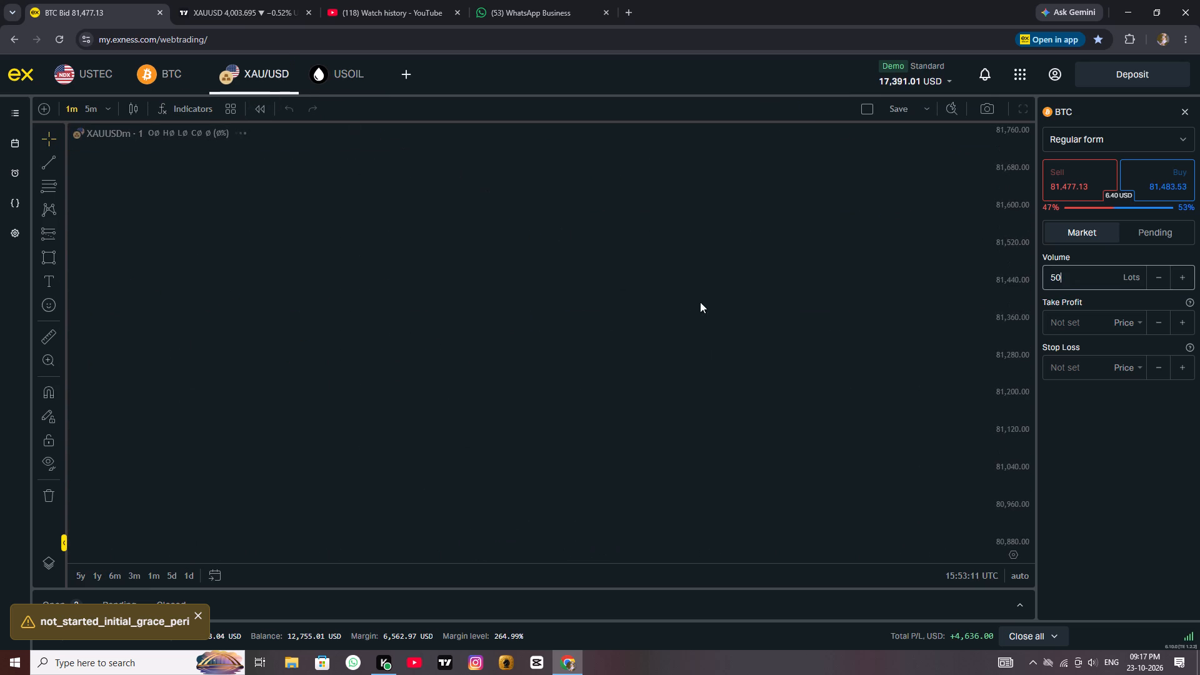
pyautogui.moveTo(852, 216); pyautogui.dragTo(383, 221)
pyautogui.scroll(1, 590, 239)
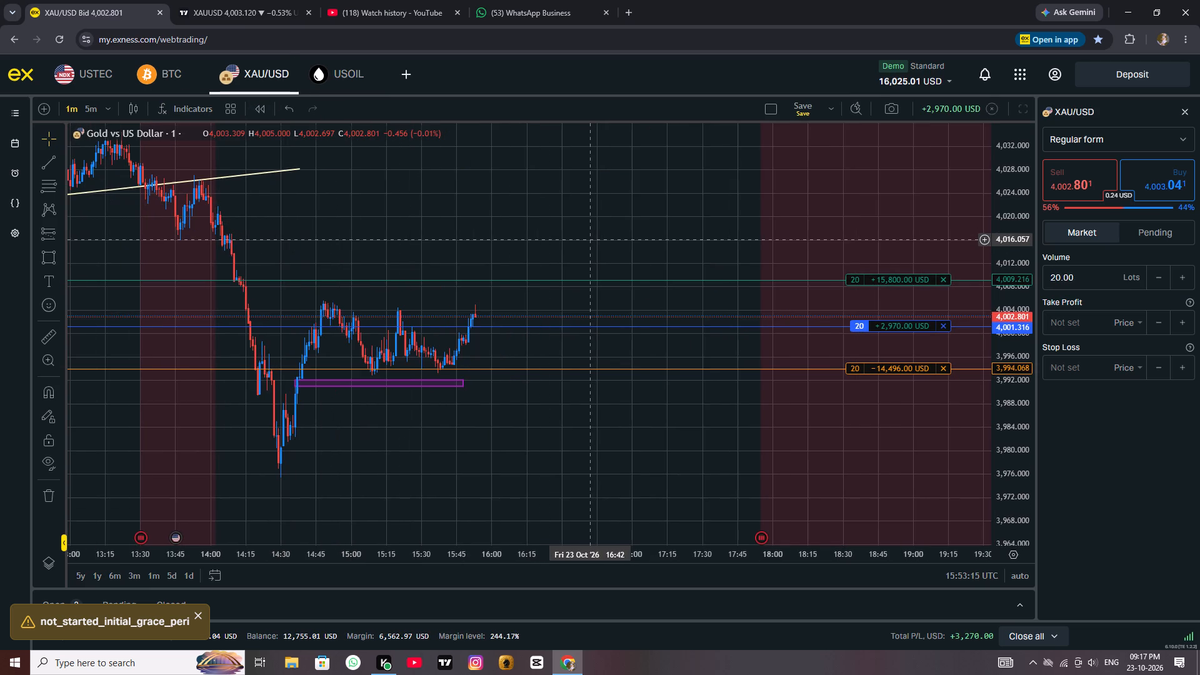
pyautogui.scroll(1, 590, 239)
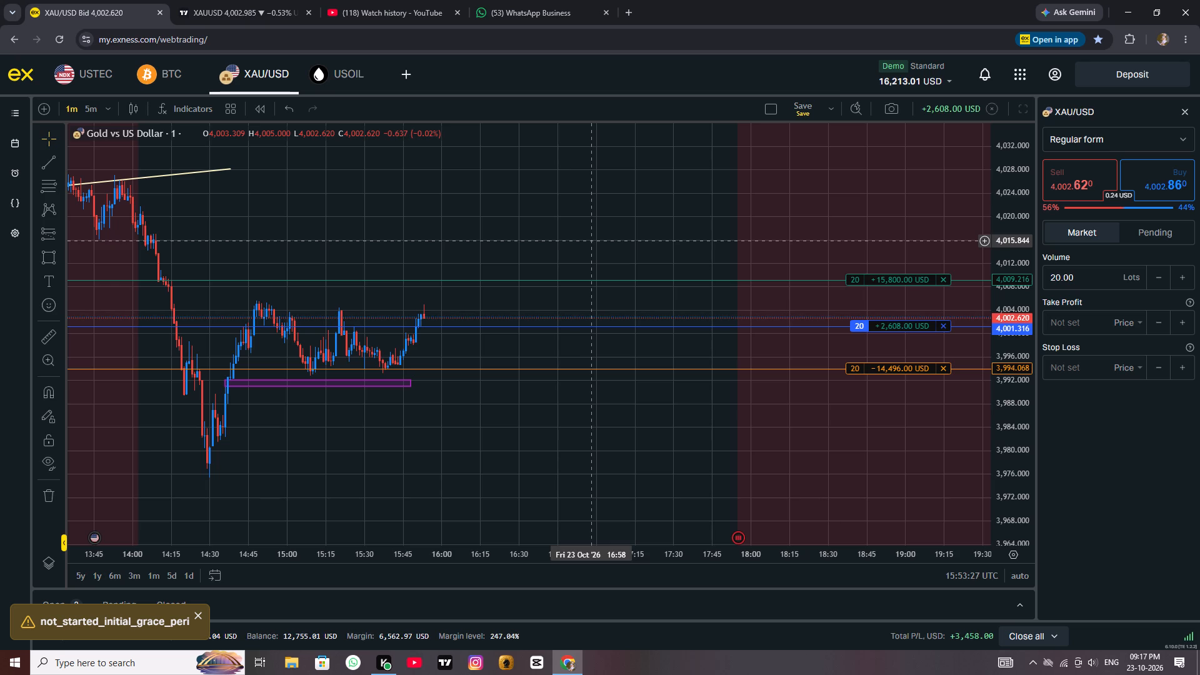
# Examine the USOIL price action around the sell position on the 1-minute chart and switch to the 5-minute timeframe.
pyautogui.click(362, 82)
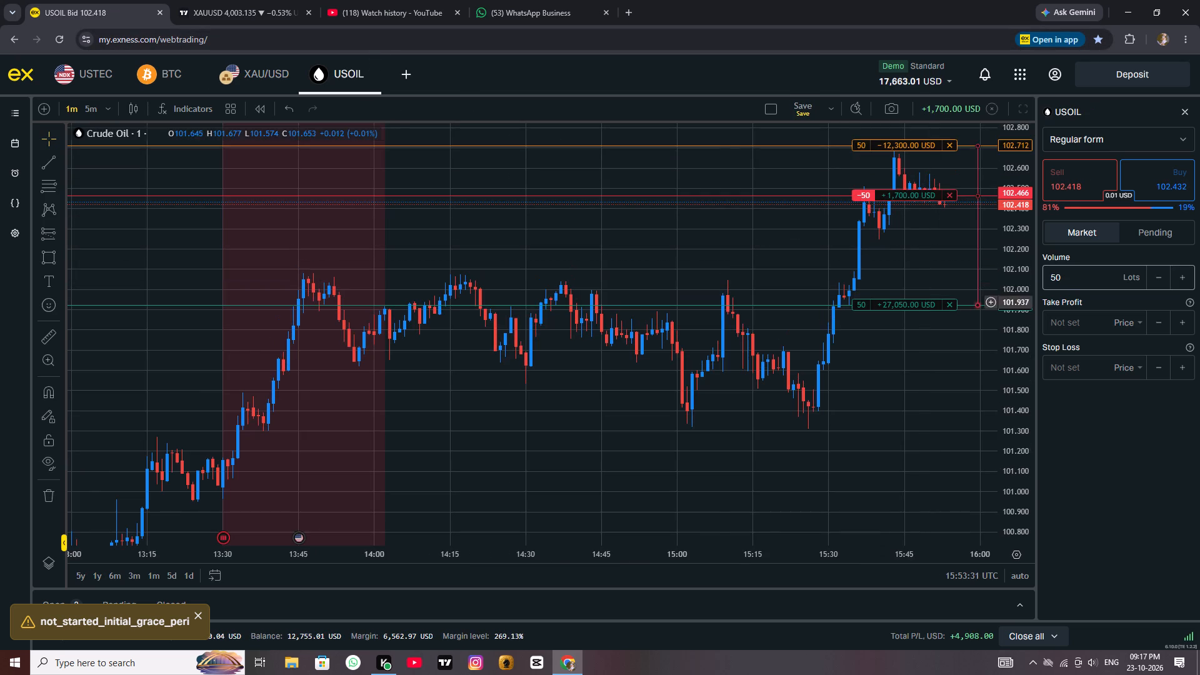
pyautogui.moveTo(692, 263); pyautogui.dragTo(337, 269)
pyautogui.scroll(-3, 657, 282)
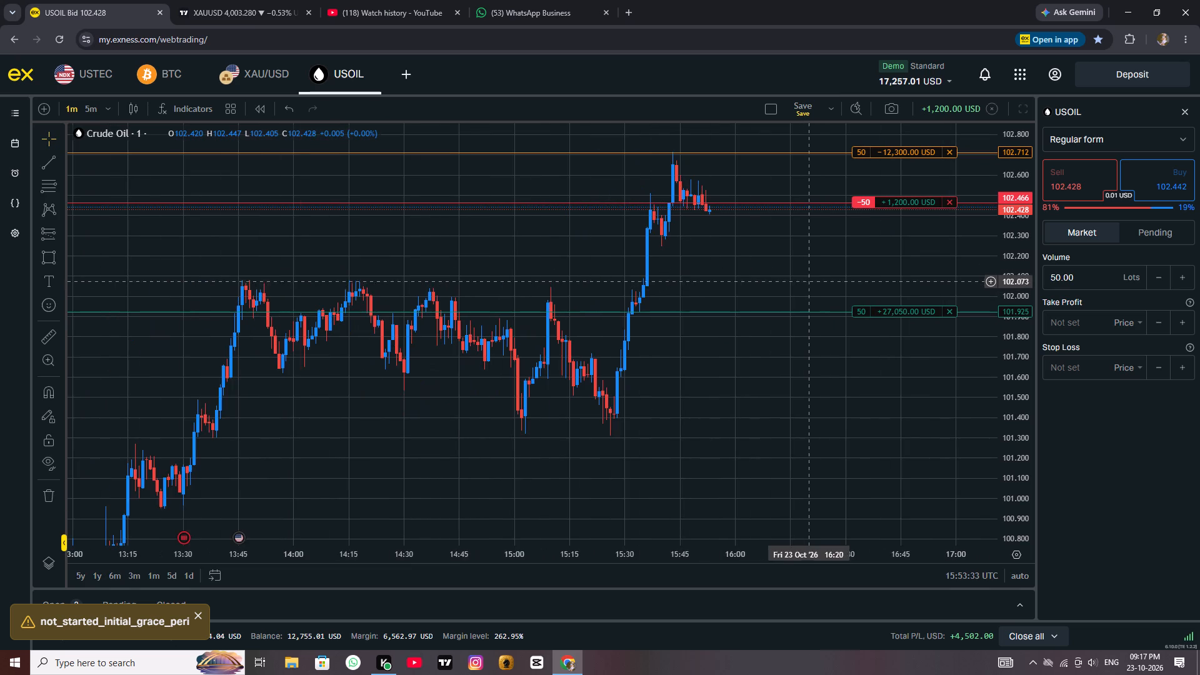
pyautogui.moveTo(820, 277); pyautogui.dragTo(559, 291)
pyautogui.scroll(-2, 559, 291)
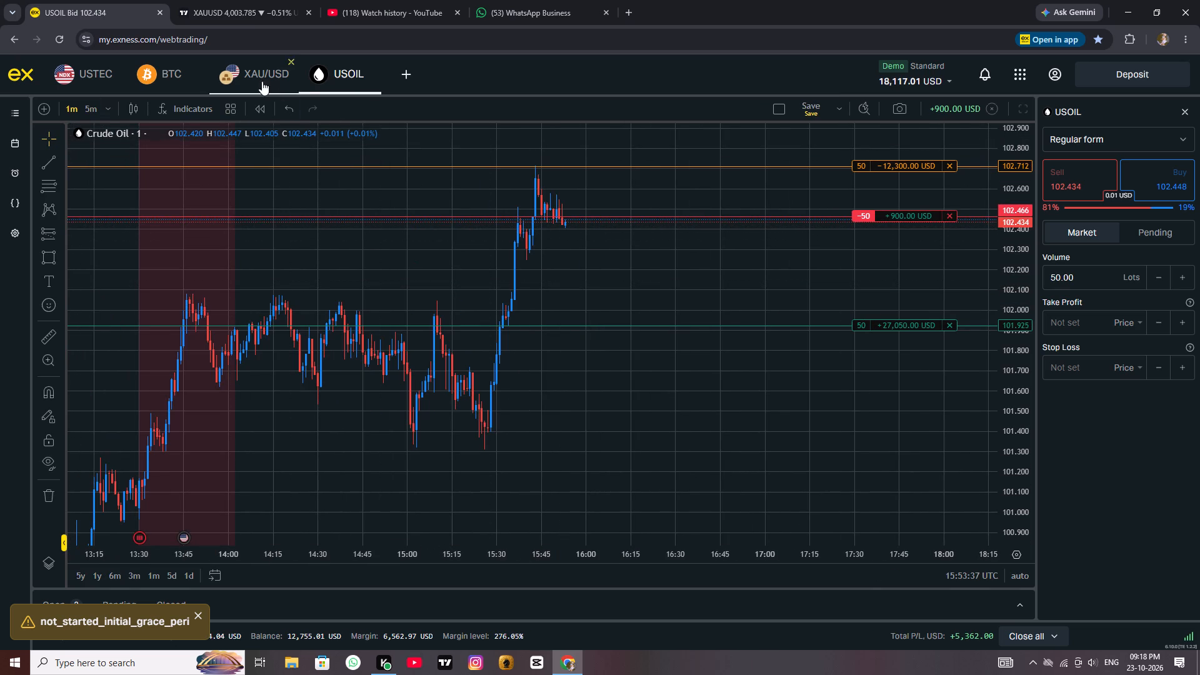
pyautogui.click(90, 109)
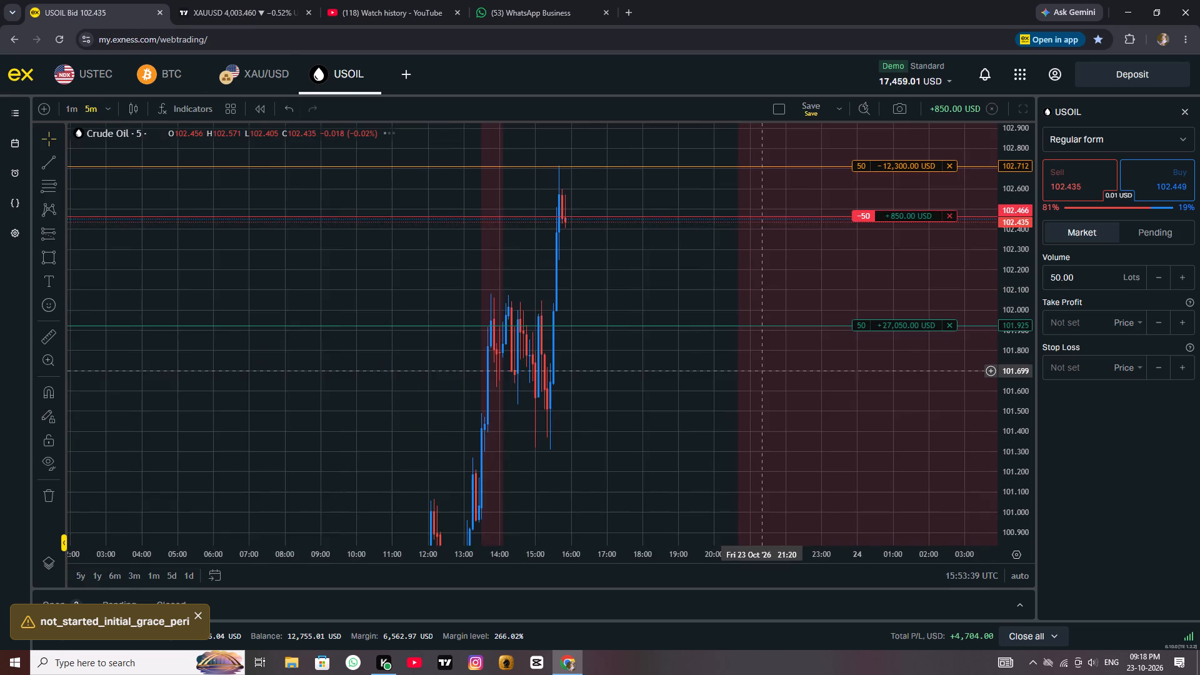
# Examine the USOIL 5-minute candles around the sell position's entry, stop loss and take profit levels.
pyautogui.scroll(7, 763, 371)
pyautogui.scroll(3, 376, 416)
pyautogui.moveTo(222, 391); pyautogui.dragTo(849, 384)
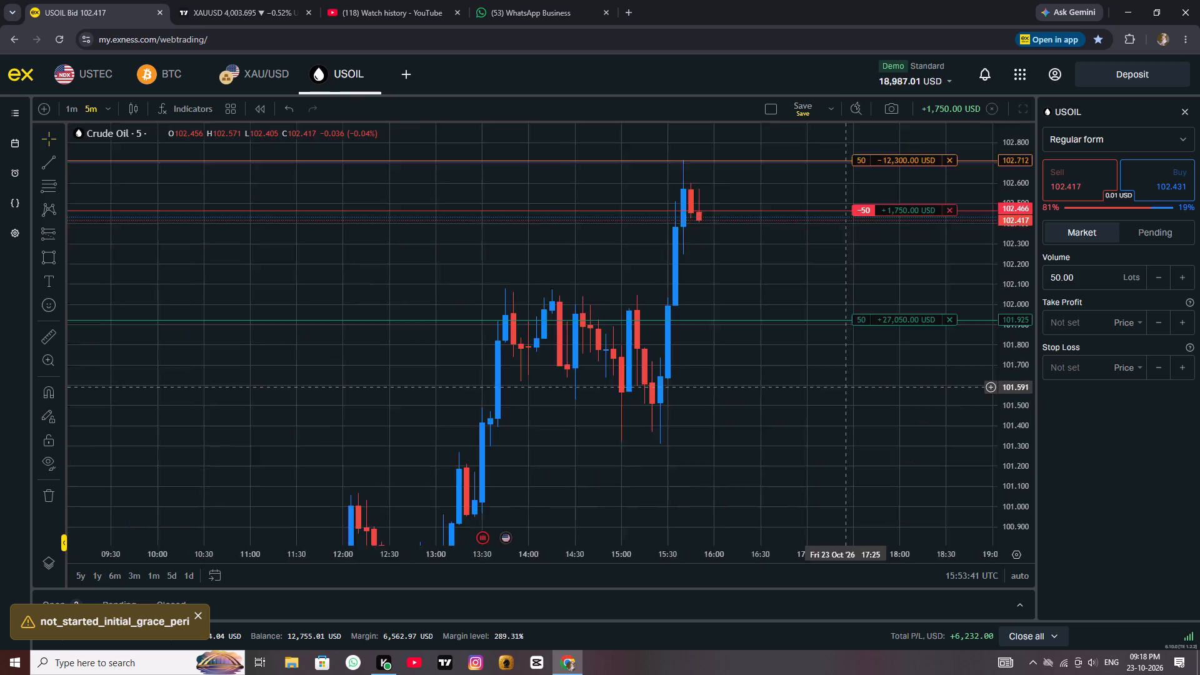
pyautogui.moveTo(849, 384); pyautogui.dragTo(632, 370)
pyautogui.scroll(3, 632, 370)
pyautogui.moveTo(507, 398); pyautogui.dragTo(539, 404)
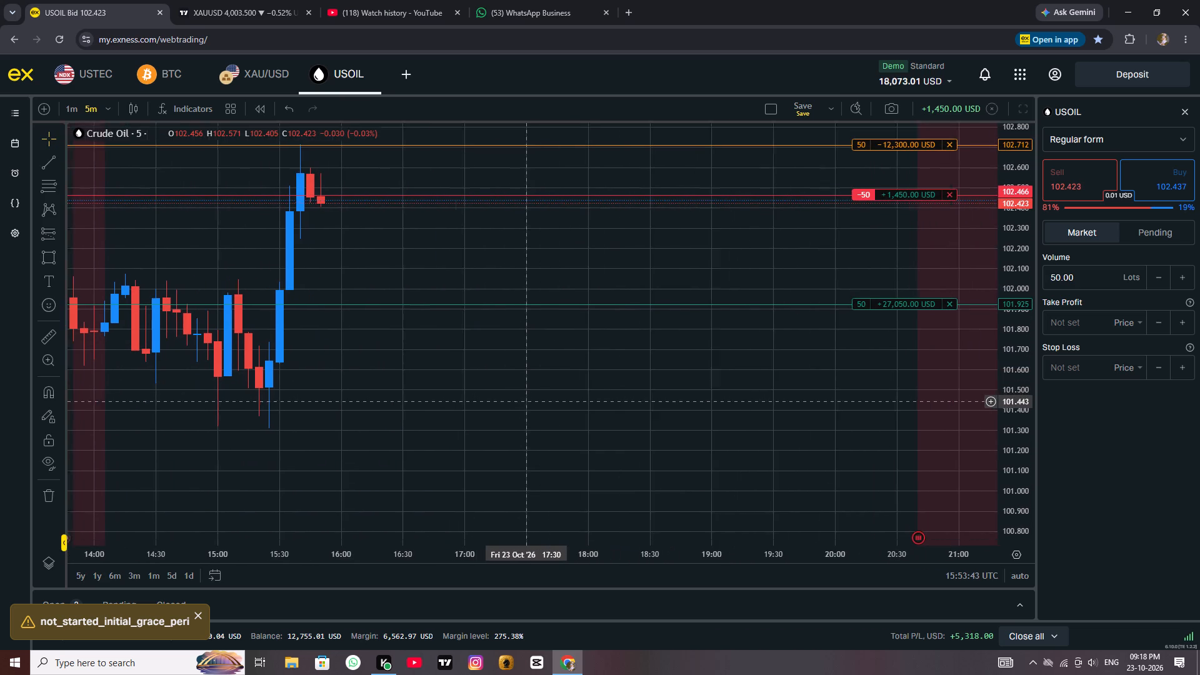
pyautogui.moveTo(539, 404); pyautogui.dragTo(567, 407)
pyautogui.scroll(2, 606, 398)
pyautogui.scroll(-1, 606, 398)
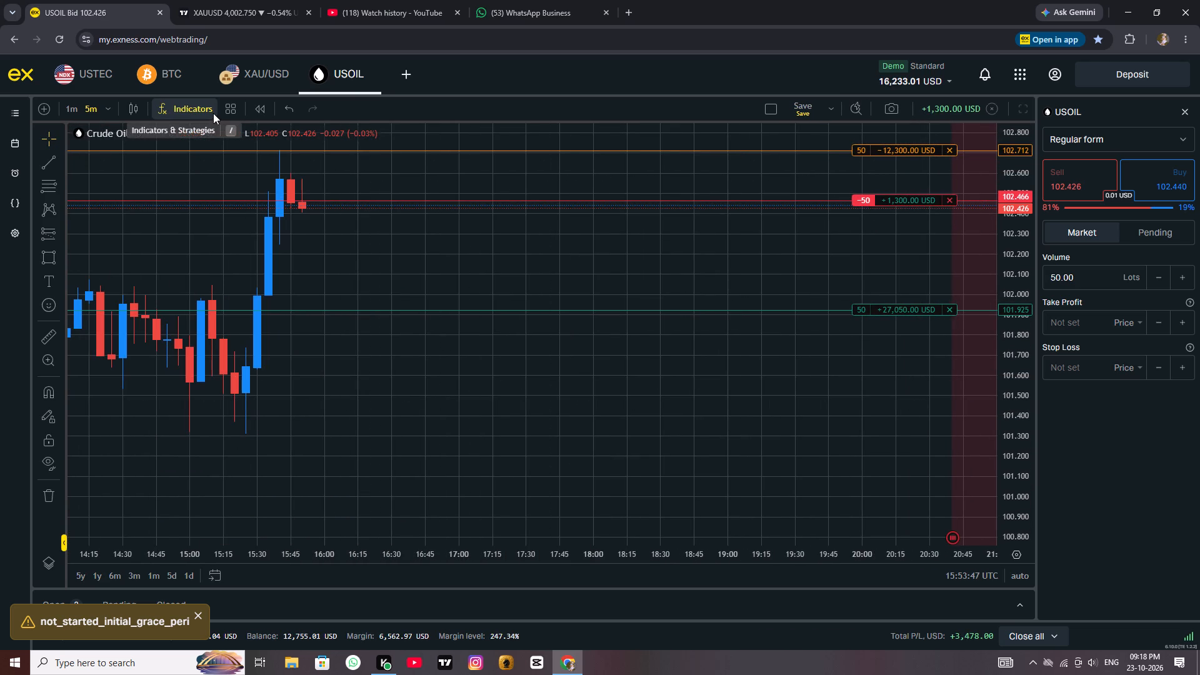
# Check the XAU/USD chart around the buy position, then examine the USOIL 5-minute chart around the sell position.
pyautogui.click(236, 80)
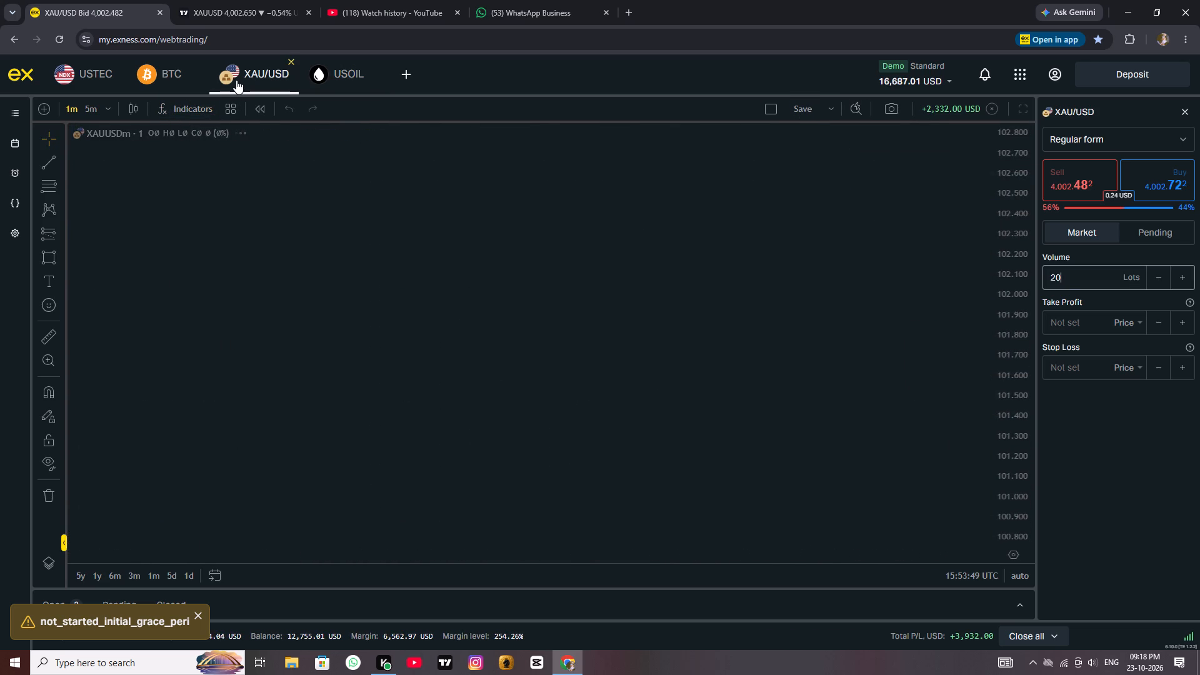
pyautogui.moveTo(934, 243); pyautogui.dragTo(920, 243)
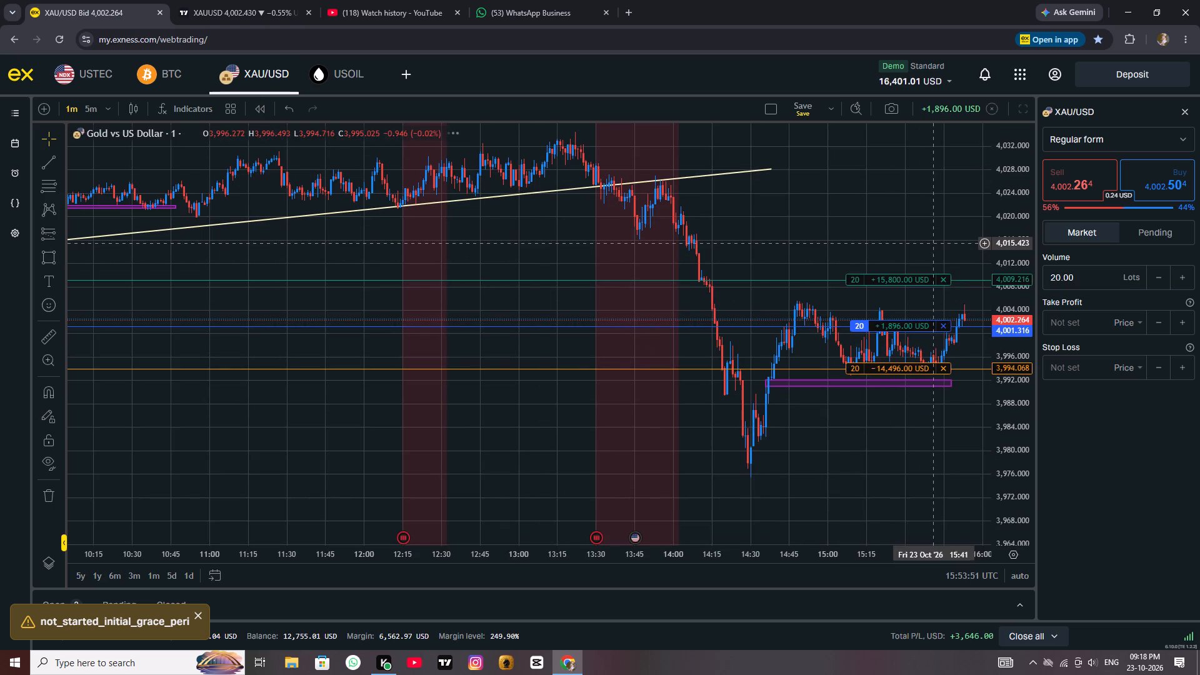
pyautogui.moveTo(920, 243); pyautogui.dragTo(548, 251)
pyautogui.scroll(3, 548, 251)
pyautogui.scroll(-1, 548, 251)
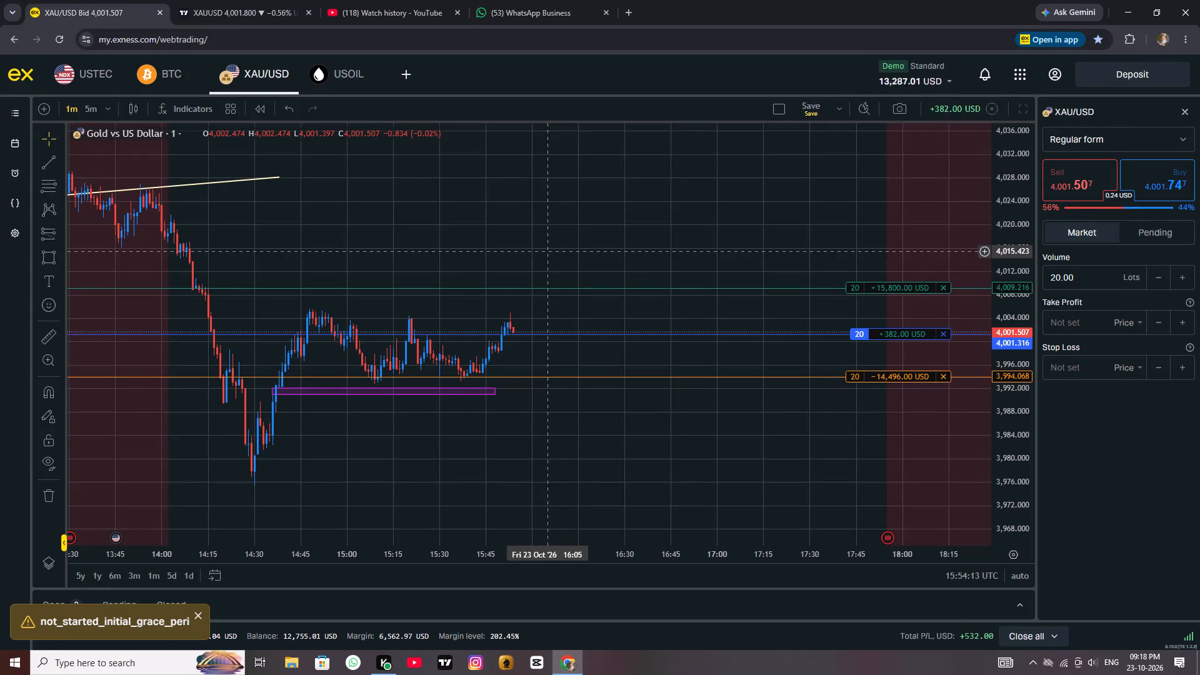
pyautogui.click(325, 76)
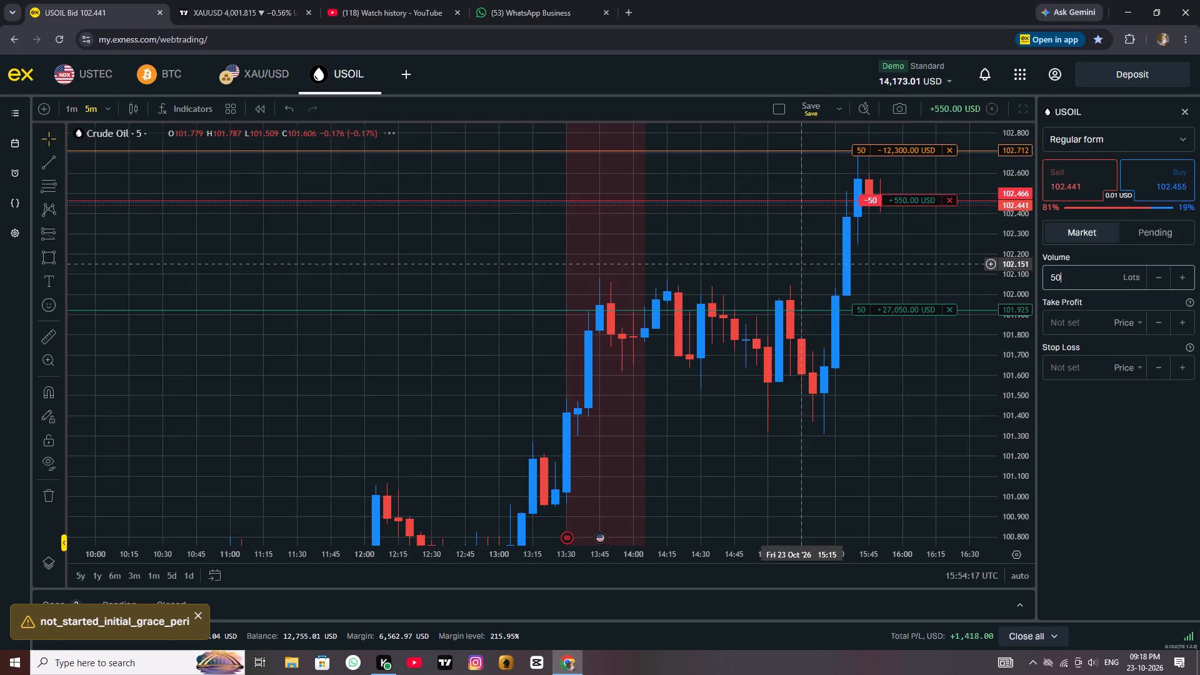
pyautogui.moveTo(927, 367); pyautogui.dragTo(395, 362)
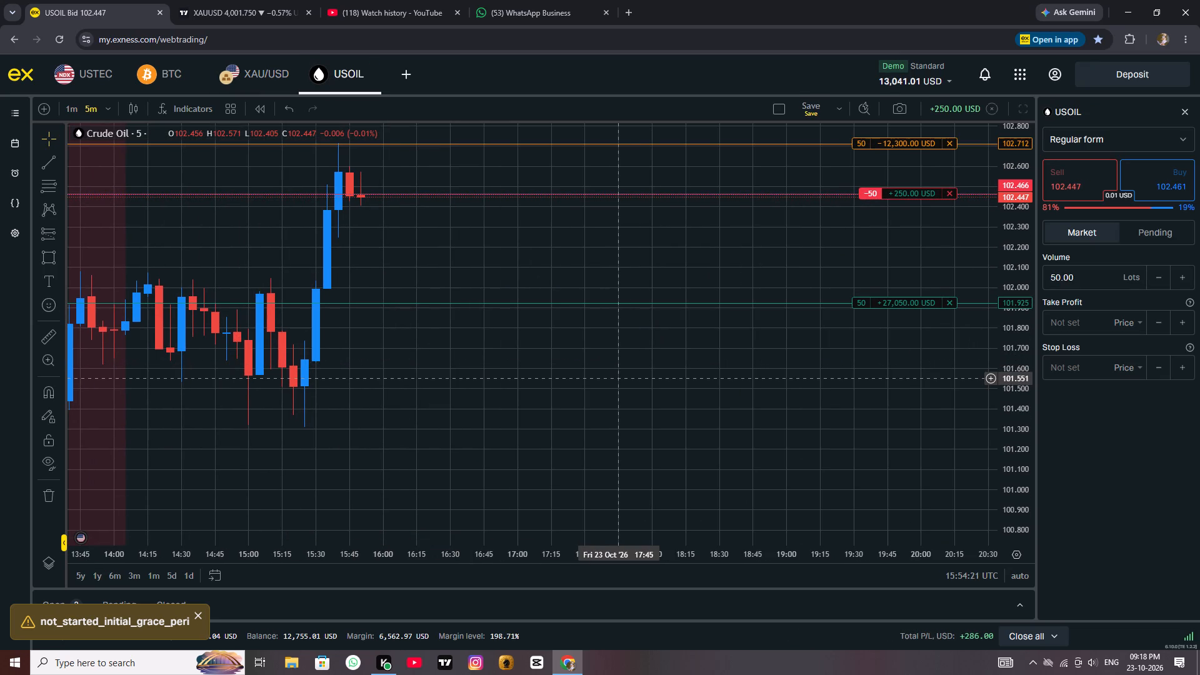
pyautogui.scroll(-1, 678, 360)
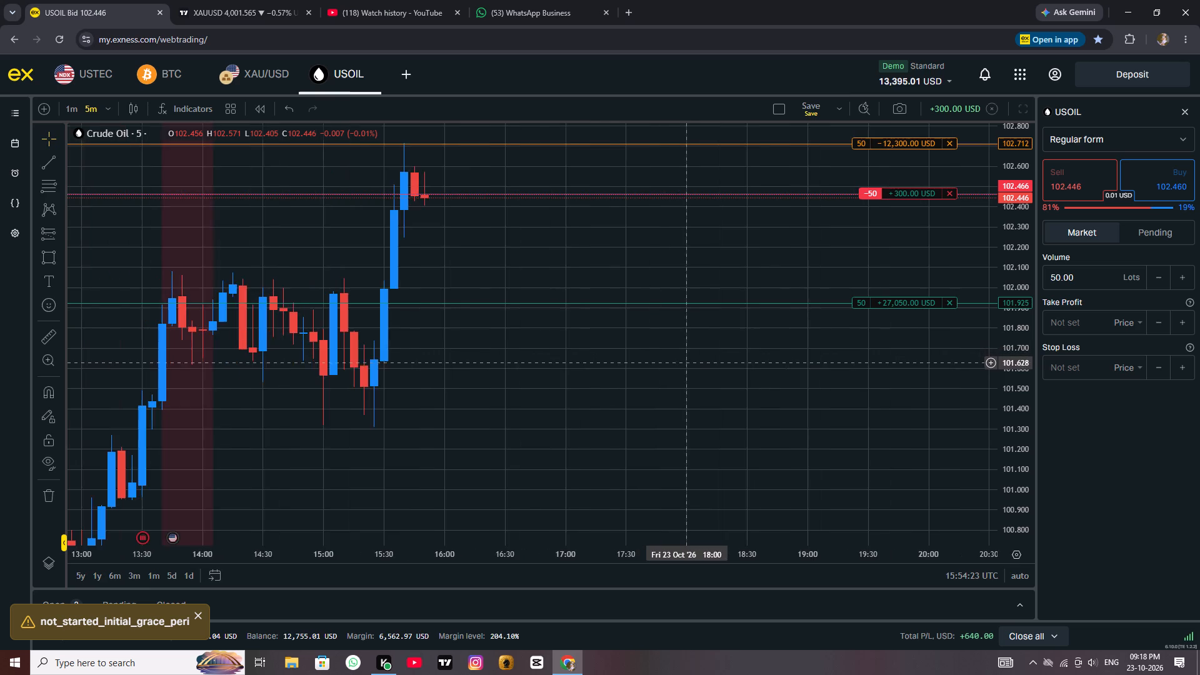
pyautogui.scroll(-2, 687, 363)
pyautogui.scroll(-3, 1019, 320)
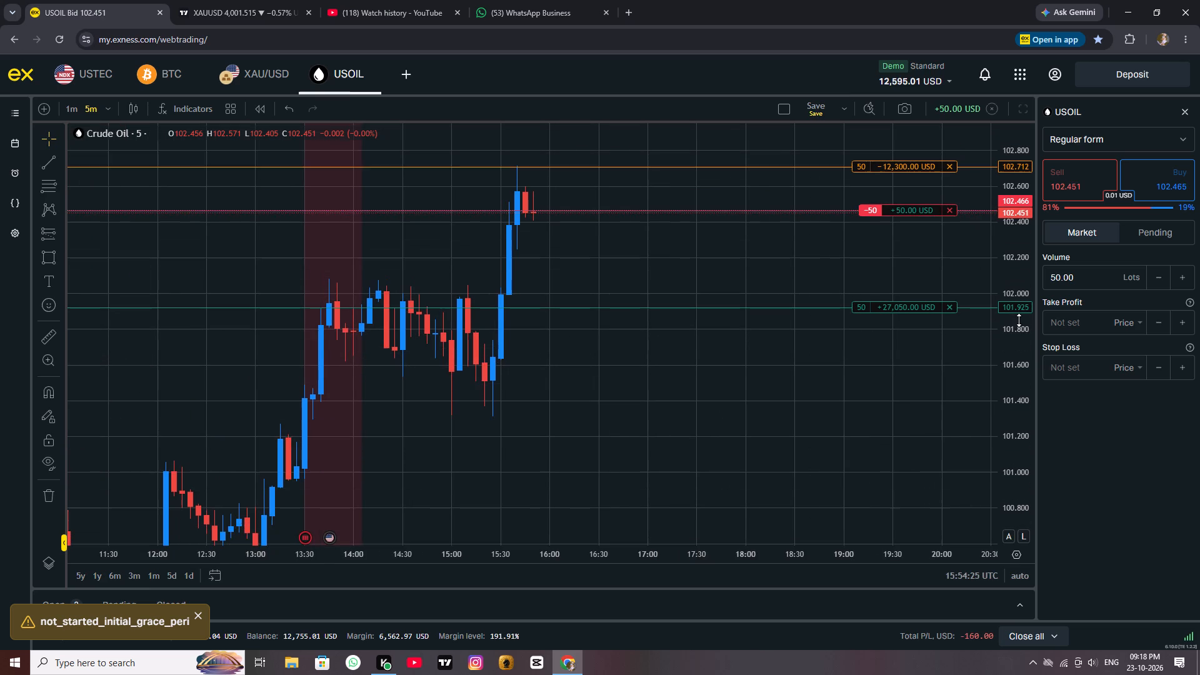
pyautogui.scroll(-12, 1019, 320)
pyautogui.scroll(-1, 751, 362)
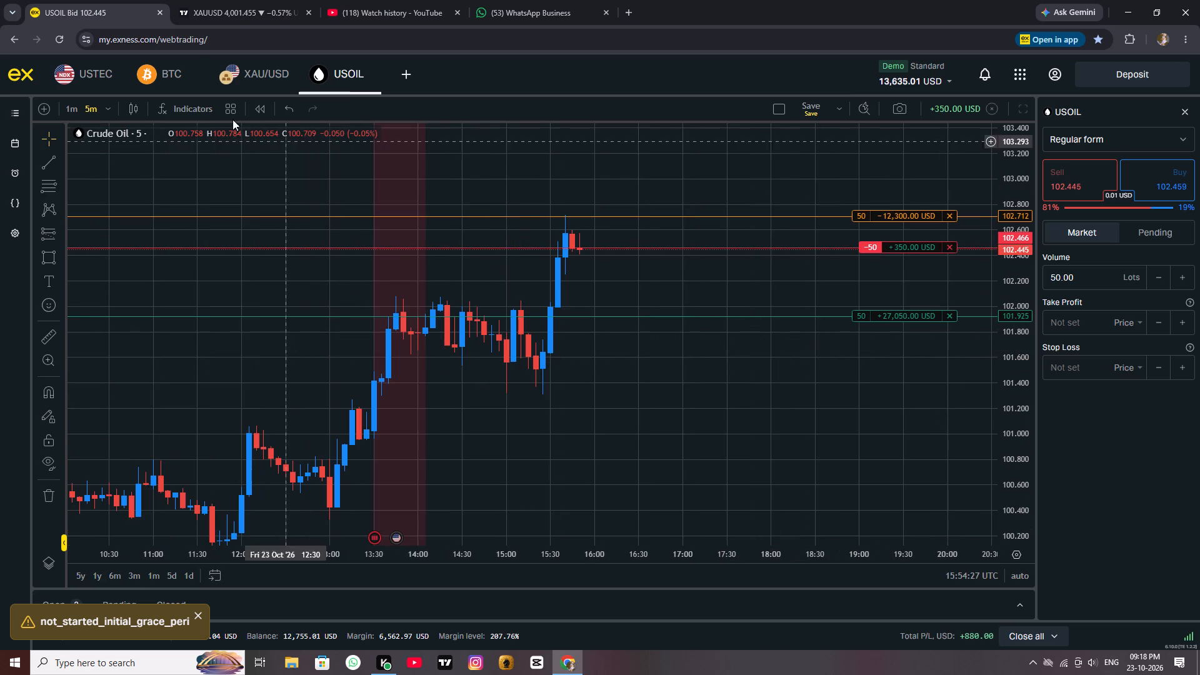
# Switch the USOIL chart to the 1-minute timeframe and bring the latest candles into view.
pyautogui.click(61, 116)
pyautogui.click(70, 107)
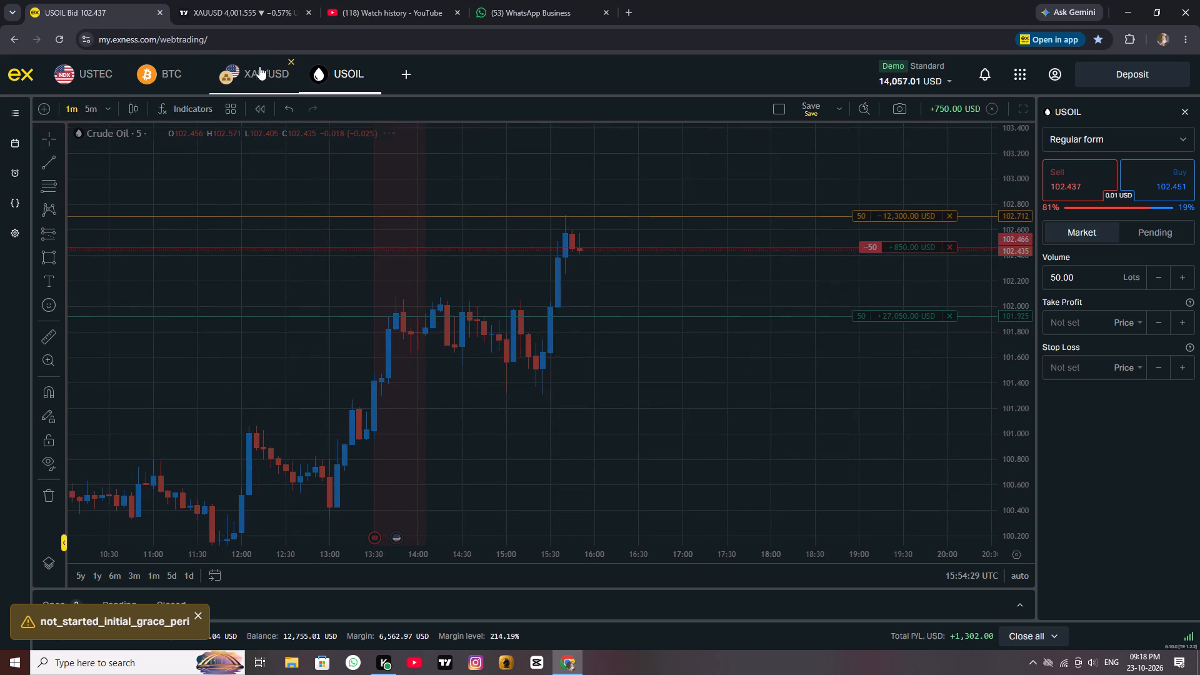
pyautogui.scroll(-8, 678, 304)
pyautogui.moveTo(876, 417); pyautogui.dragTo(657, 424)
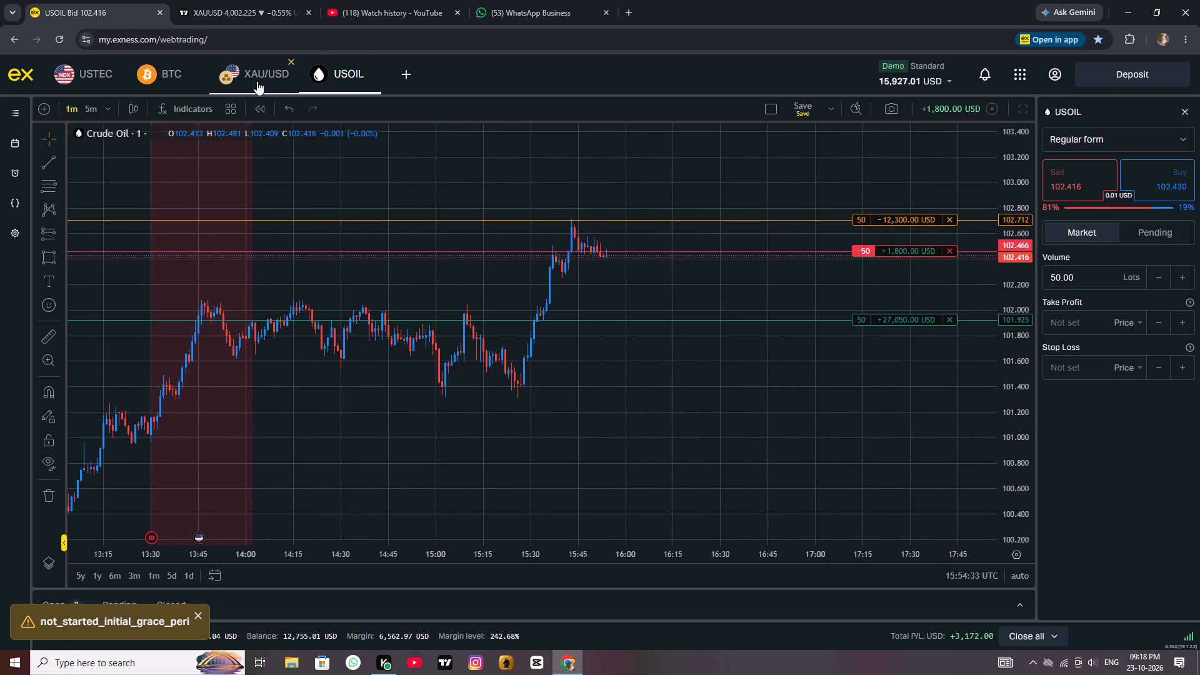
# Return to the XAU/USD chart, review price against the position levels and close the 20-lot buy position.
pyautogui.click(257, 81)
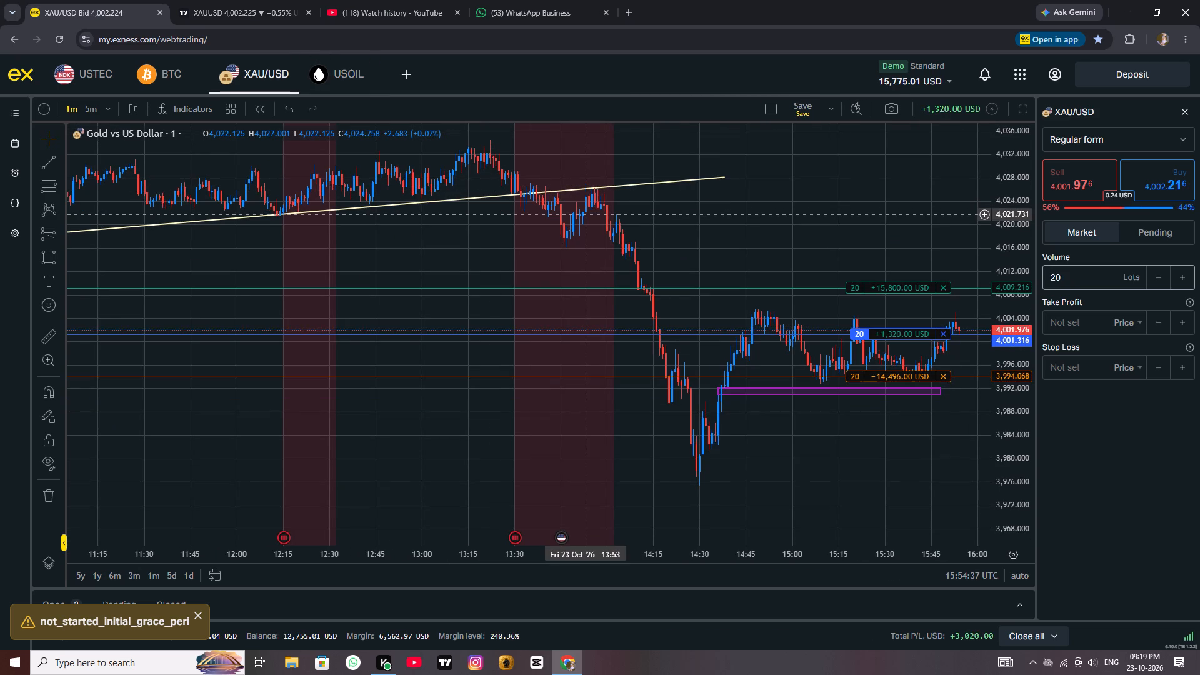
pyautogui.moveTo(817, 197); pyautogui.dragTo(495, 207)
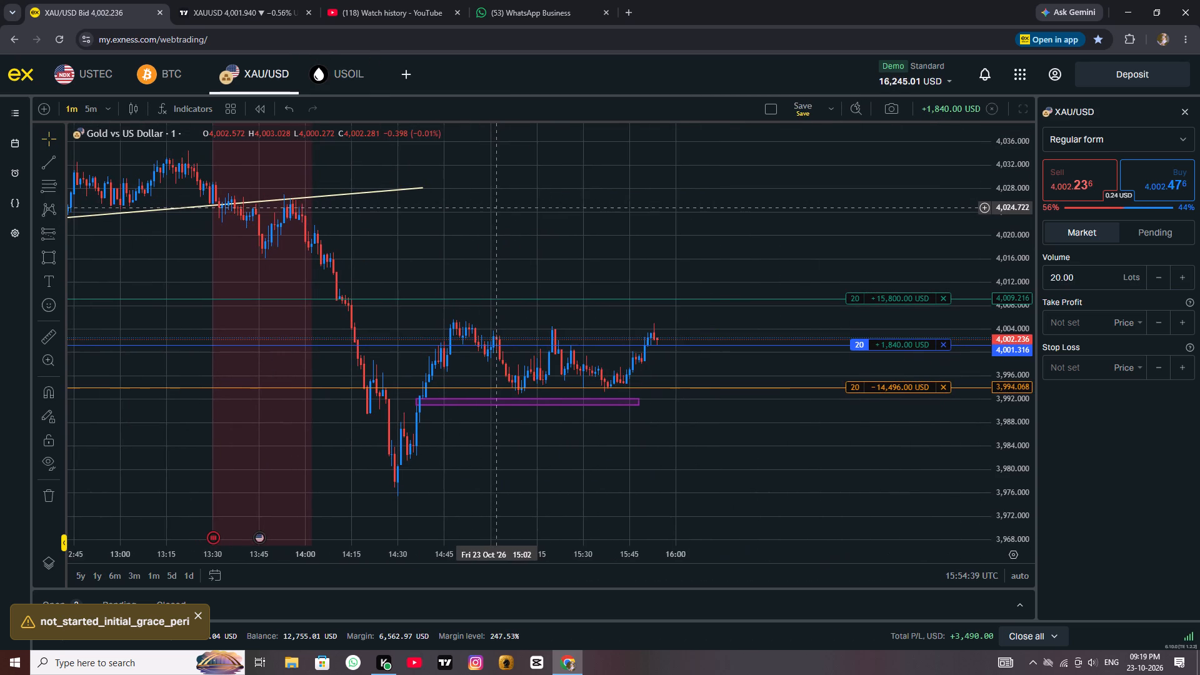
pyautogui.moveTo(495, 207); pyautogui.dragTo(494, 207)
pyautogui.scroll(2, 740, 224)
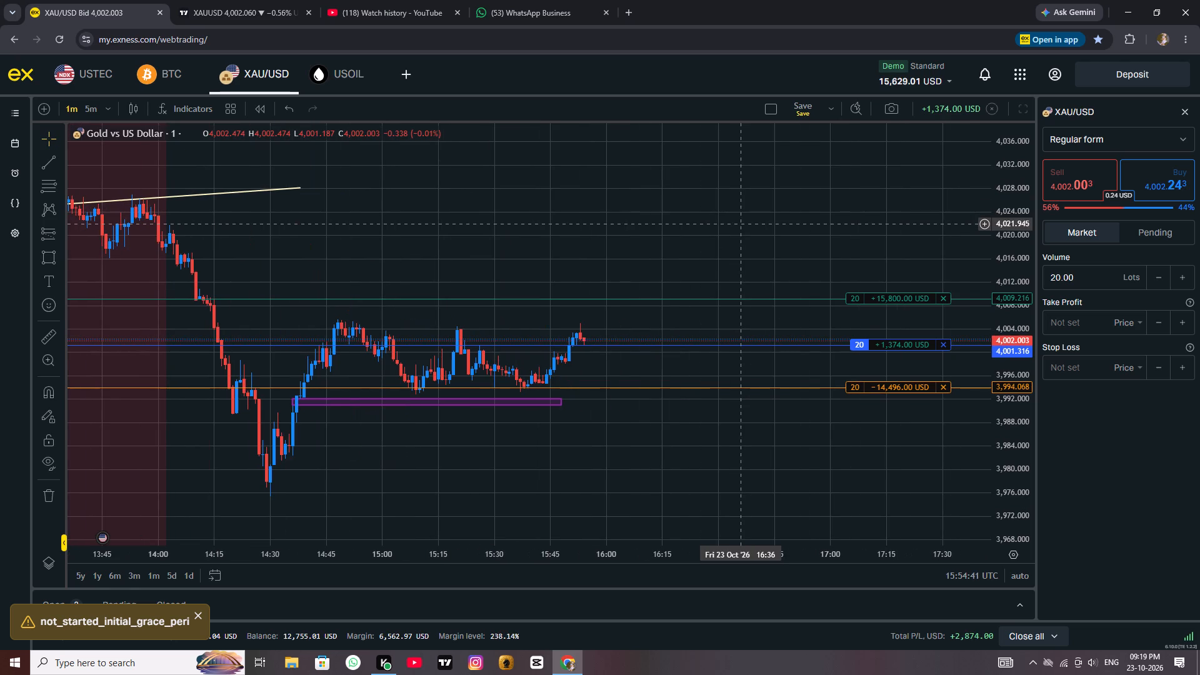
pyautogui.scroll(-4, 740, 224)
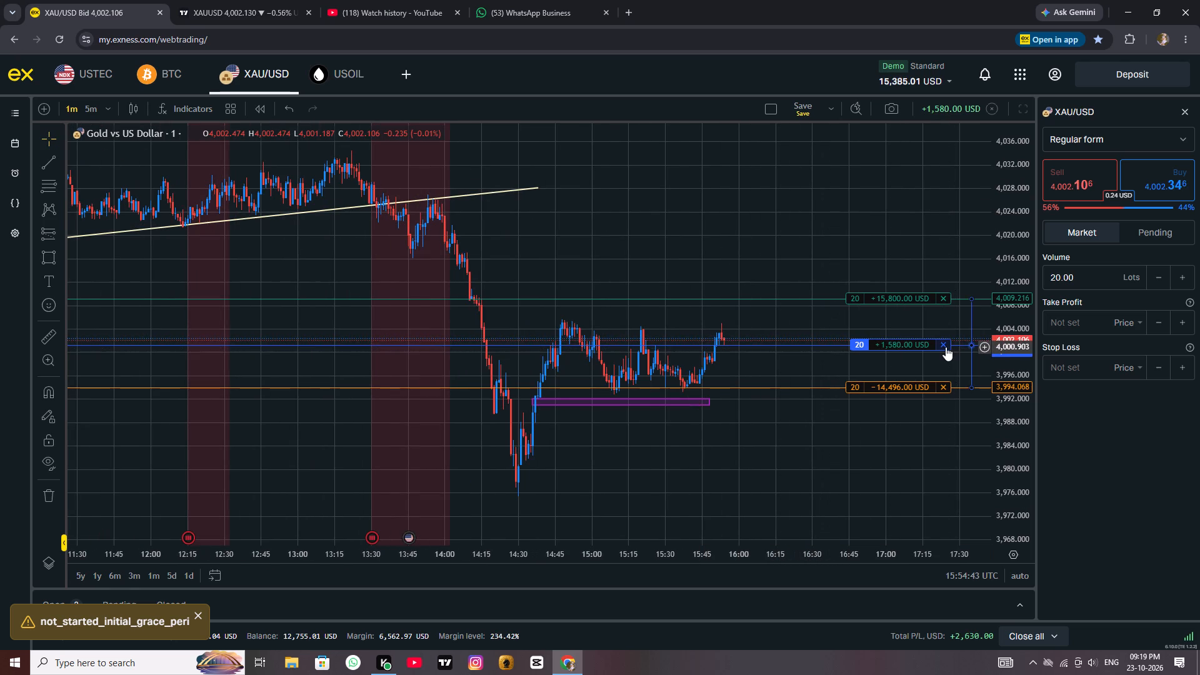
pyautogui.click(946, 346)
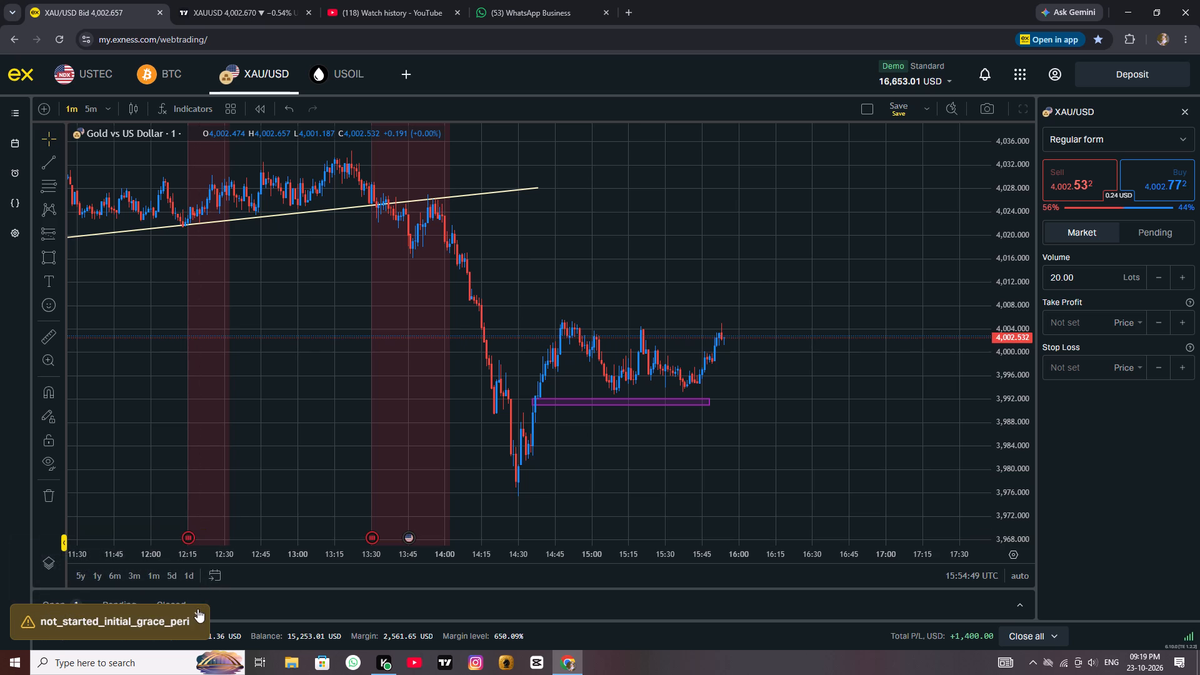
# Dismiss the grace-period warning notification.
pyautogui.click(197, 609)
# Examine the latest XAU/USD candles, then return to USOIL and examine price around the sell position on the 1-minute chart.
pyautogui.moveTo(912, 237); pyautogui.dragTo(729, 236)
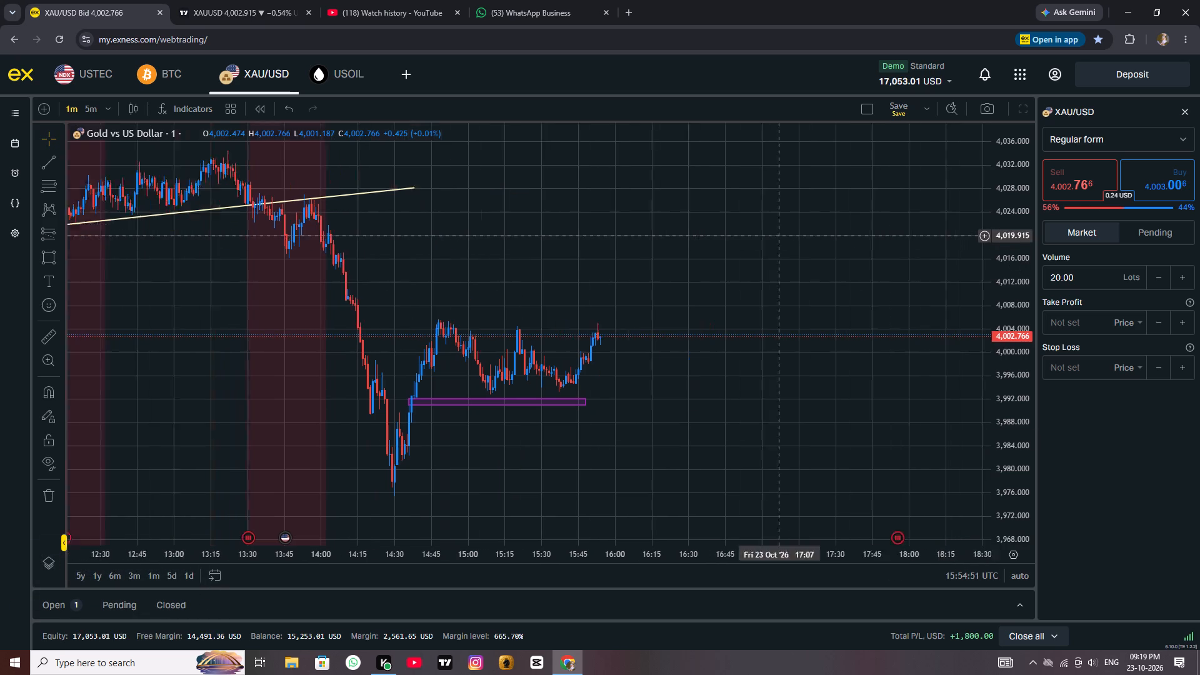
pyautogui.moveTo(729, 236); pyautogui.dragTo(502, 243)
pyautogui.scroll(-1, 507, 237)
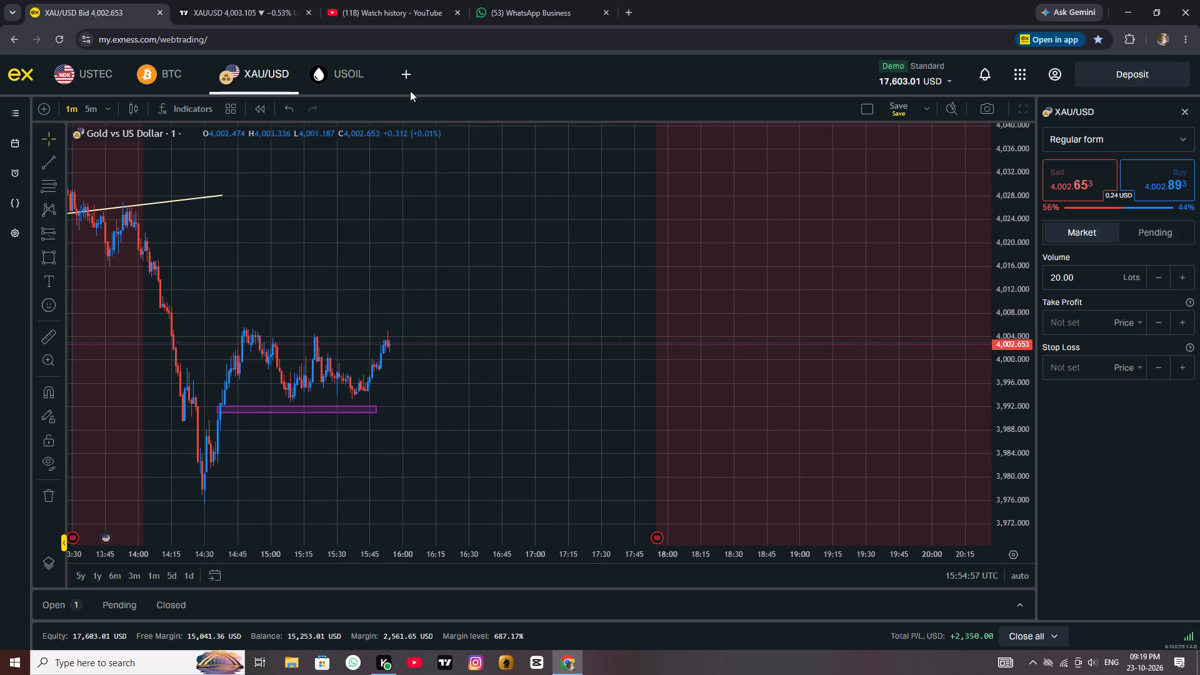
pyautogui.click(324, 82)
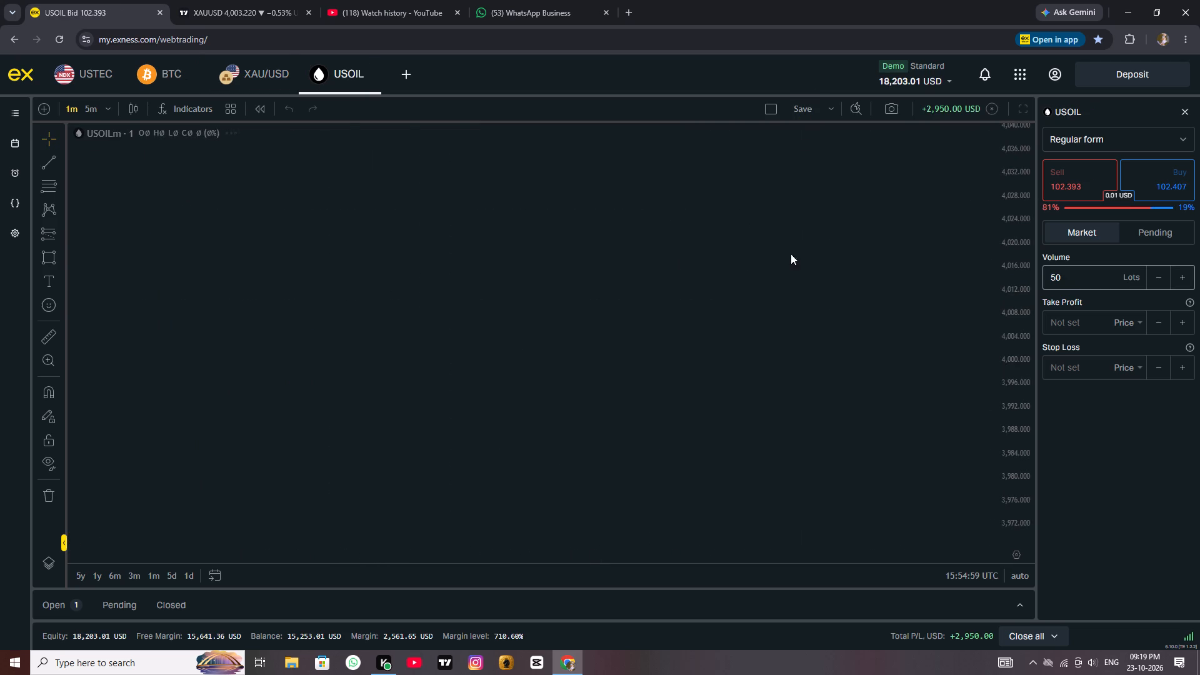
pyautogui.moveTo(772, 174); pyautogui.dragTo(669, 175)
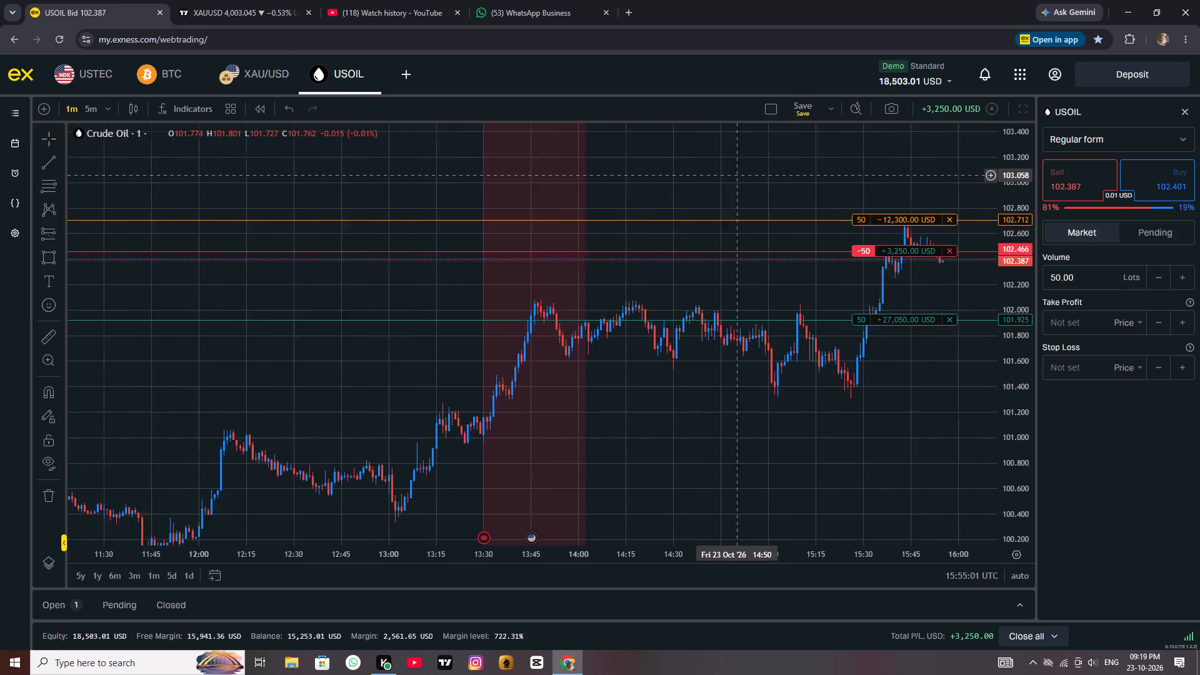
pyautogui.moveTo(669, 175); pyautogui.dragTo(265, 192)
pyautogui.scroll(-2, 565, 191)
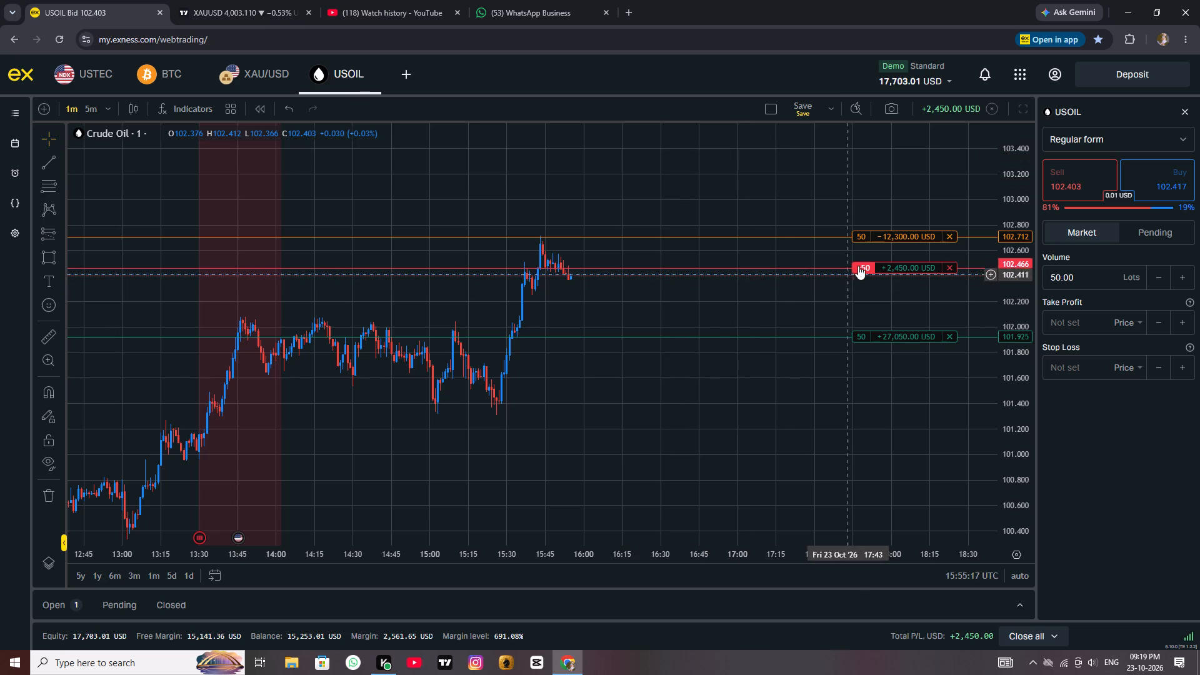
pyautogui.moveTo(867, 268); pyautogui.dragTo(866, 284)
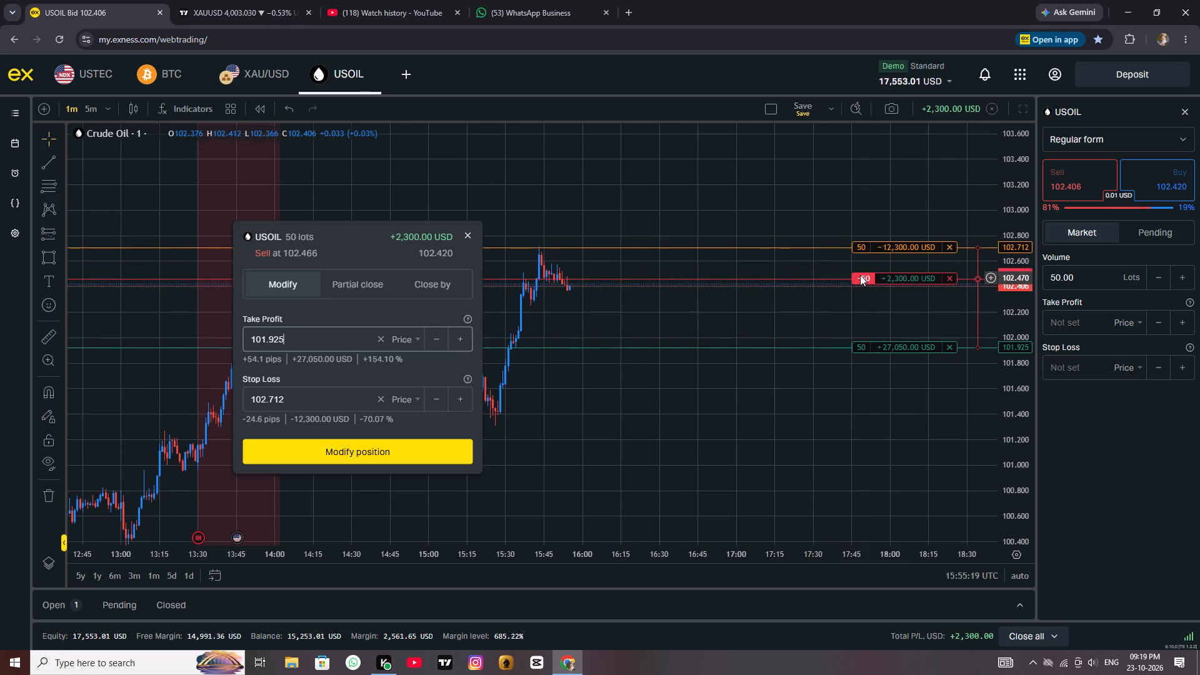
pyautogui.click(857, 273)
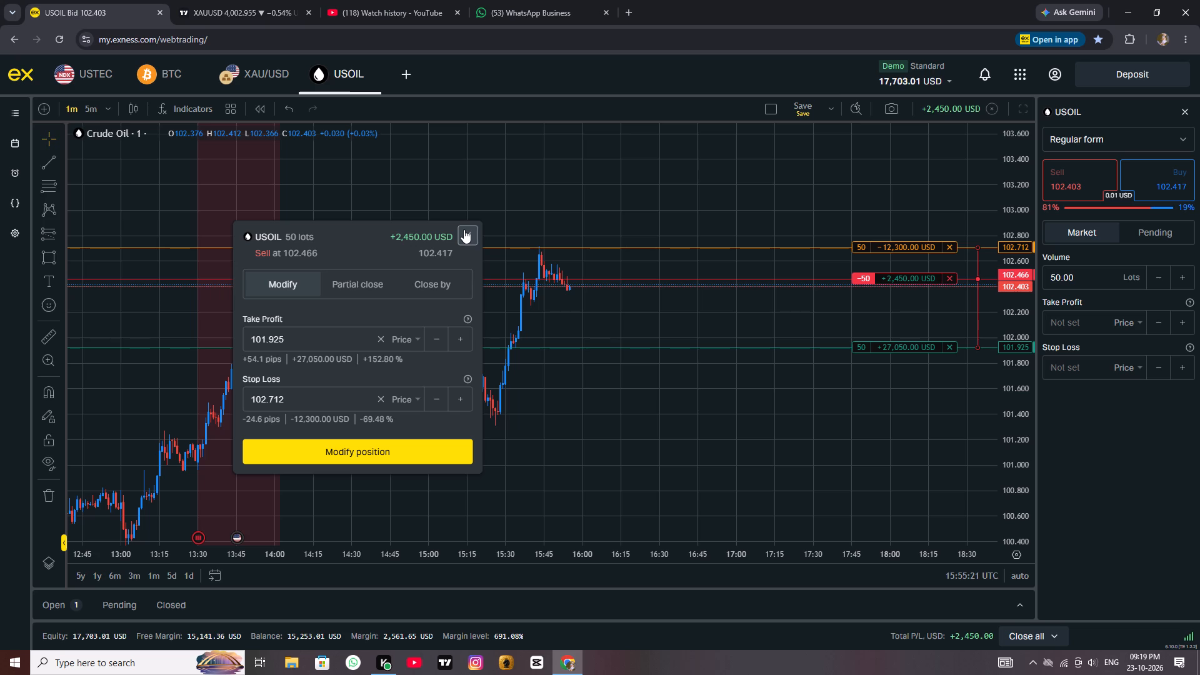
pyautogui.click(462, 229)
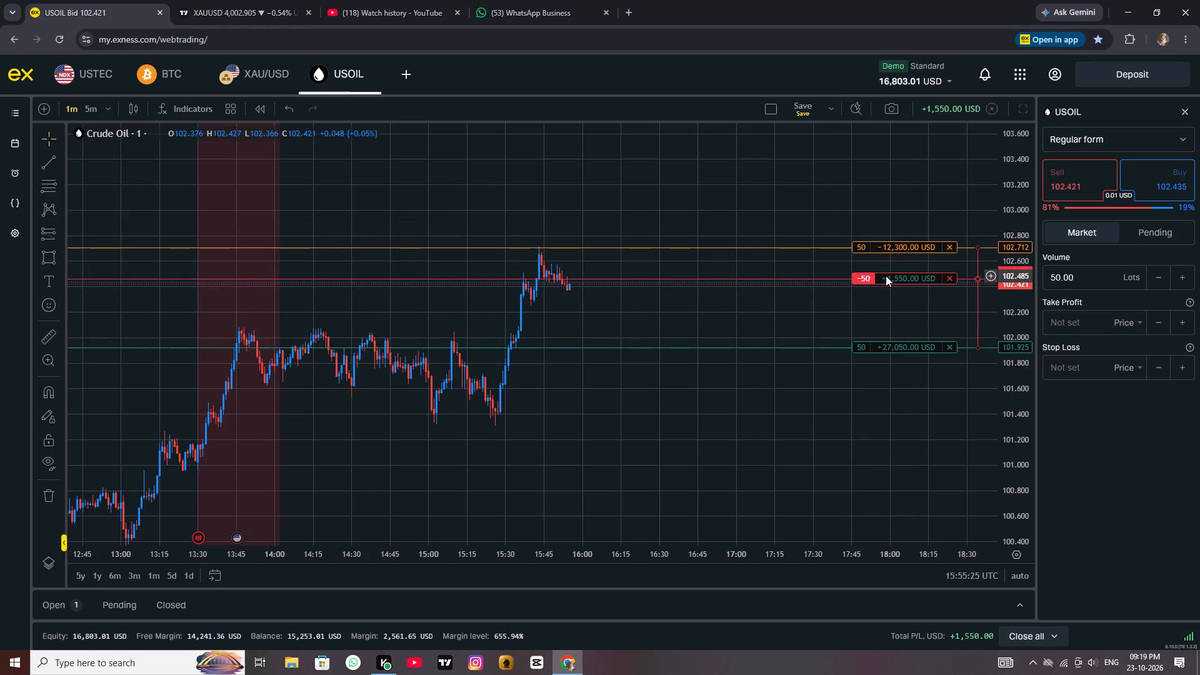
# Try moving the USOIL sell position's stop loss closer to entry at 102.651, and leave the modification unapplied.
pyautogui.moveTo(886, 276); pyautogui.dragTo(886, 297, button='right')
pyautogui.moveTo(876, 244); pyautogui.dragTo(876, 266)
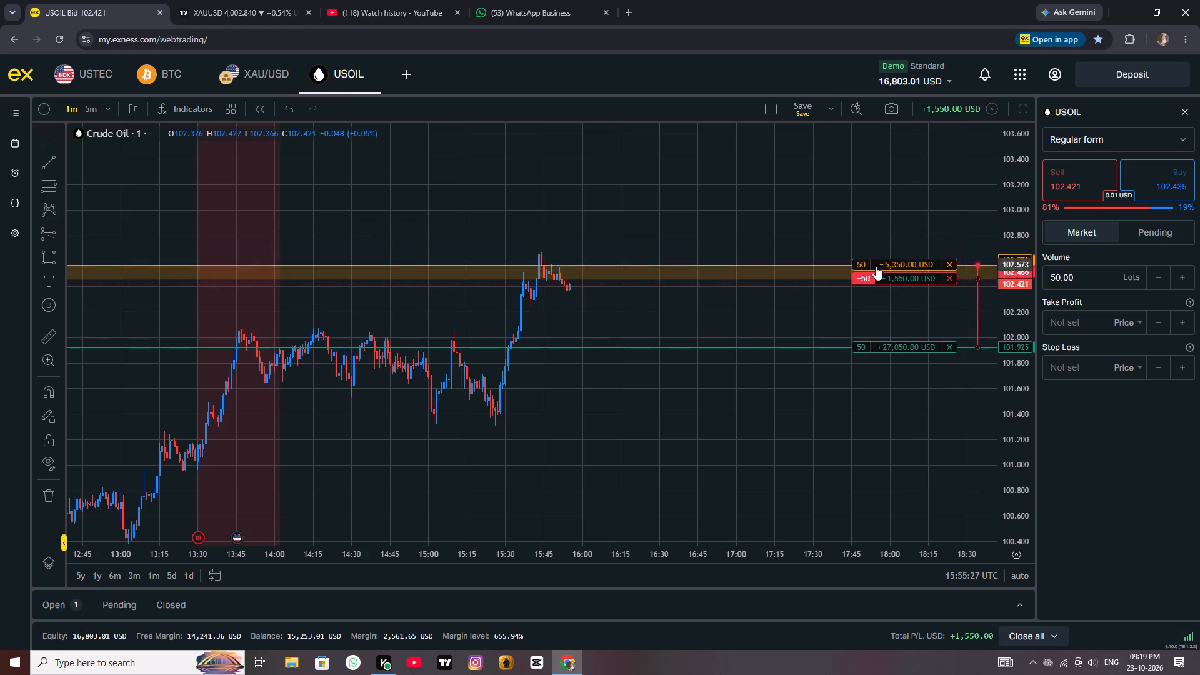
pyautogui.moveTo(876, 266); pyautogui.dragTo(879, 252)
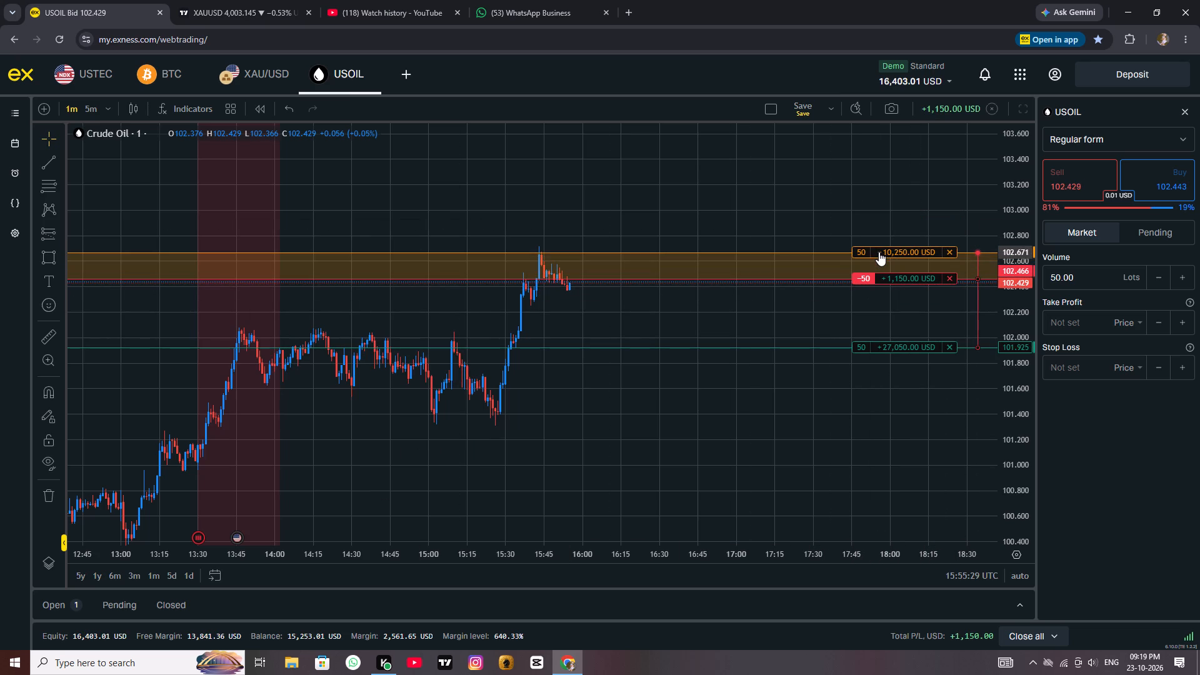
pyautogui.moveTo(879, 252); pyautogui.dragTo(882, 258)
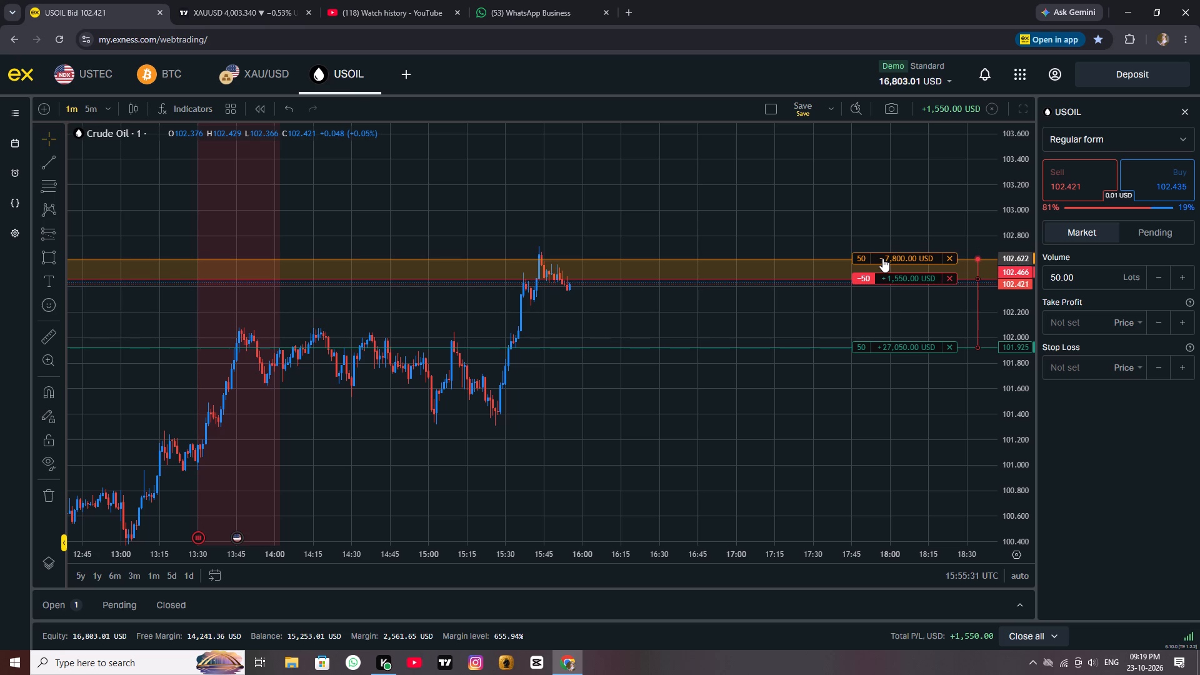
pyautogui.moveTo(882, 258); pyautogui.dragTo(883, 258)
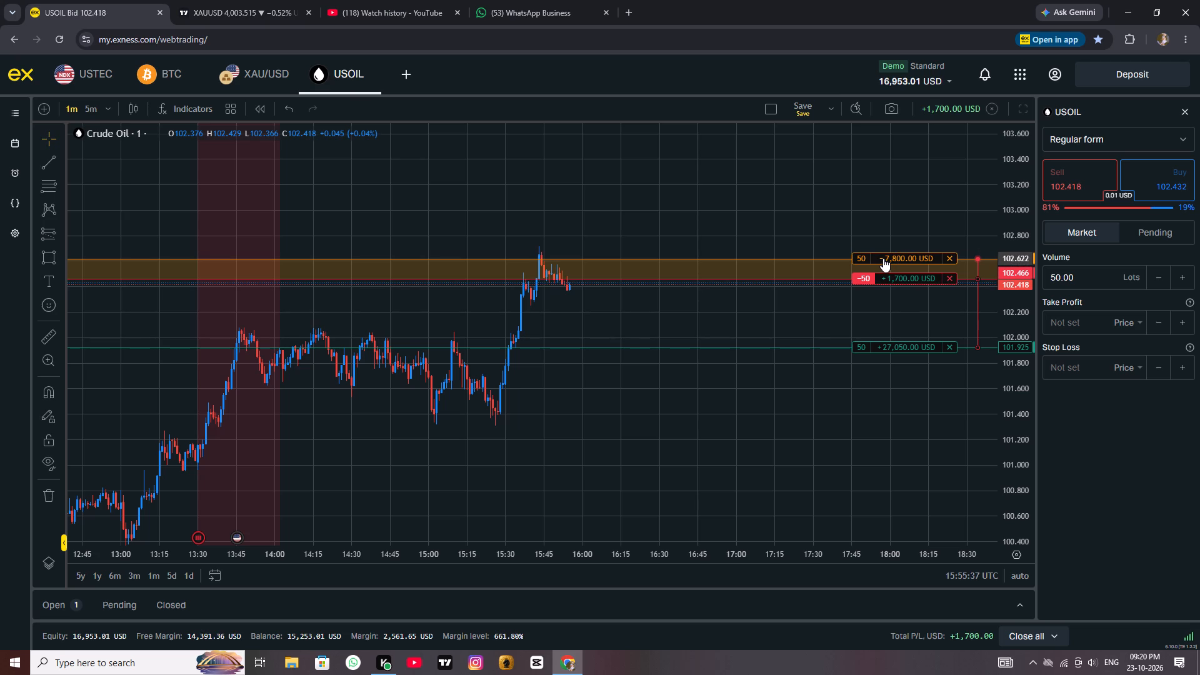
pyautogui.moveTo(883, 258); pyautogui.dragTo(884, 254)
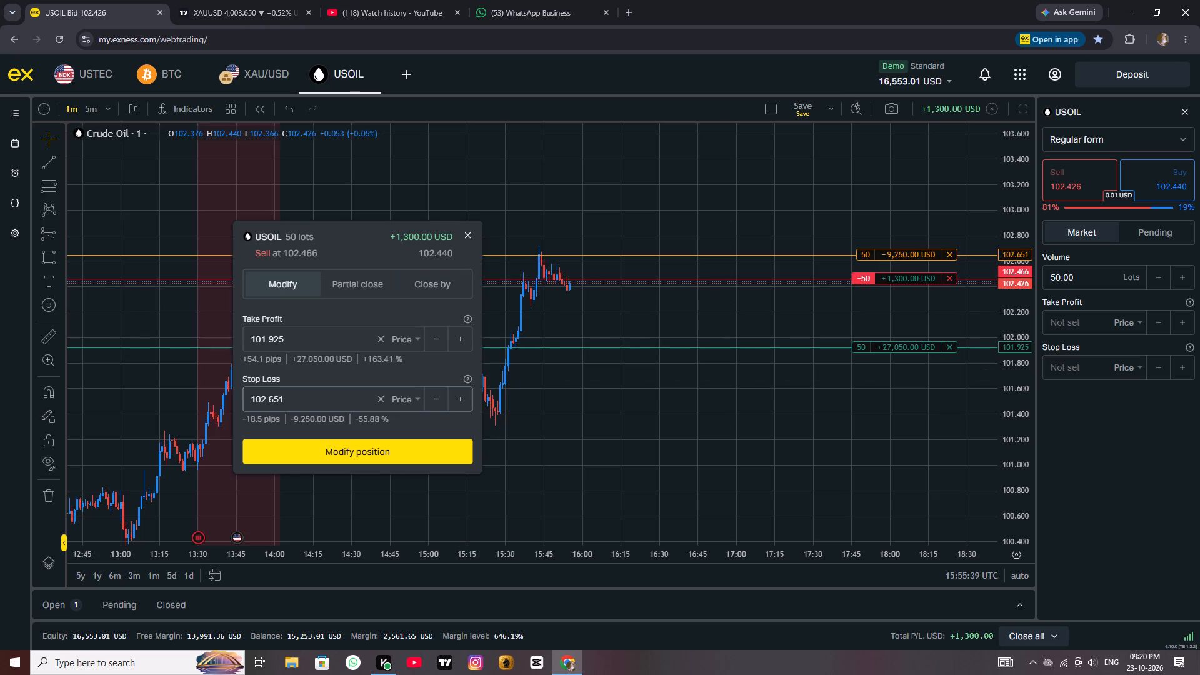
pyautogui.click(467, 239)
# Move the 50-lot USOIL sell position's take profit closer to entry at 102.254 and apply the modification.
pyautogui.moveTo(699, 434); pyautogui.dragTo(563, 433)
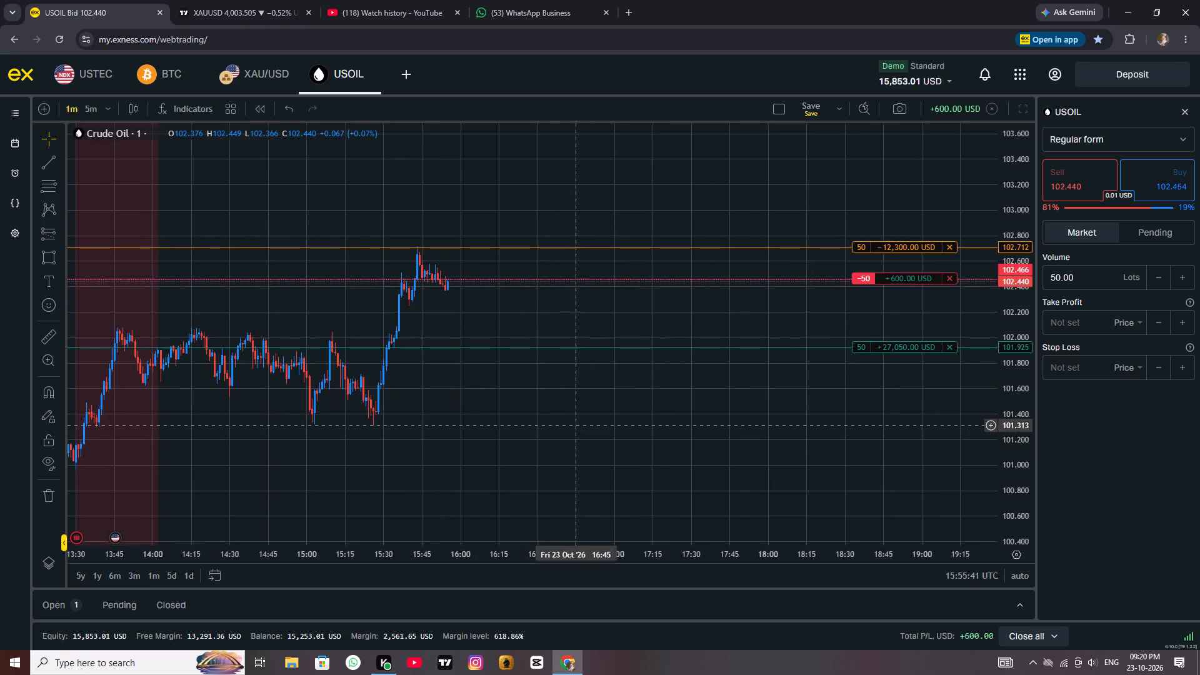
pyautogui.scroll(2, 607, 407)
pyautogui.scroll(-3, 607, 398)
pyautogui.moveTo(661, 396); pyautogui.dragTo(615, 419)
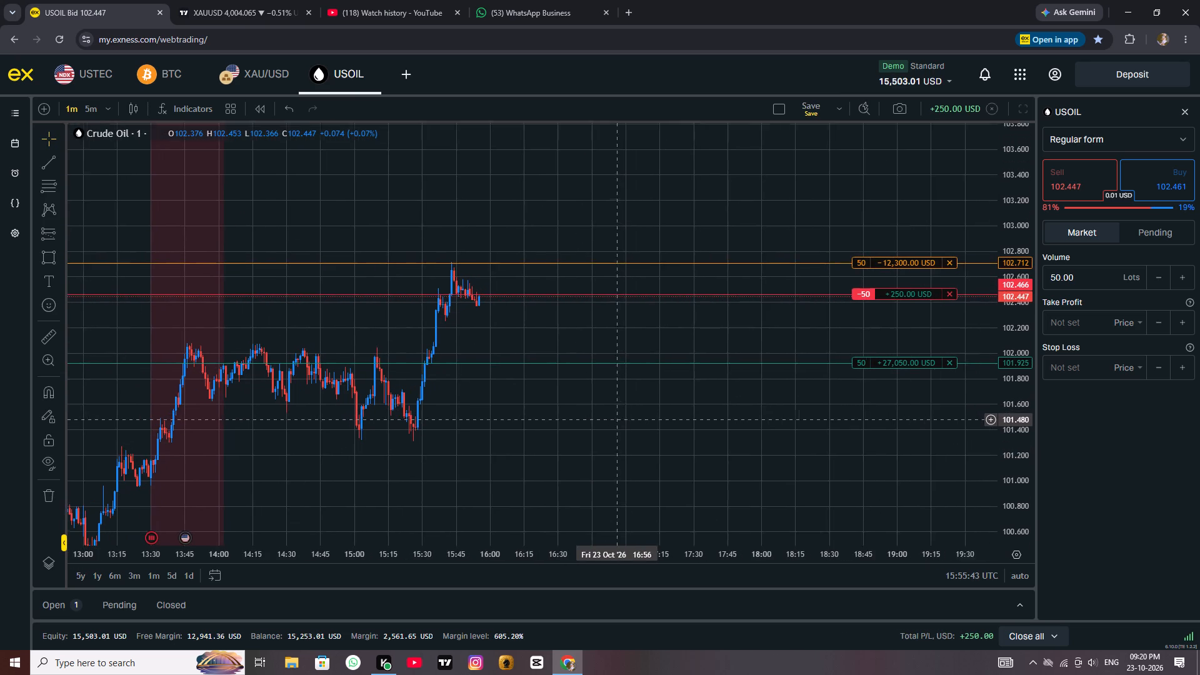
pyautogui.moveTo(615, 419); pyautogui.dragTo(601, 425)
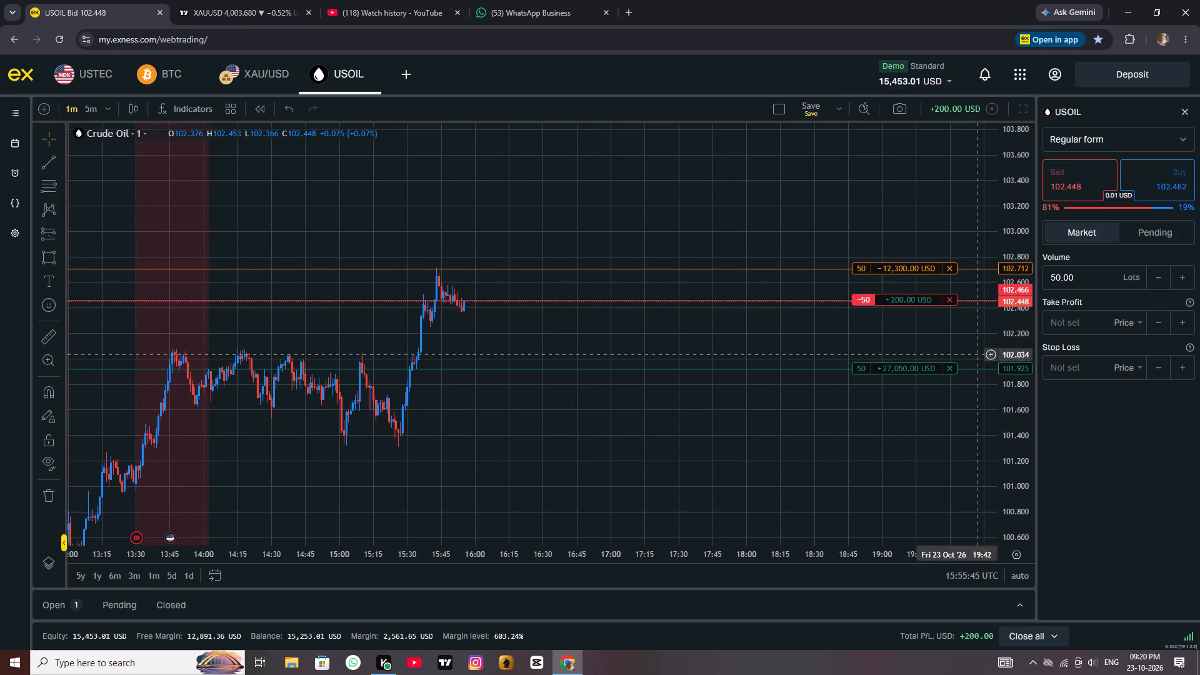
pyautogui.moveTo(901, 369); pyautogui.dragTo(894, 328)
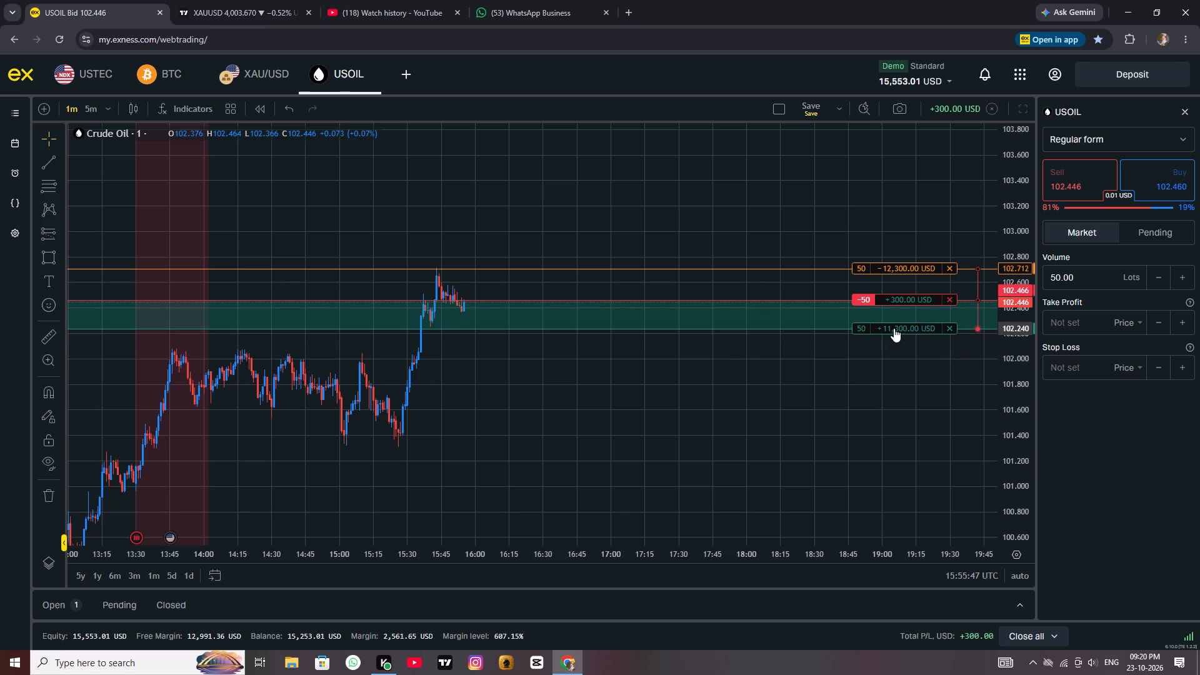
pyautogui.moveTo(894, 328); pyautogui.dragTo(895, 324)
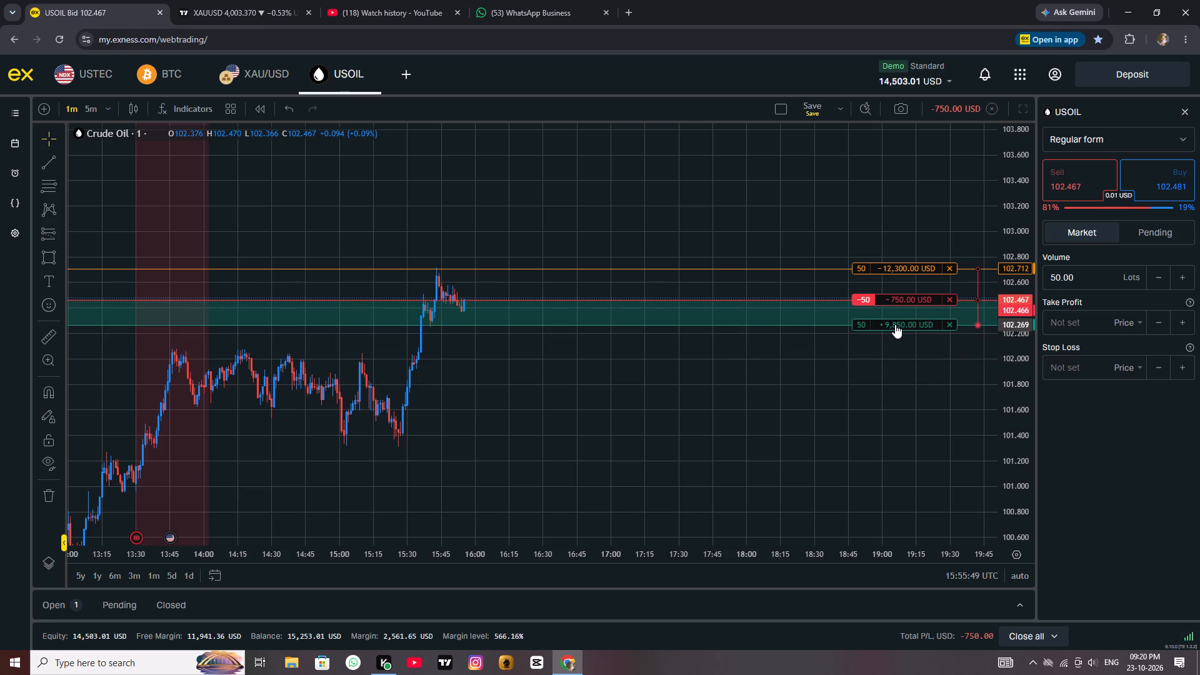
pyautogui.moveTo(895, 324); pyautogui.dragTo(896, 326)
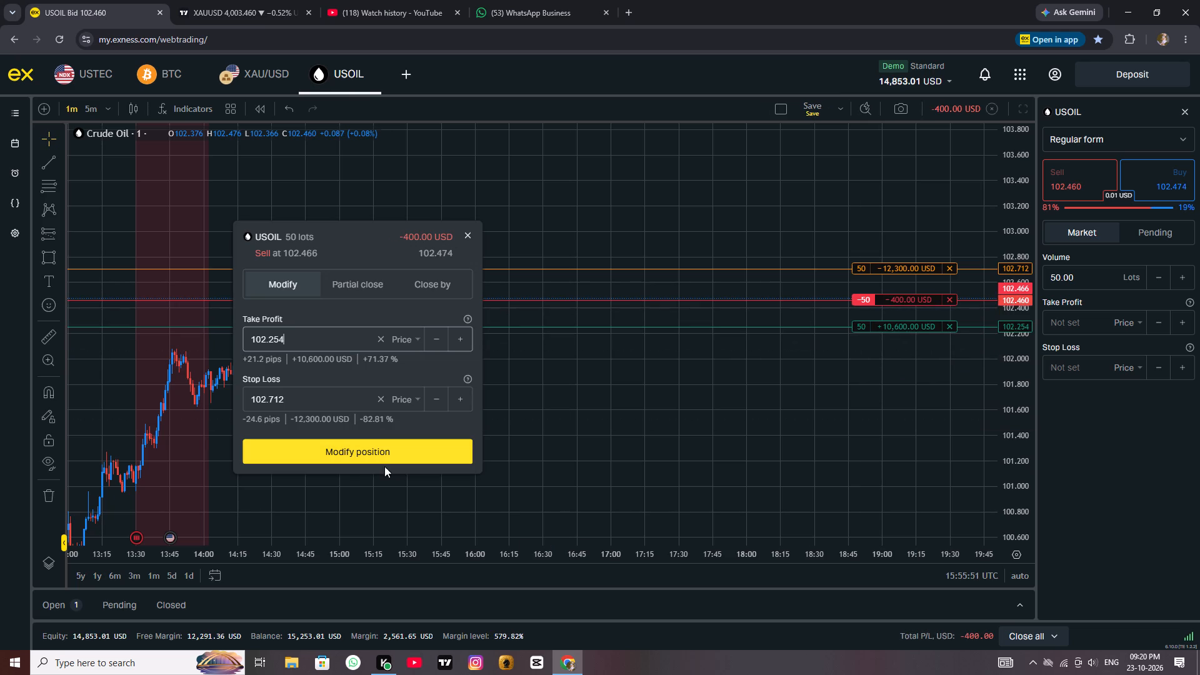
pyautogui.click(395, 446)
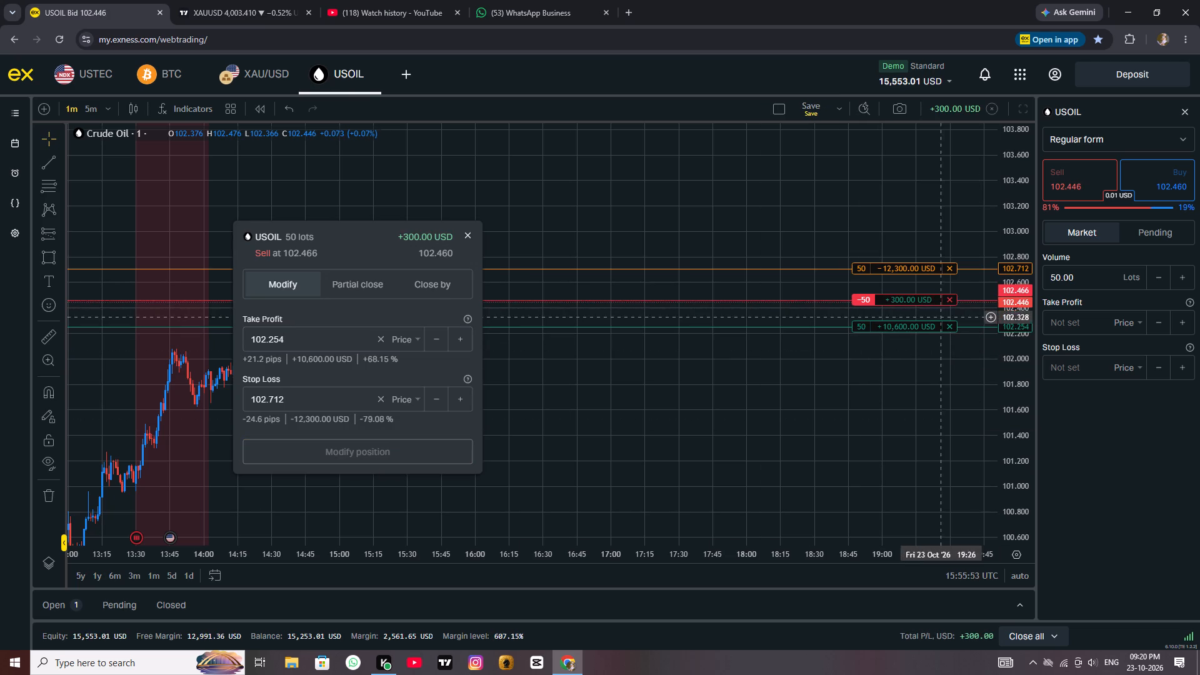
# Move the USOIL sell position's take profit down to 101.955 and apply the modification.
pyautogui.moveTo(861, 327); pyautogui.dragTo(871, 359)
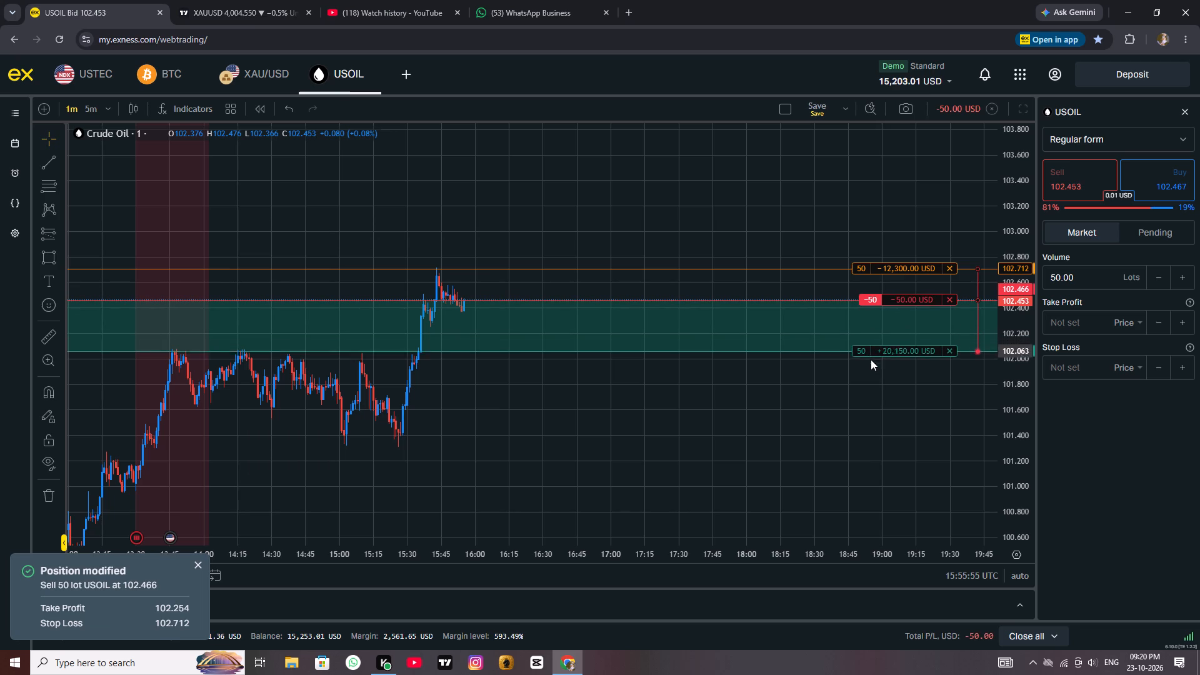
pyautogui.moveTo(871, 359); pyautogui.dragTo(878, 364)
pyautogui.click(438, 454)
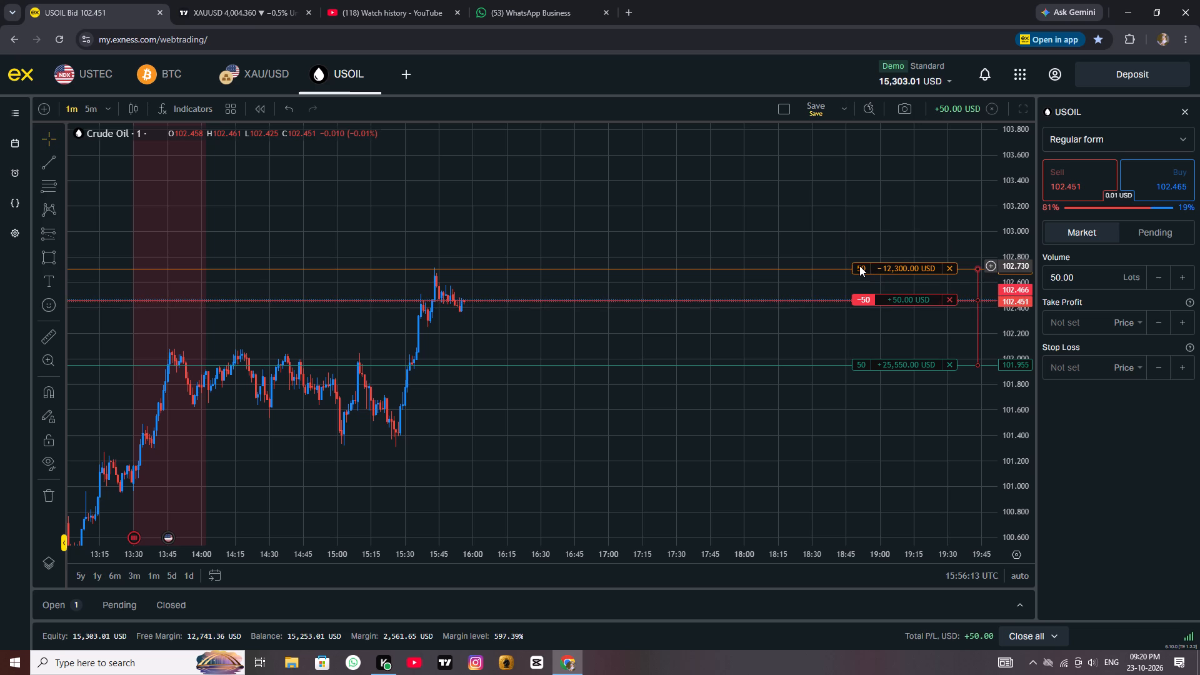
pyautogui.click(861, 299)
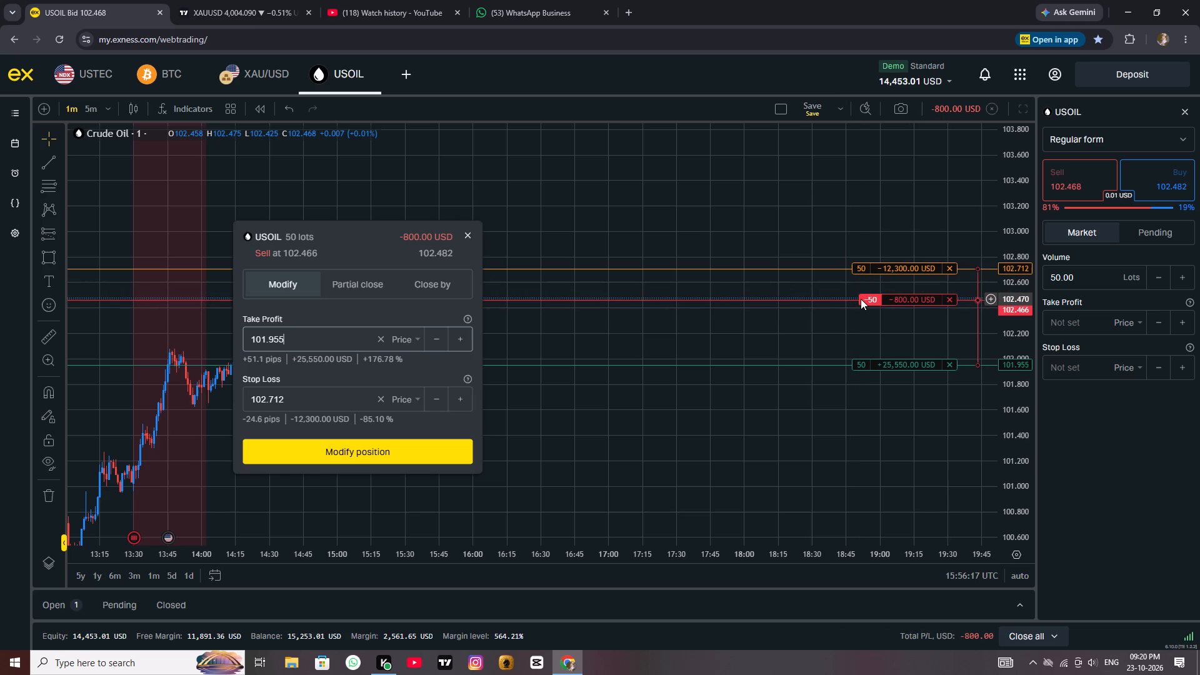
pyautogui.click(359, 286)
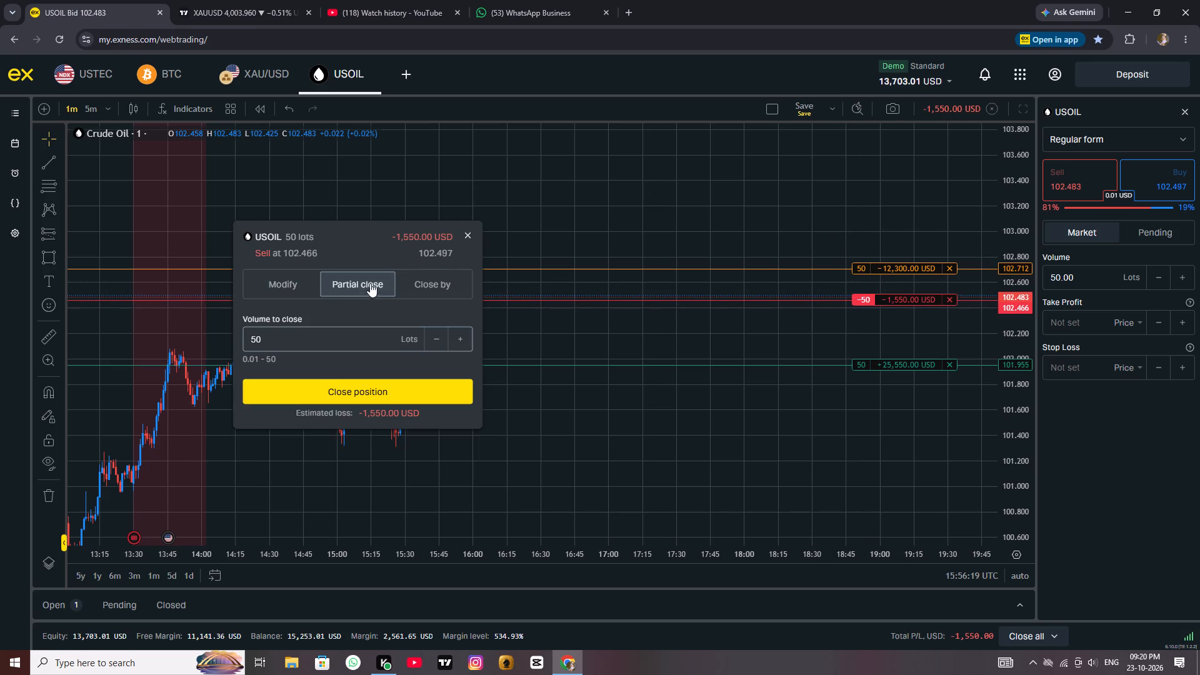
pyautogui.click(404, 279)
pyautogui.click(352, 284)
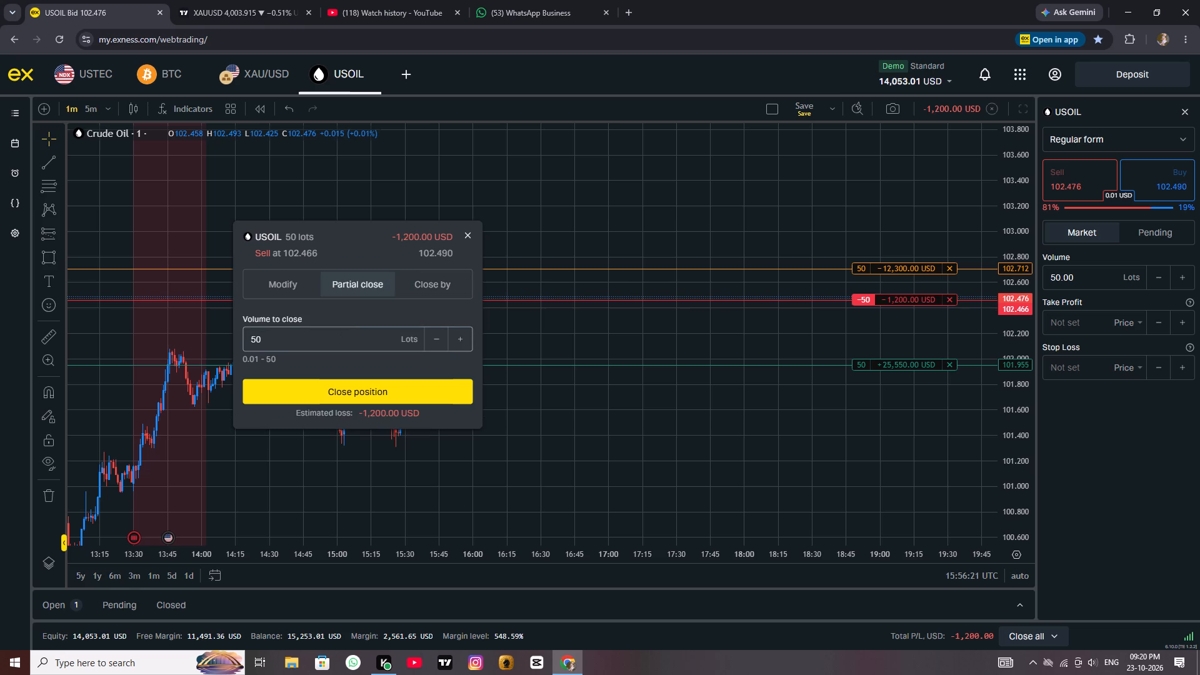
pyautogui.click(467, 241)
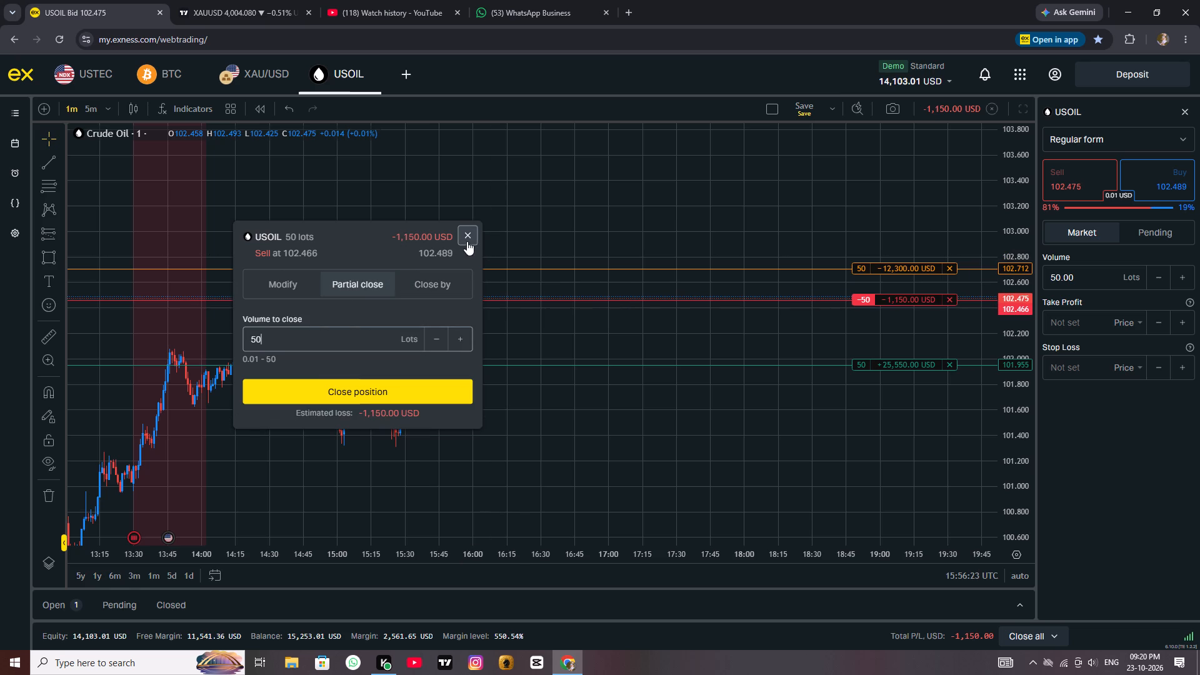
# Examine USOIL price around the sell position's levels, then the latest XAU/USD candles above the purple support zone.
pyautogui.moveTo(721, 226); pyautogui.dragTo(509, 255)
pyautogui.scroll(2, 510, 255)
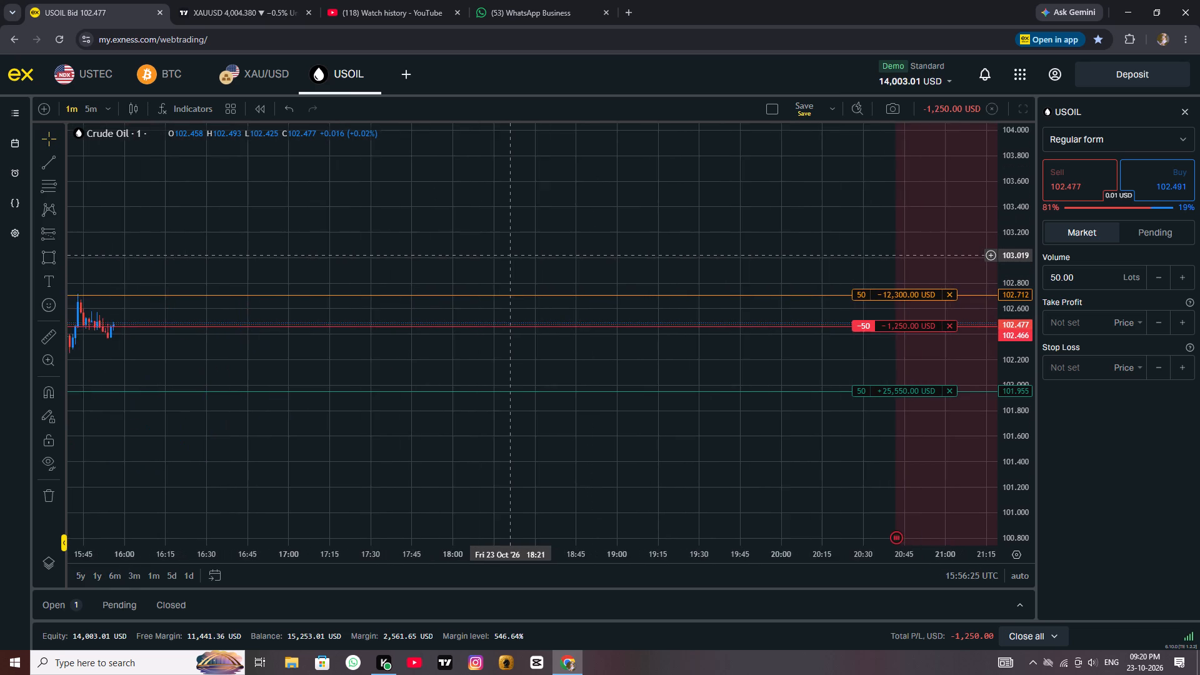
pyautogui.scroll(-3, 510, 255)
pyautogui.scroll(2, 681, 229)
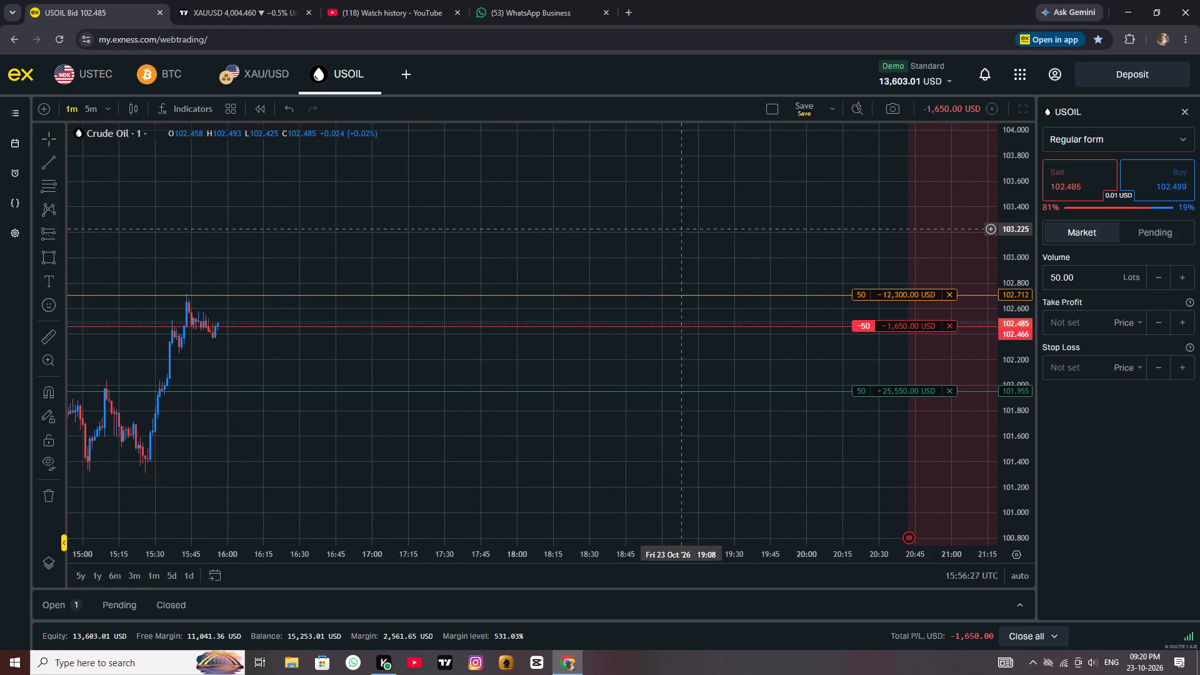
pyautogui.scroll(-1, 681, 229)
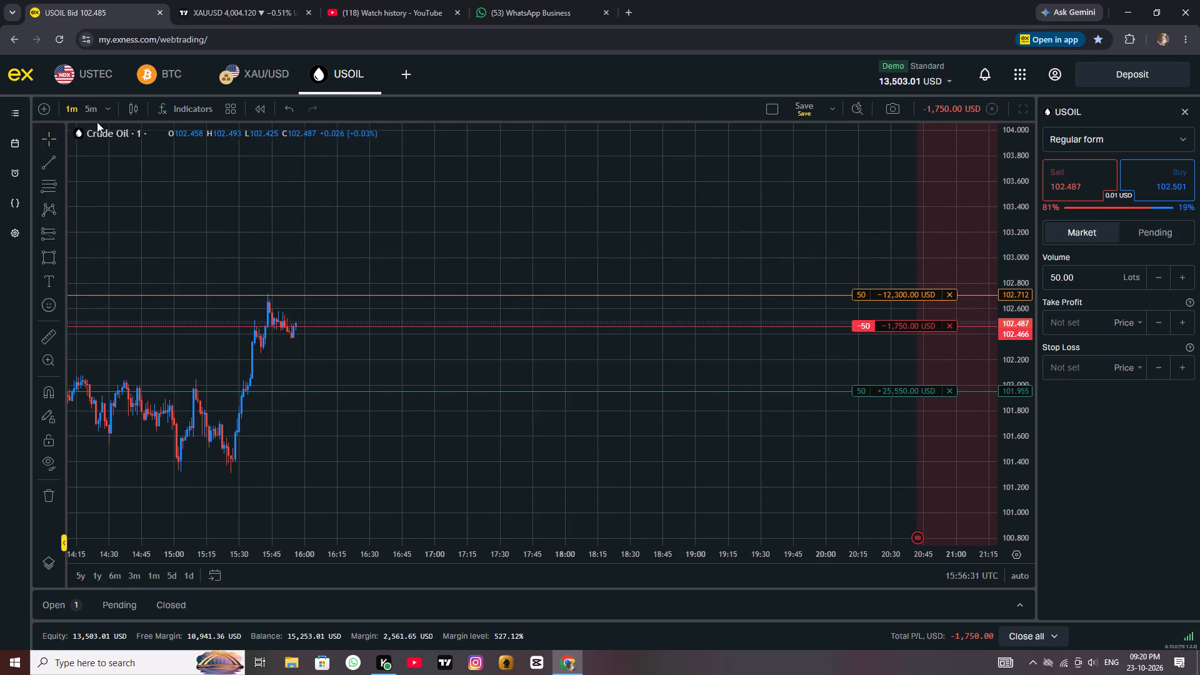
pyautogui.click(250, 77)
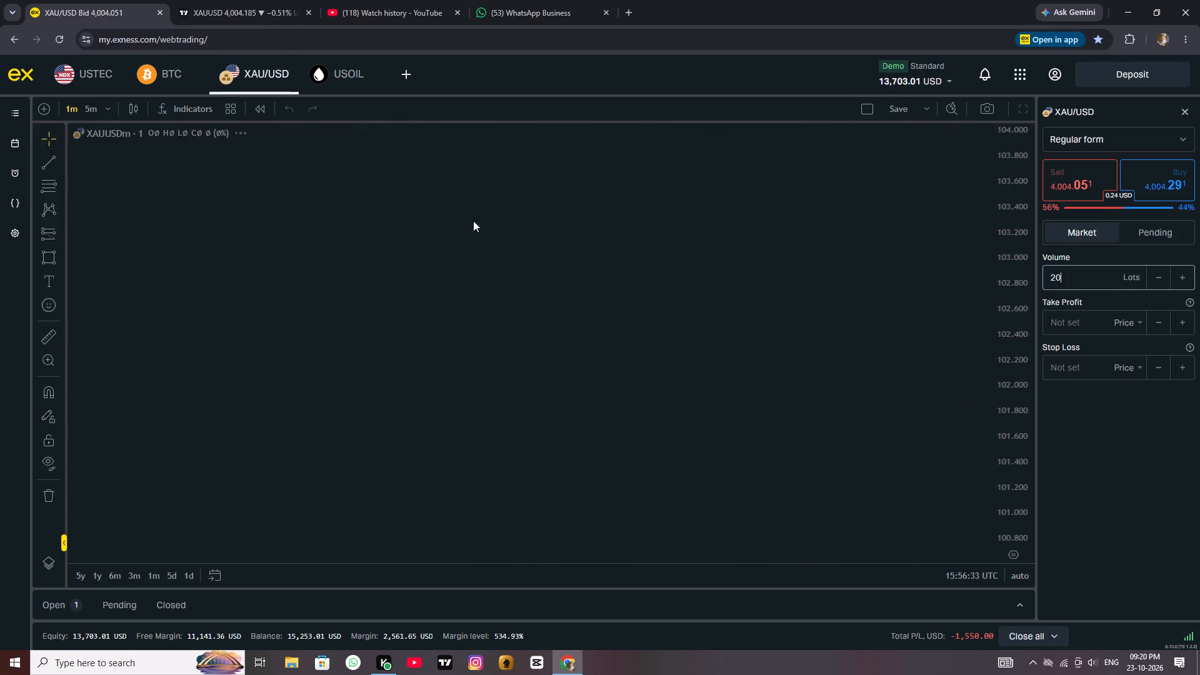
pyautogui.scroll(4, 727, 332)
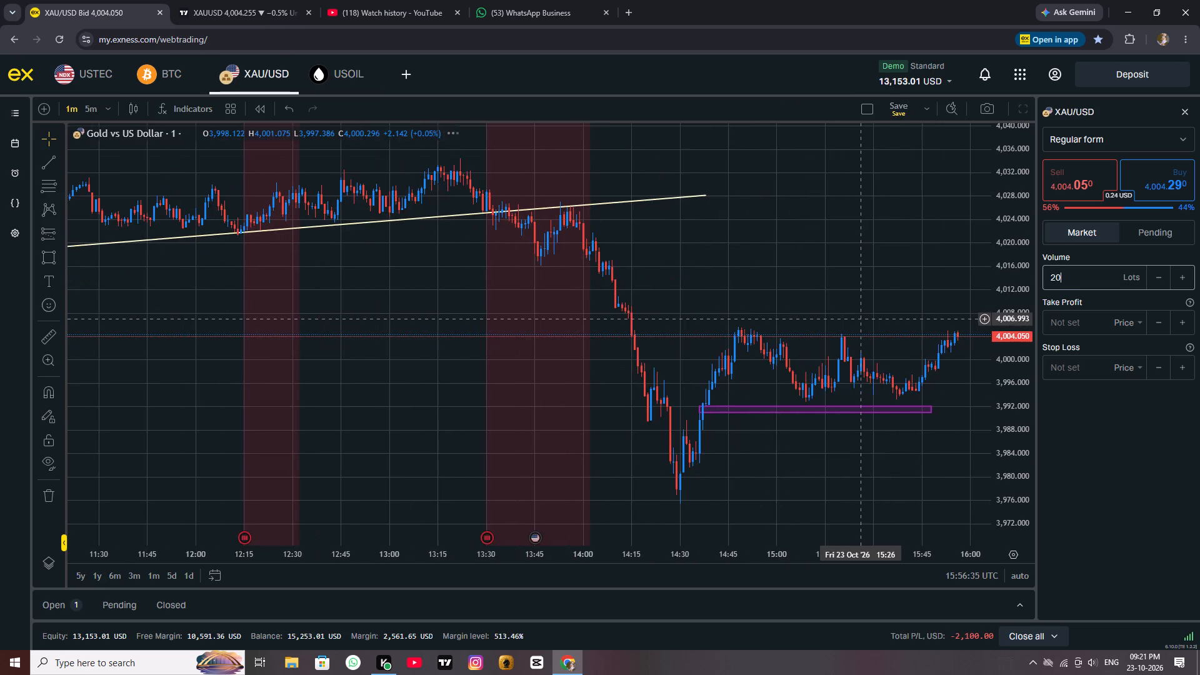
pyautogui.scroll(-4, 862, 319)
pyautogui.moveTo(884, 290); pyautogui.dragTo(449, 284)
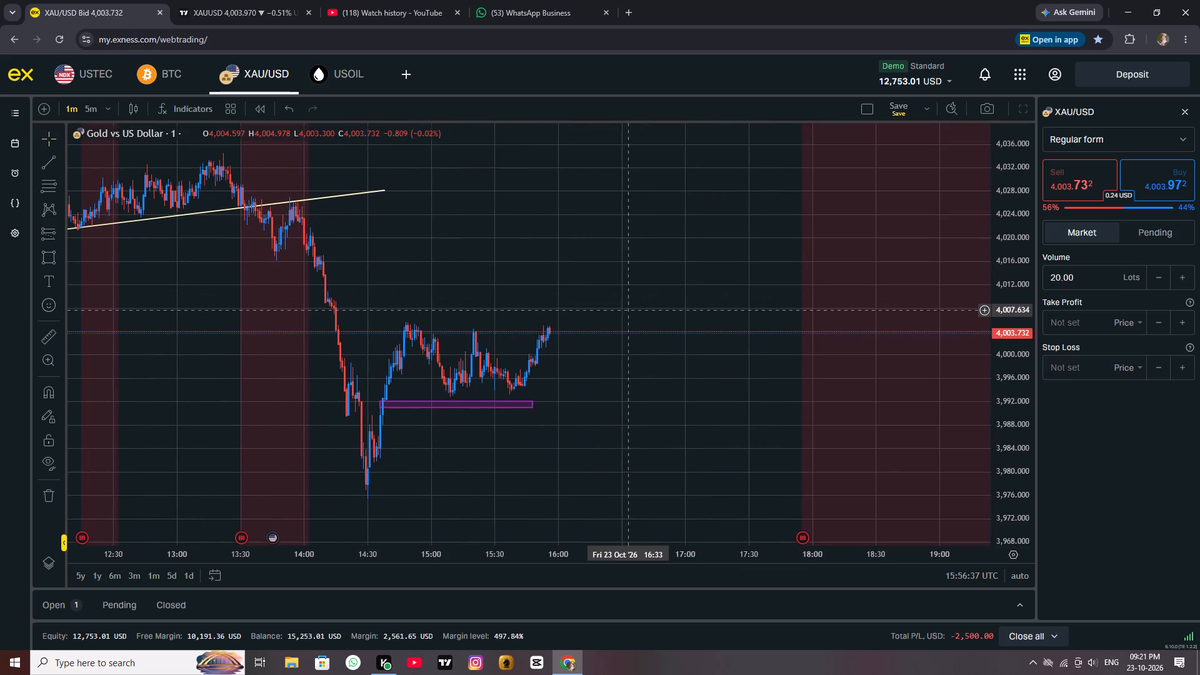
pyautogui.scroll(2, 571, 347)
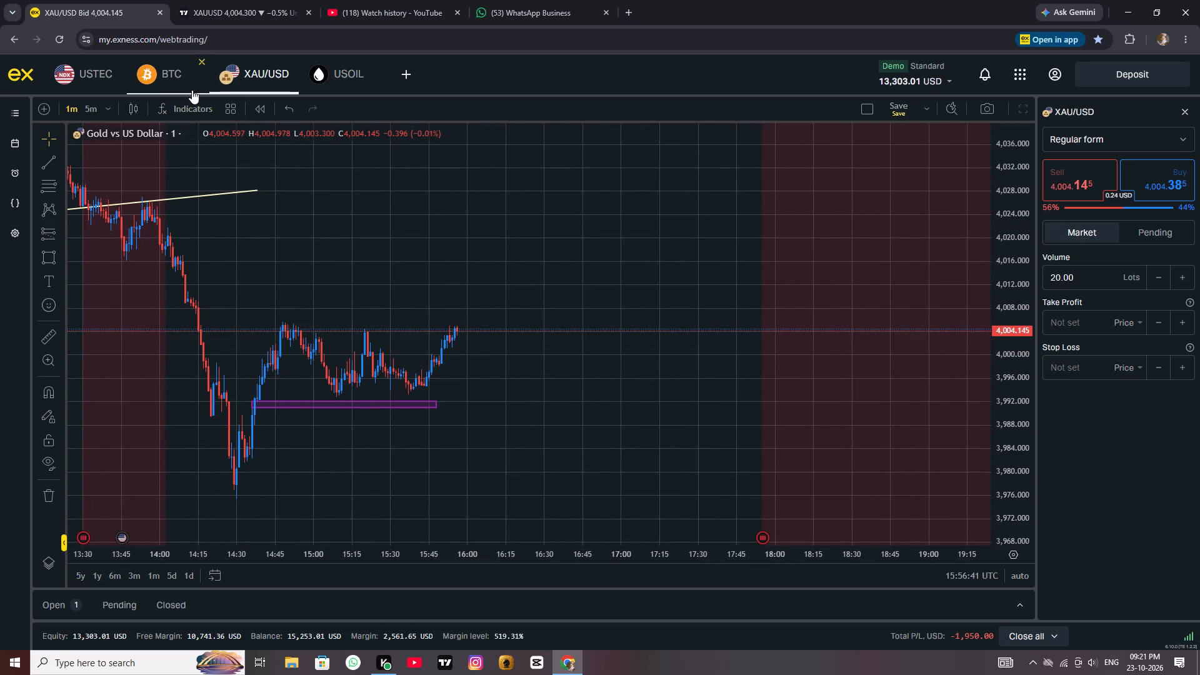
# Examine the BTC 1-minute chart around the rising channel and short projection, then recheck XAU/USD.
pyautogui.click(167, 79)
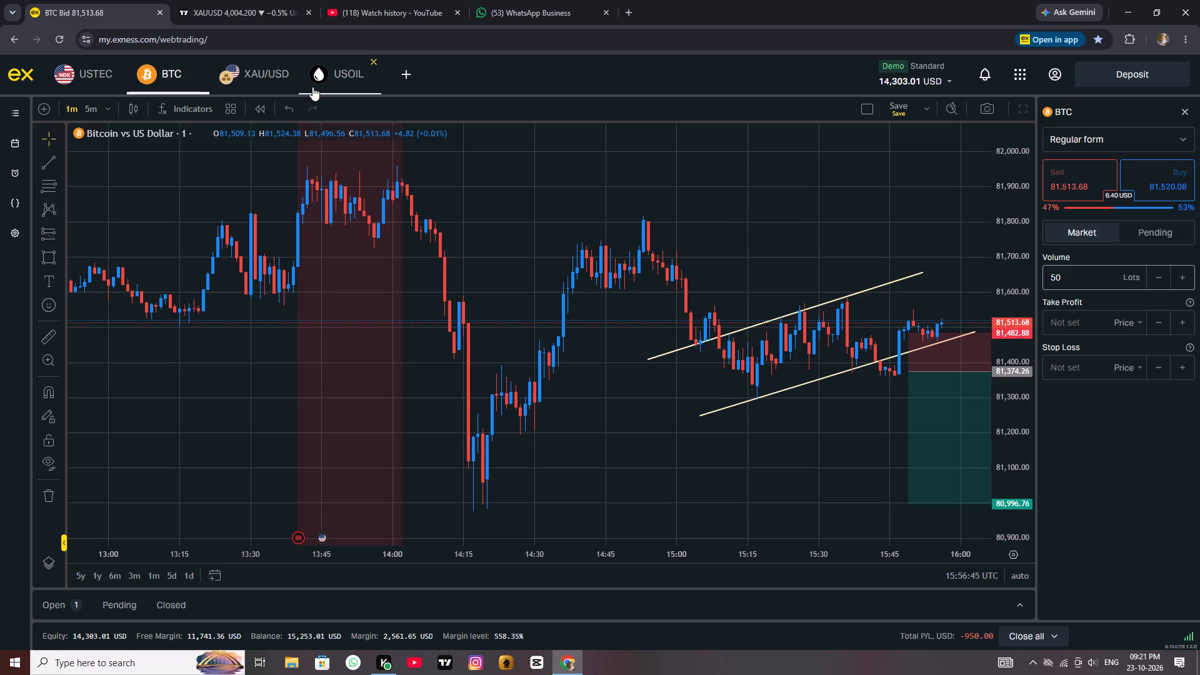
pyautogui.scroll(-3, 909, 192)
pyautogui.moveTo(911, 193); pyautogui.dragTo(498, 202)
pyautogui.scroll(-2, 498, 202)
pyautogui.scroll(1, 498, 202)
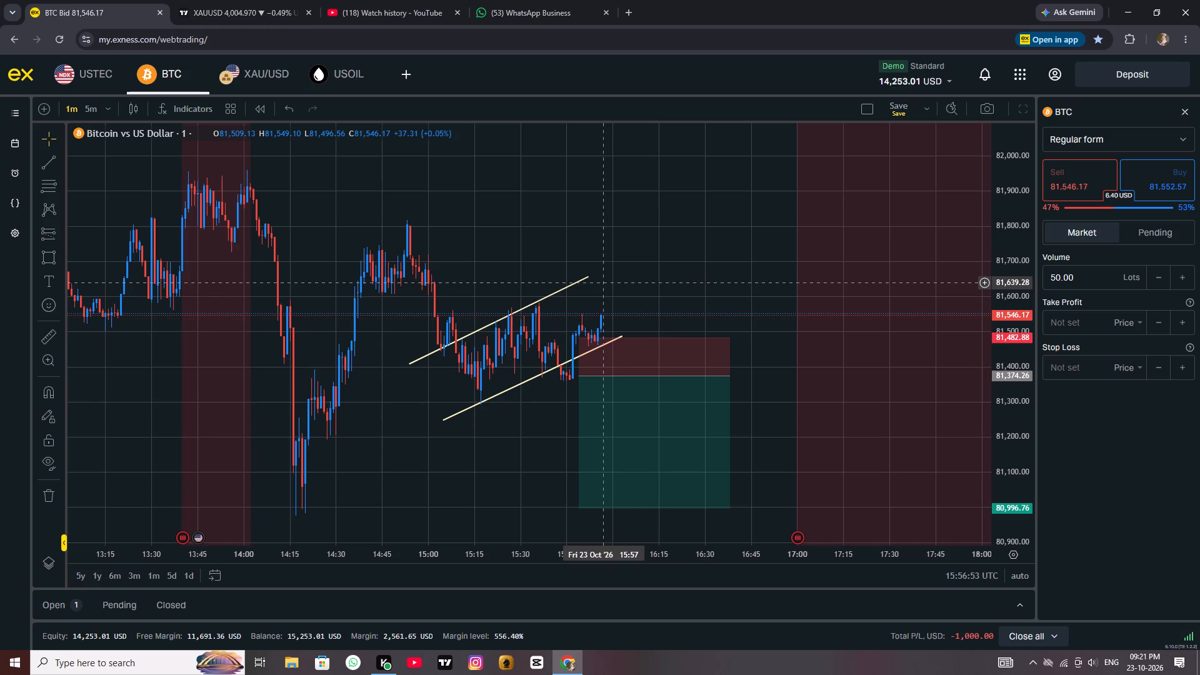
pyautogui.click(243, 83)
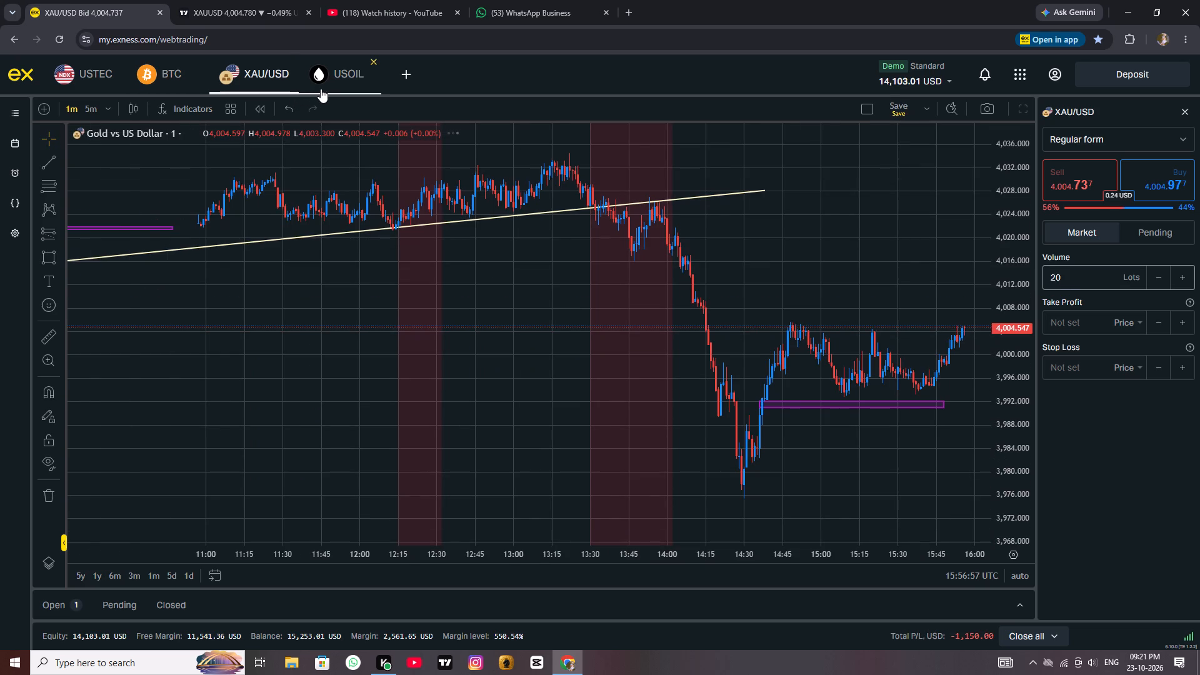
# Return to the USOIL chart, review price against the position levels and close the 50-lot sell position.
pyautogui.click(321, 89)
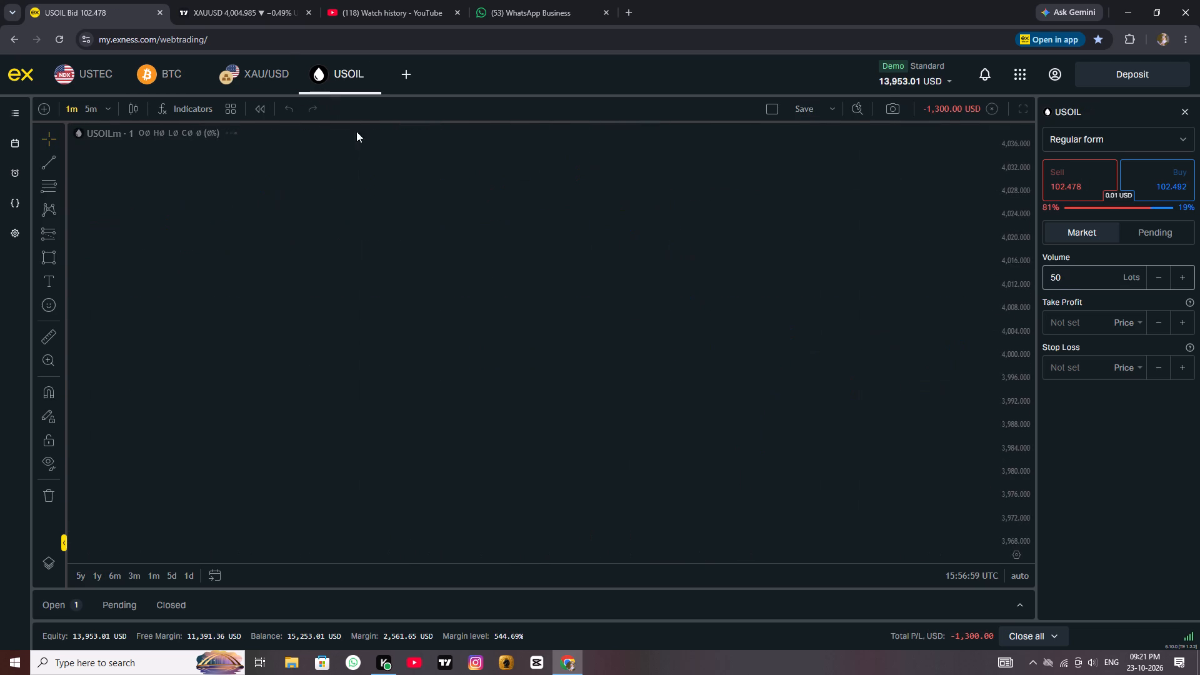
pyautogui.moveTo(717, 234); pyautogui.dragTo(361, 217)
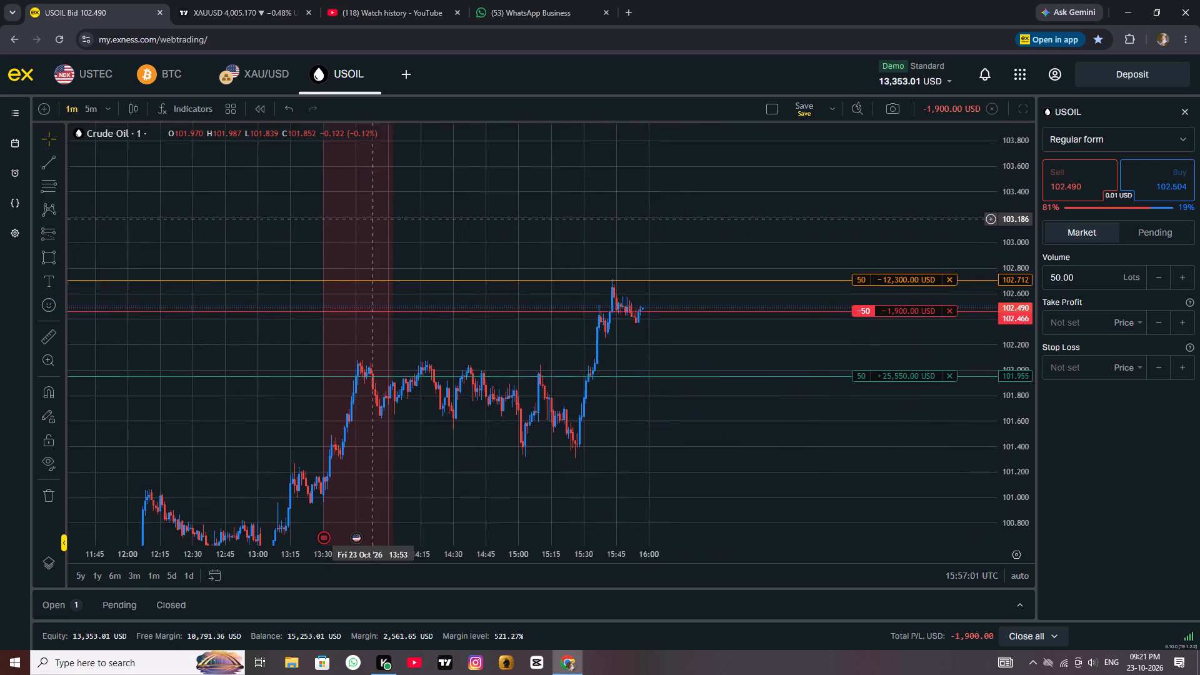
pyautogui.moveTo(361, 217); pyautogui.dragTo(254, 214)
pyautogui.scroll(4, 633, 214)
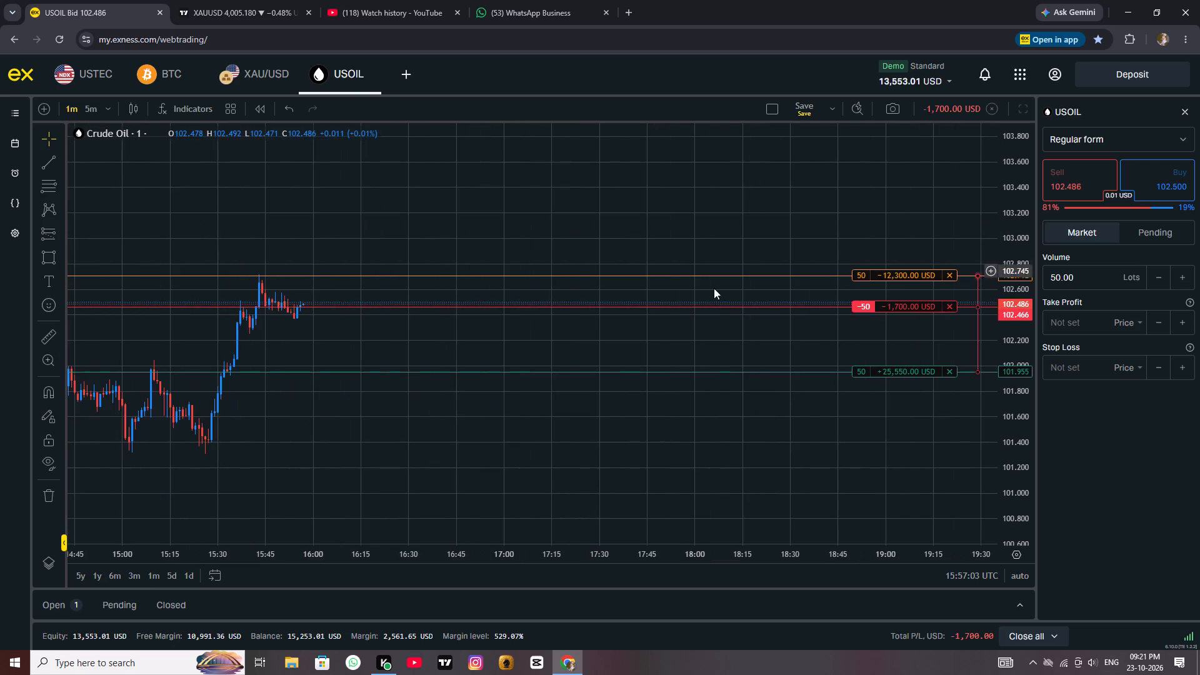
pyautogui.click(953, 309)
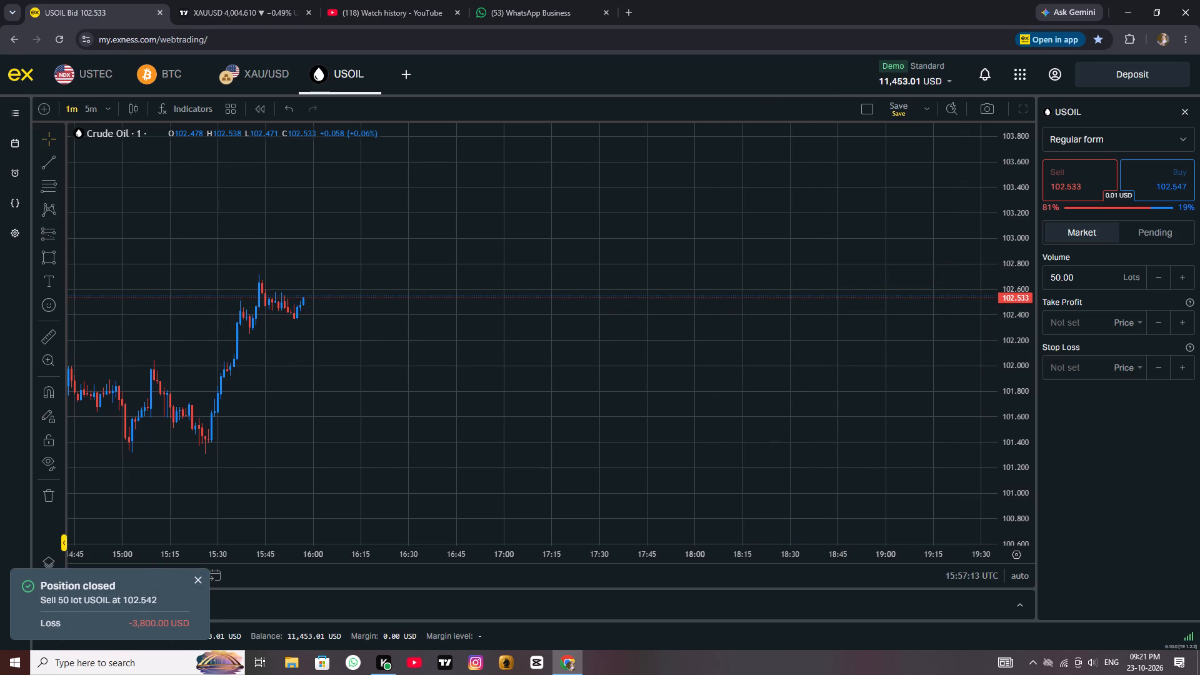
pyautogui.click(200, 579)
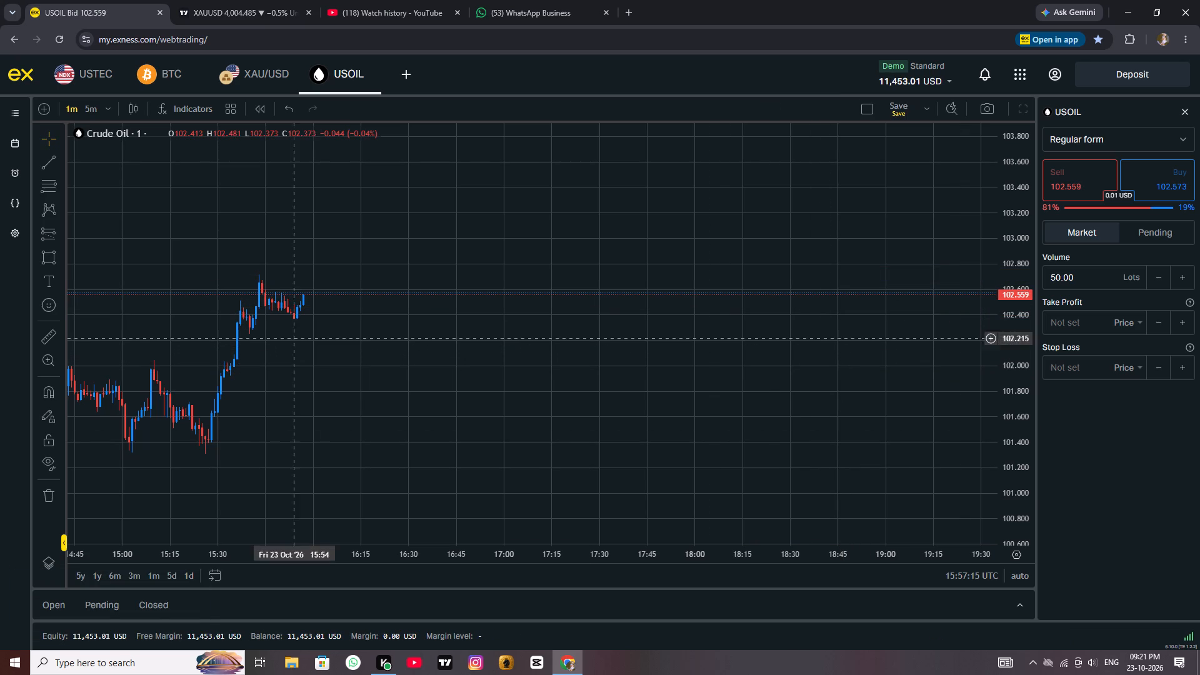
# Examine the latest USOIL candles, then the USTEC 1-minute chart's recent price action.
pyautogui.scroll(1, 384, 290)
pyautogui.scroll(-4, 384, 290)
pyautogui.scroll(2, 546, 210)
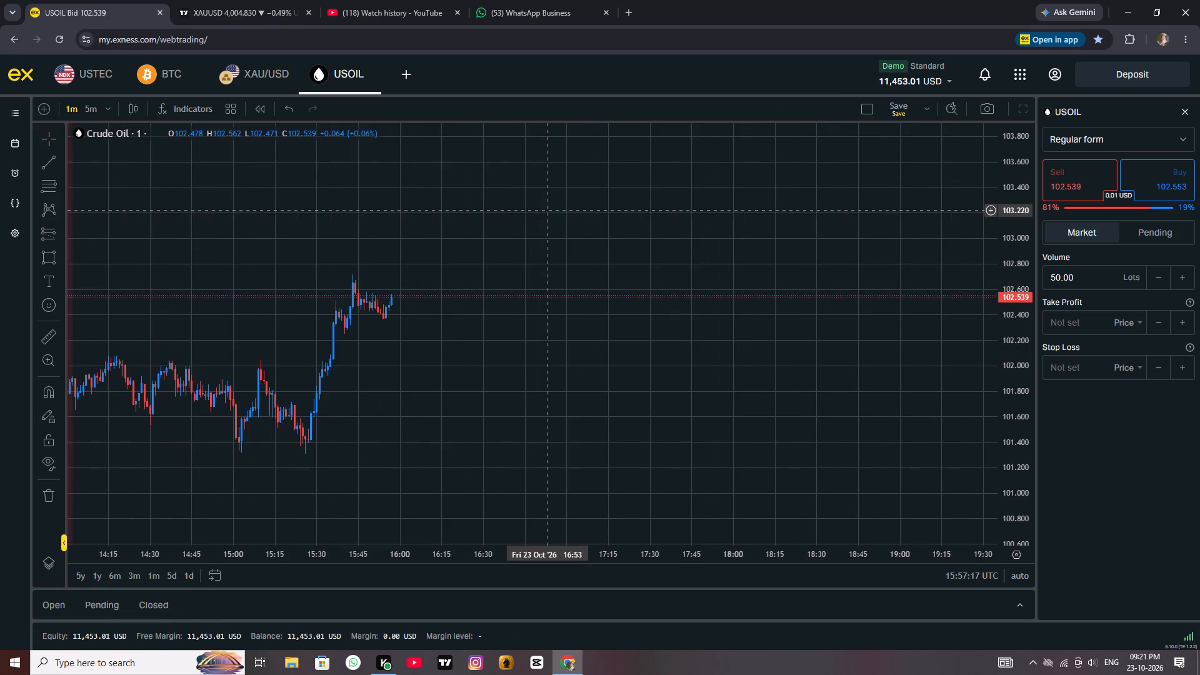
pyautogui.click(67, 83)
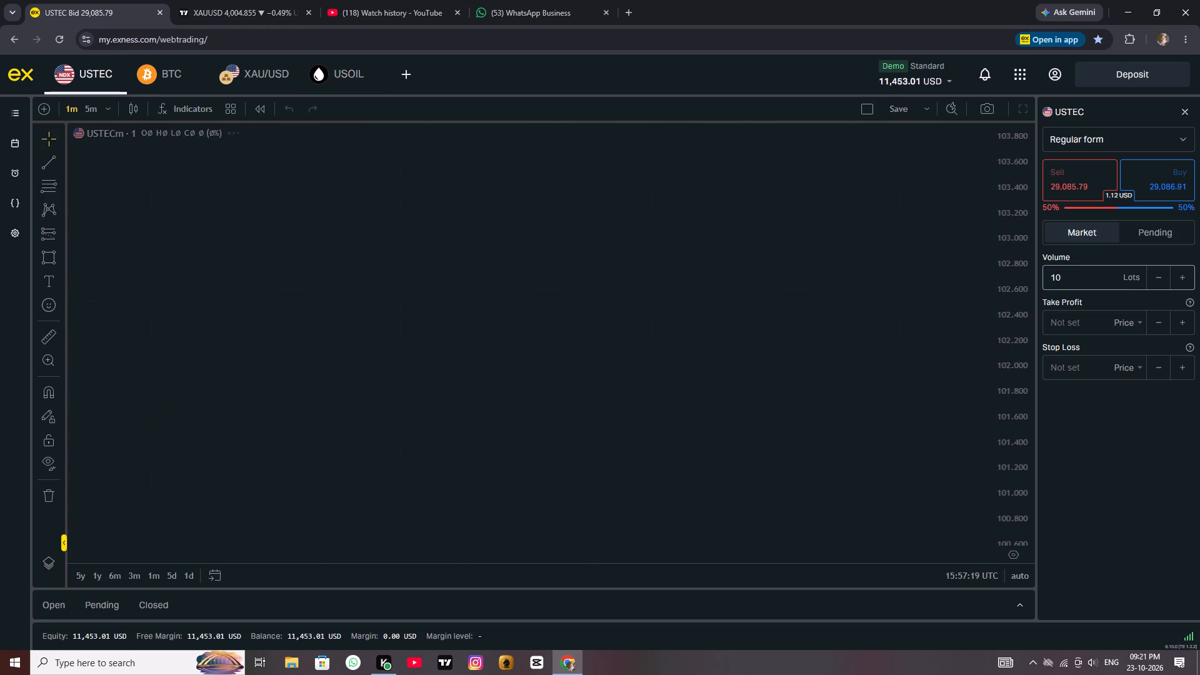
pyautogui.scroll(-3, 867, 341)
pyautogui.moveTo(888, 335); pyautogui.dragTo(367, 362)
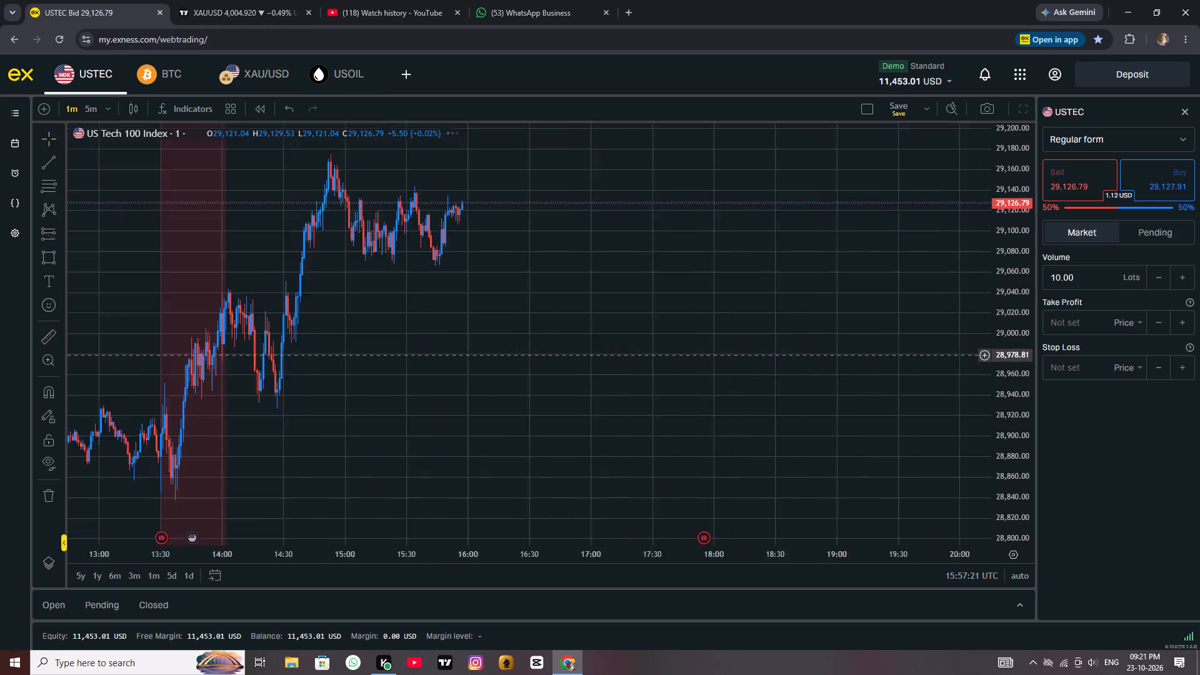
pyautogui.moveTo(367, 362); pyautogui.dragTo(419, 368)
pyautogui.scroll(1, 668, 302)
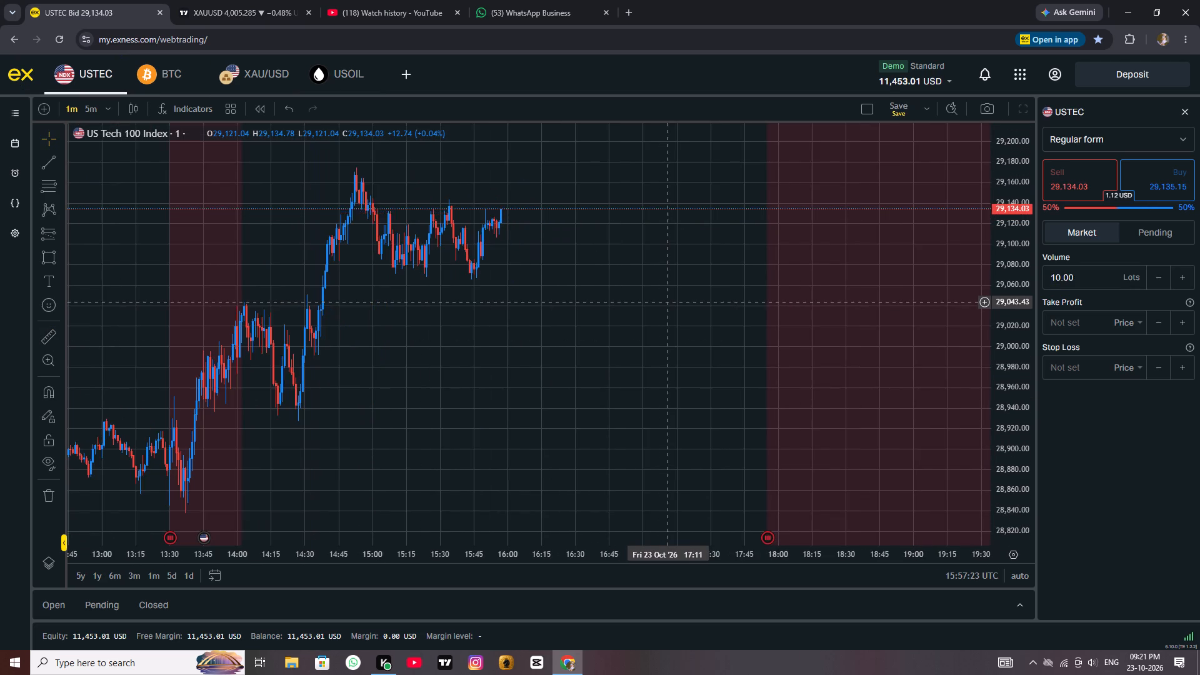
pyautogui.scroll(2, 668, 302)
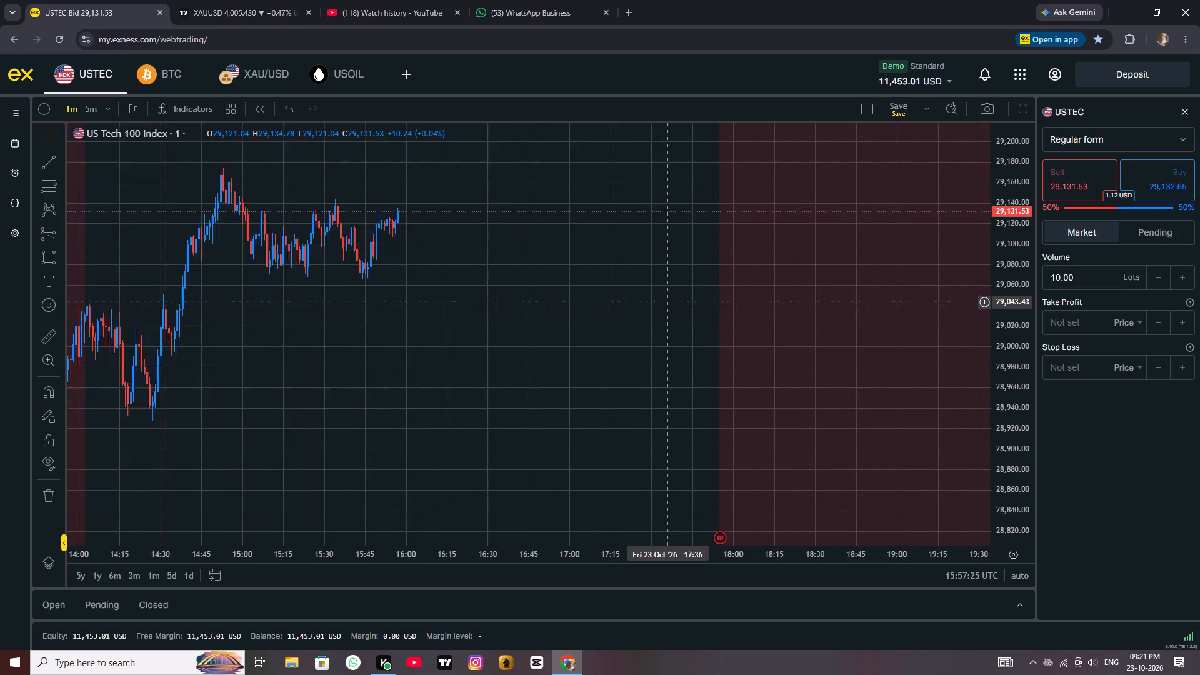
pyautogui.scroll(1, 668, 302)
# Delete the short position projection beside the rising channel on the BTC chart.
pyautogui.click(175, 79)
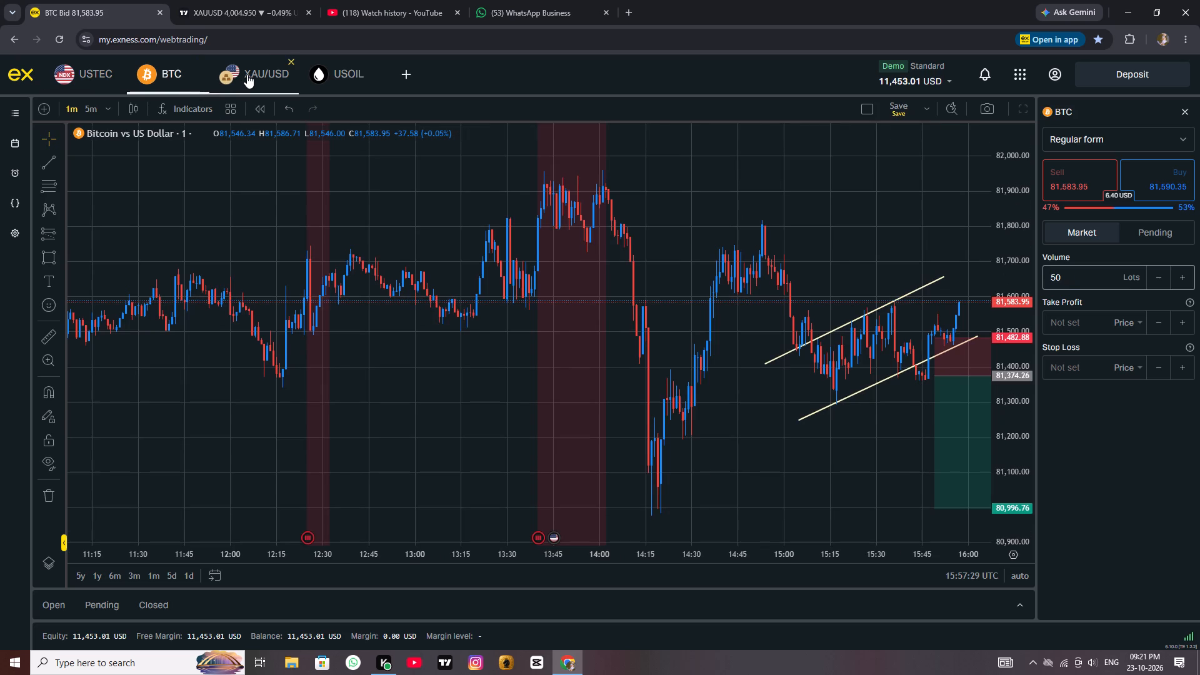
pyautogui.moveTo(759, 192); pyautogui.dragTo(428, 187)
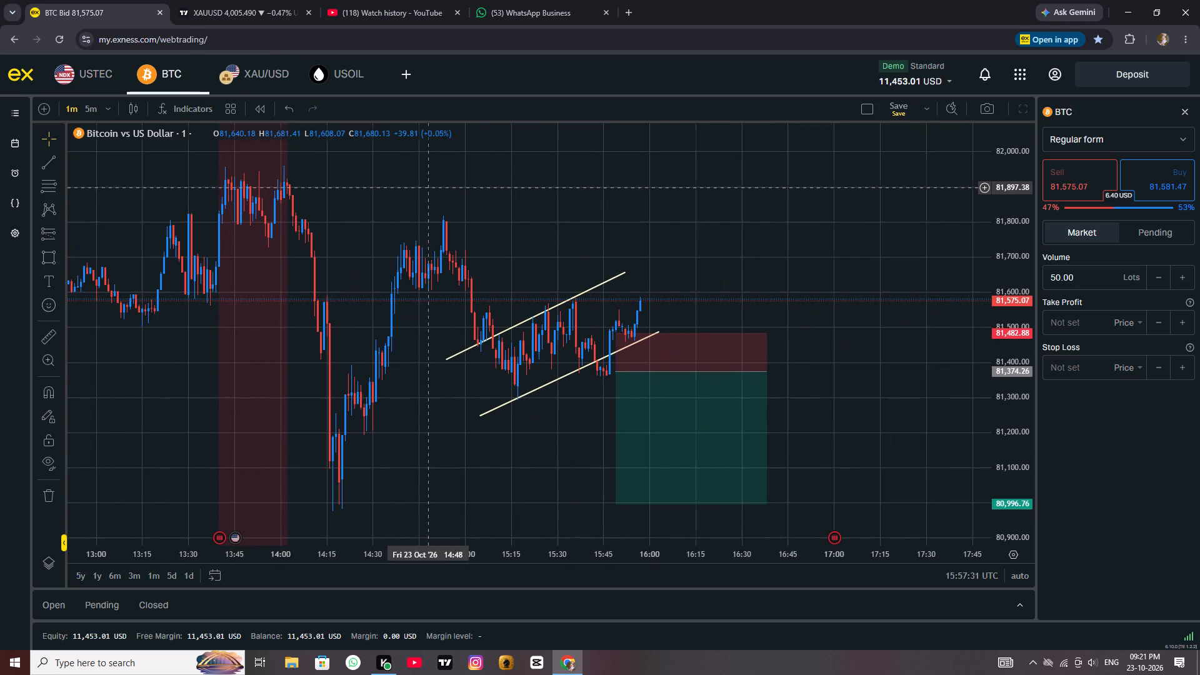
pyautogui.moveTo(777, 384); pyautogui.dragTo(760, 379)
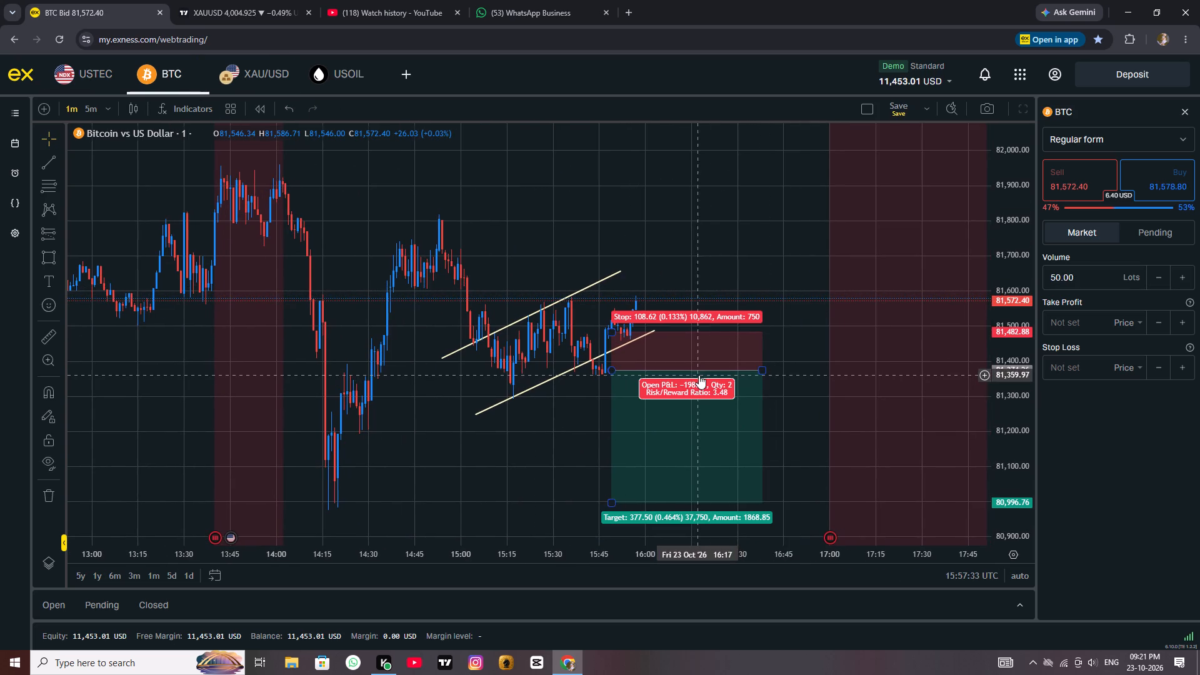
pyautogui.click(699, 375)
pyautogui.click(488, 146)
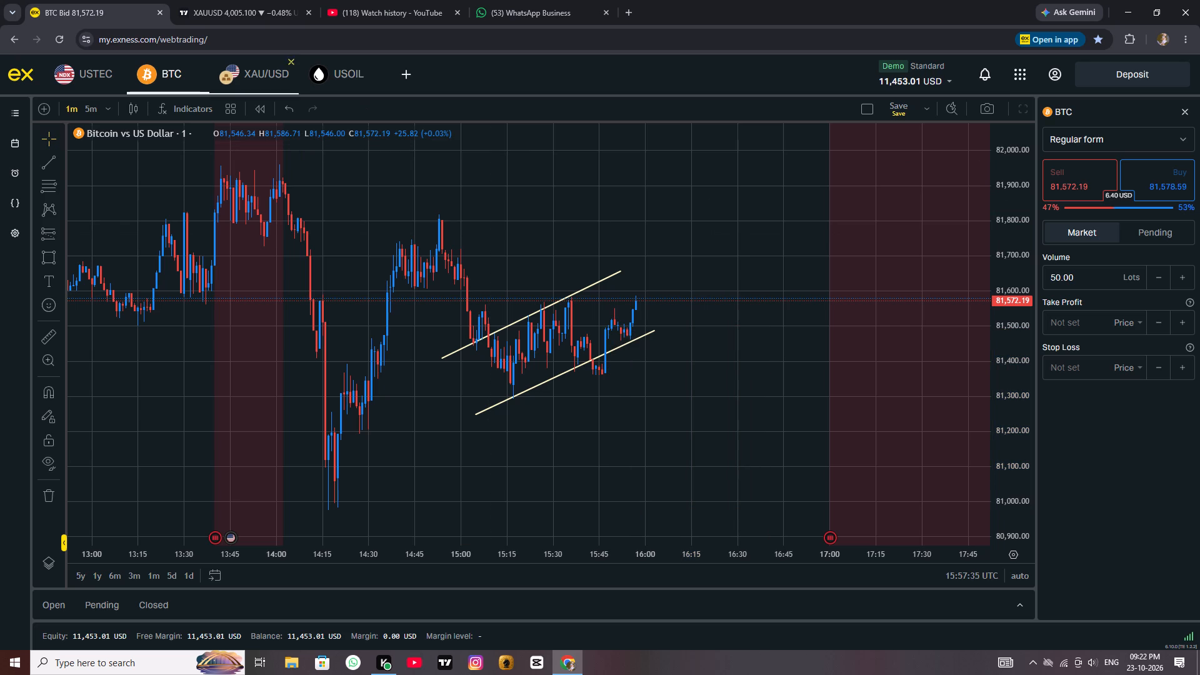
# Examine BTC price within the rising channel, then XAU/USD's 1-minute price action around the purple support zone and the earlier trendline.
pyautogui.moveTo(637, 191); pyautogui.dragTo(546, 216)
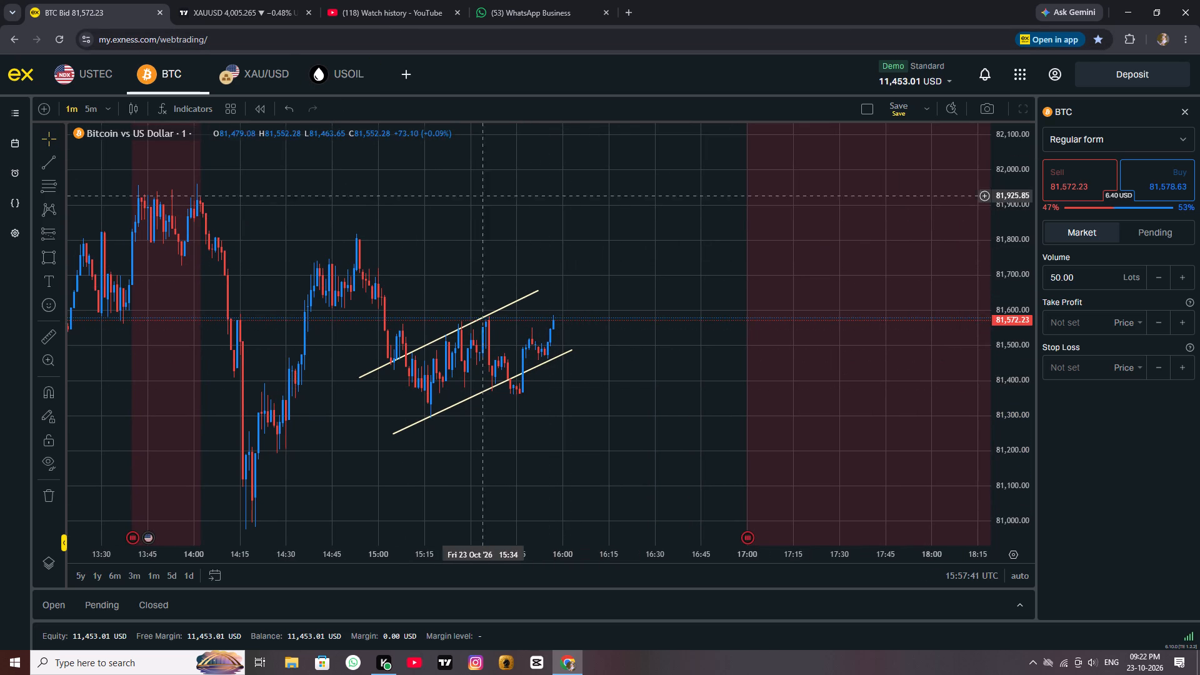
pyautogui.click(249, 71)
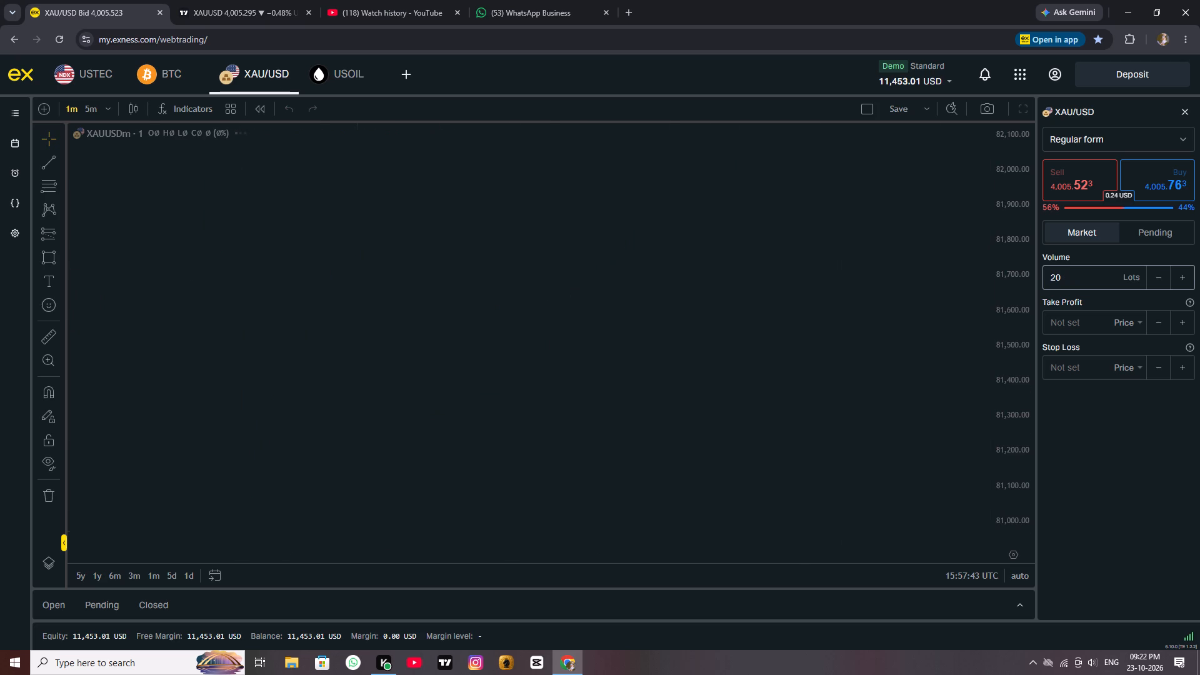
pyautogui.scroll(-3, 762, 274)
pyautogui.moveTo(899, 247); pyautogui.dragTo(270, 266)
pyautogui.scroll(2, 403, 251)
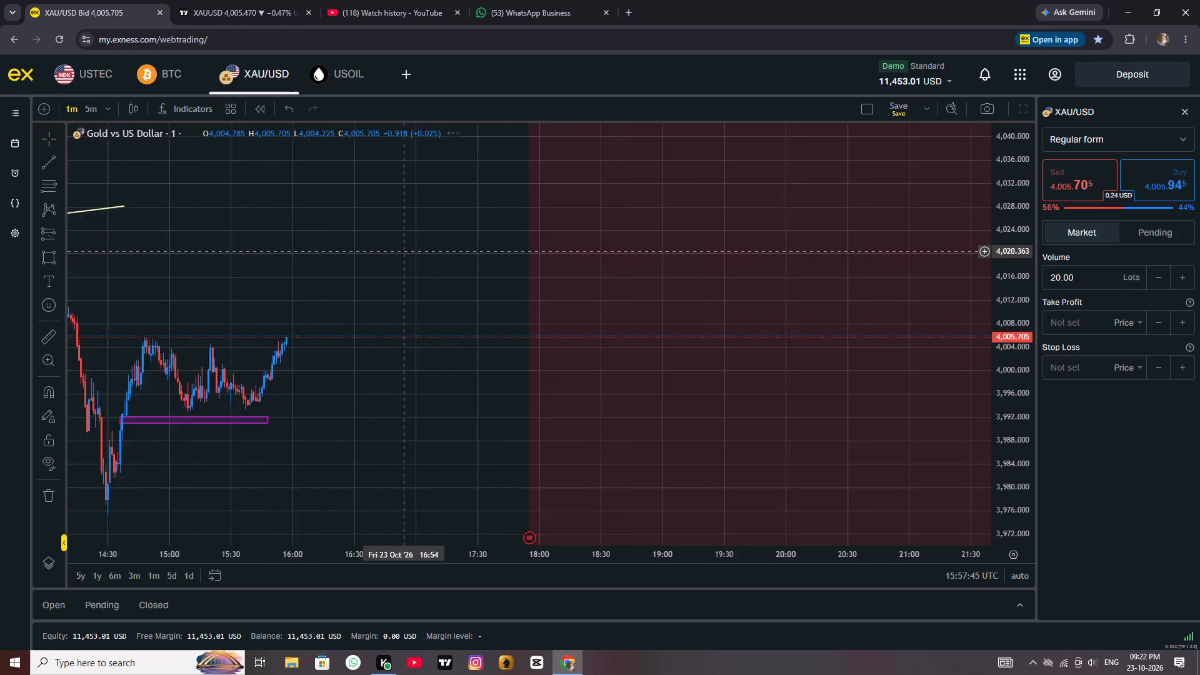
pyautogui.scroll(-2, 403, 251)
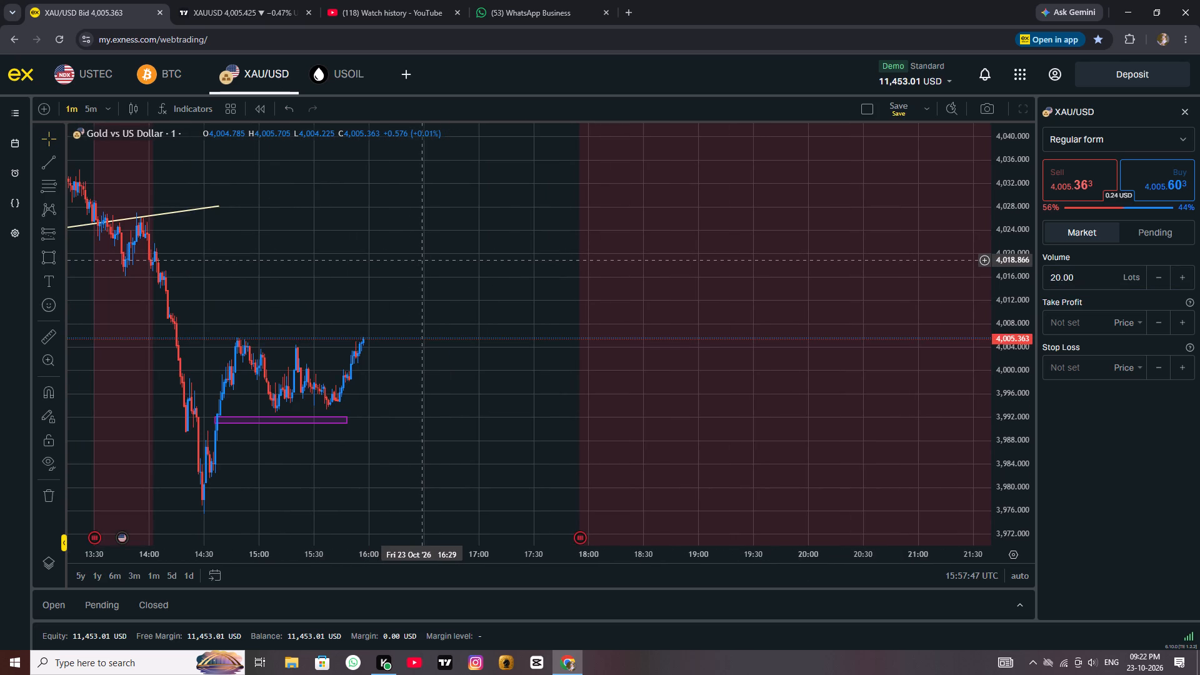
pyautogui.scroll(-2, 421, 260)
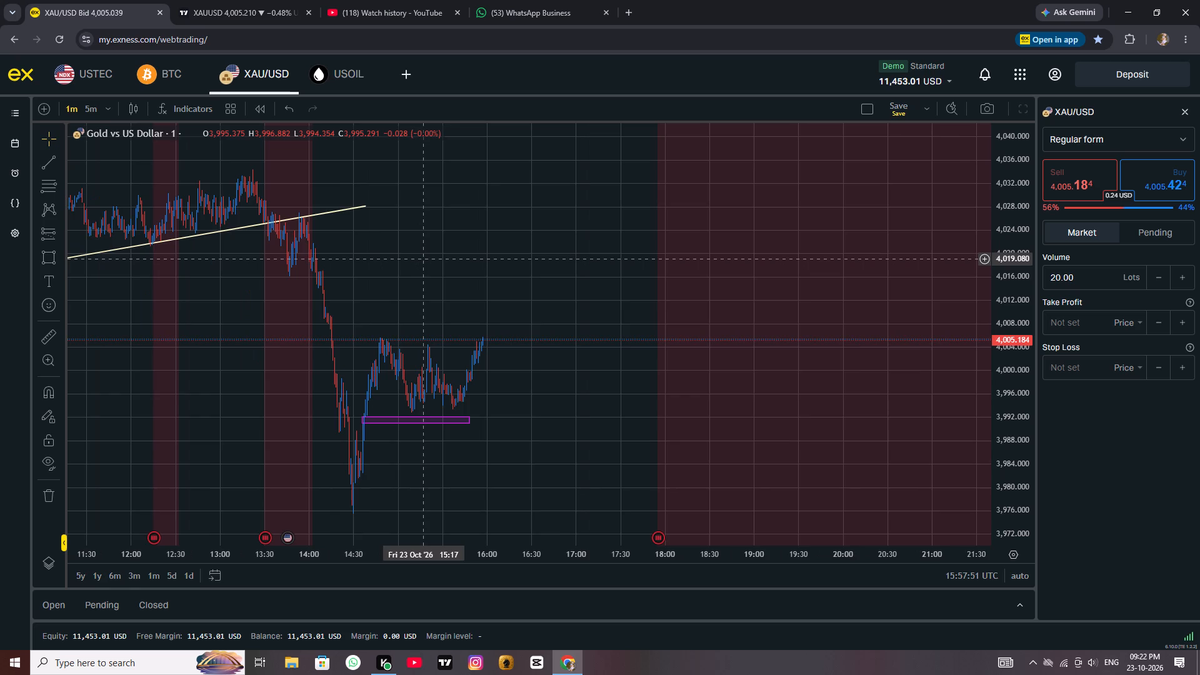
pyautogui.scroll(-2, 439, 269)
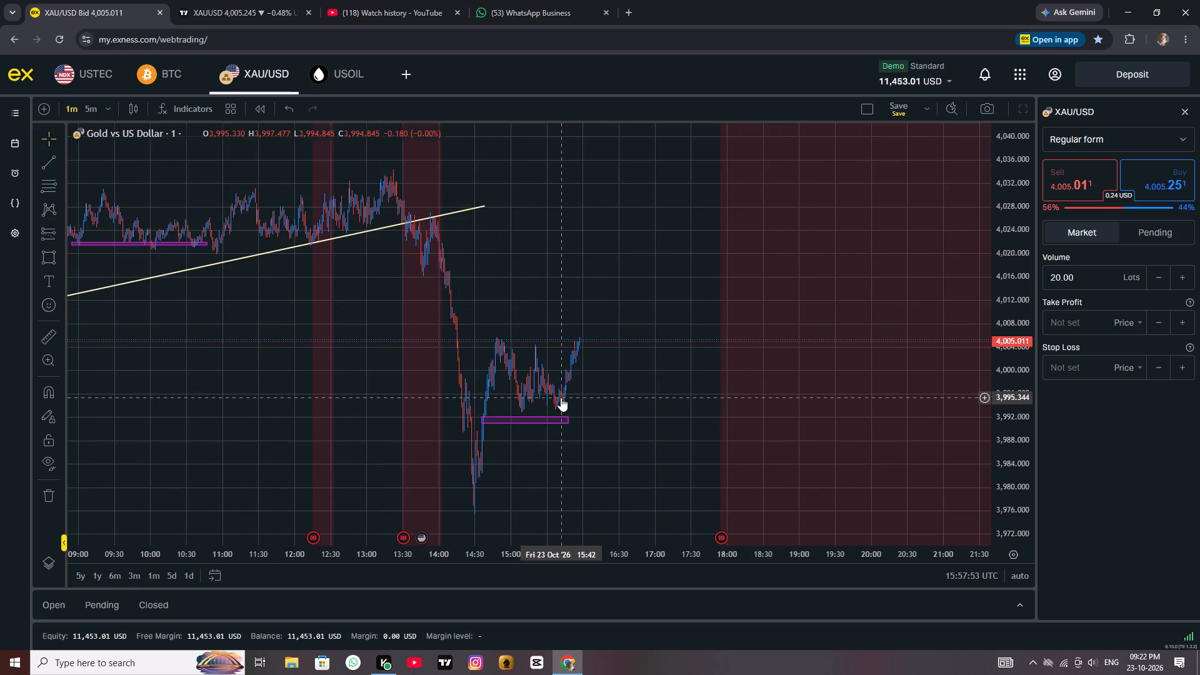
# Examine XAU/USD's latest 1-minute price action above the purple support zone, then USOIL's recent 1-minute candles.
pyautogui.scroll(6, 596, 302)
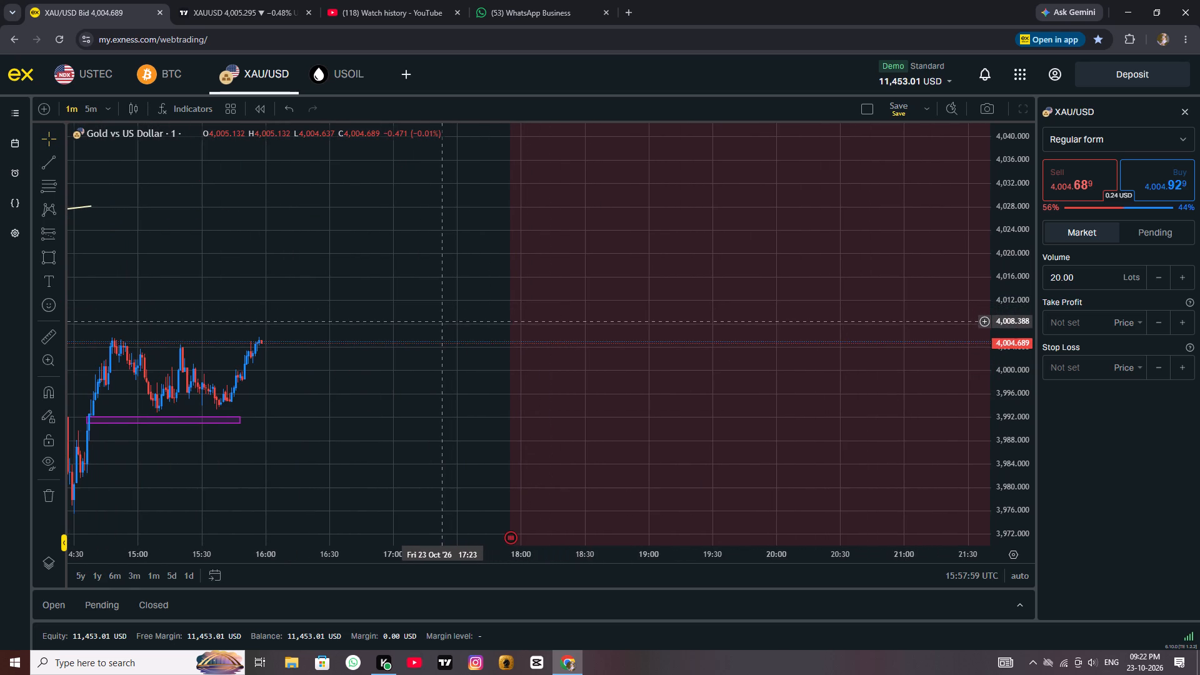
pyautogui.scroll(-2, 332, 282)
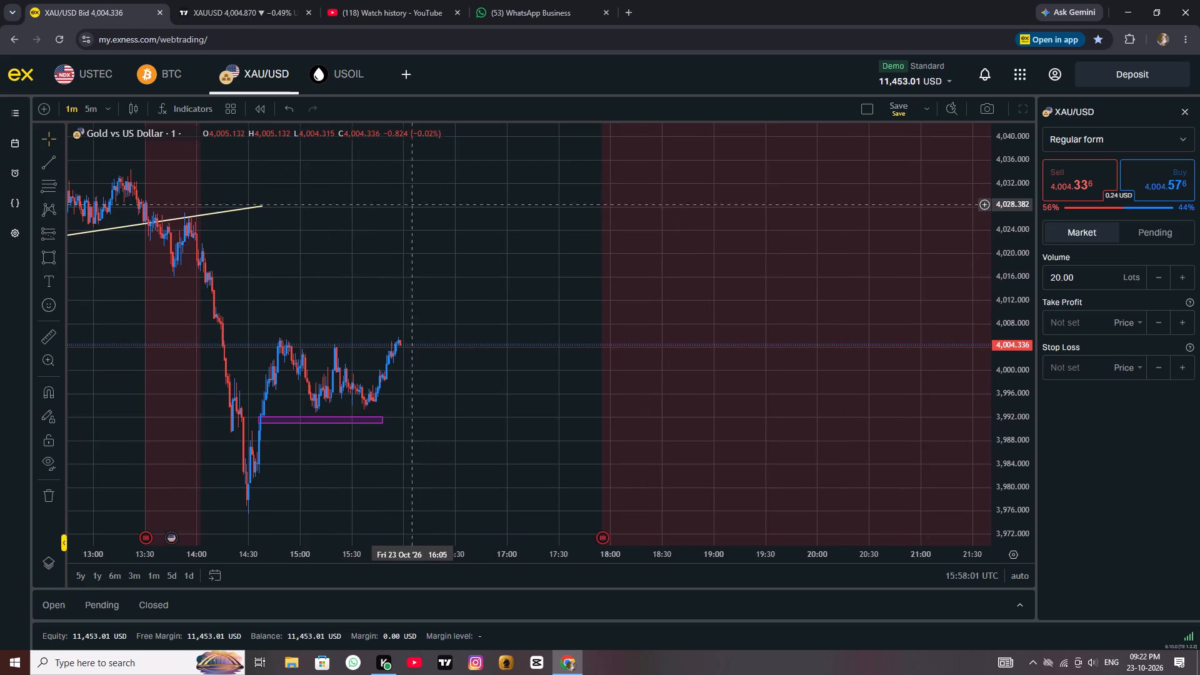
pyautogui.click(326, 69)
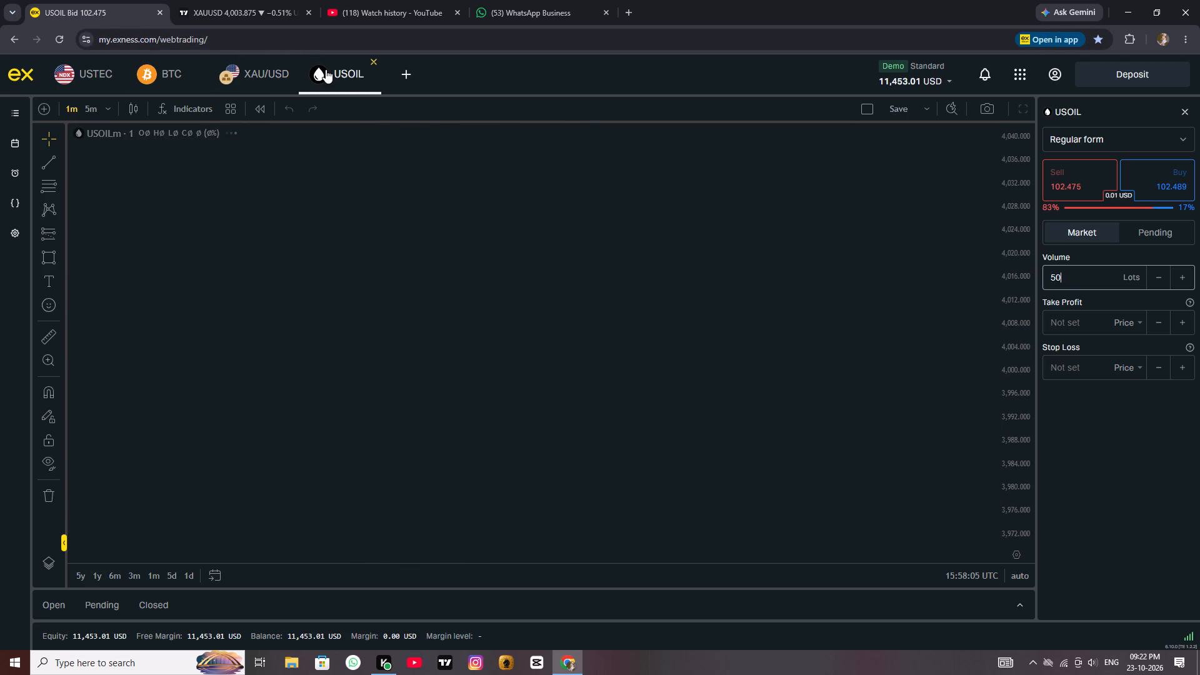
pyautogui.moveTo(756, 227); pyautogui.dragTo(335, 240)
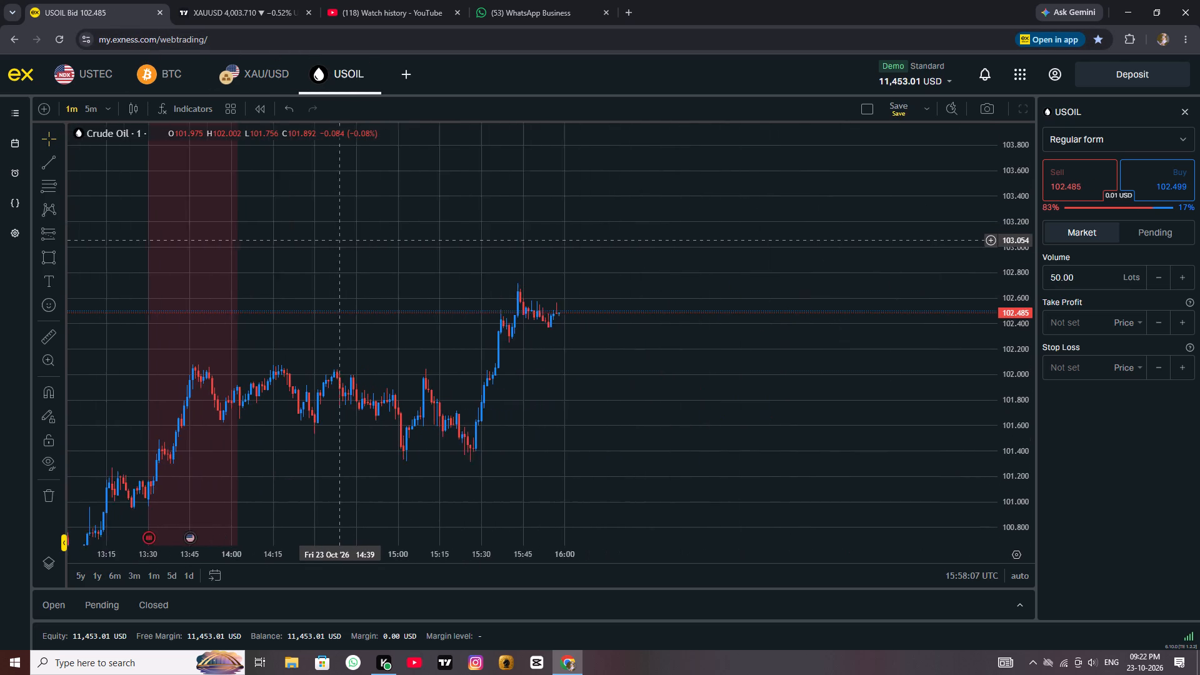
pyautogui.moveTo(335, 240); pyautogui.dragTo(254, 232)
pyautogui.scroll(-3, 256, 232)
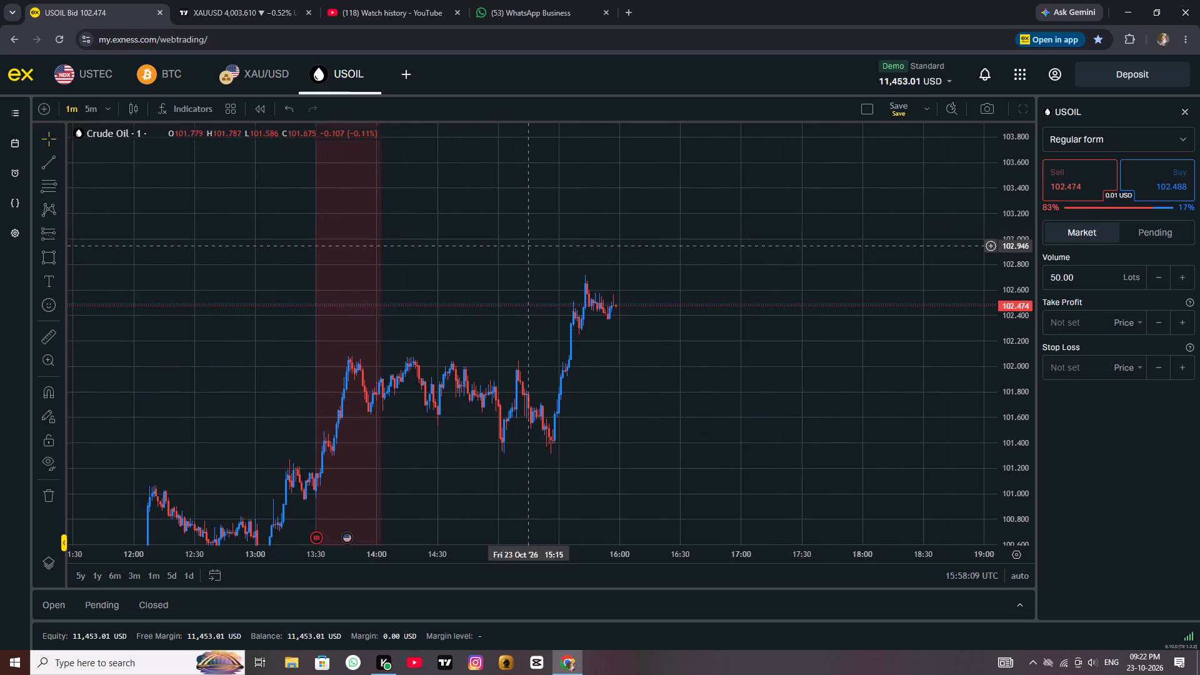
pyautogui.moveTo(666, 270); pyautogui.dragTo(402, 246)
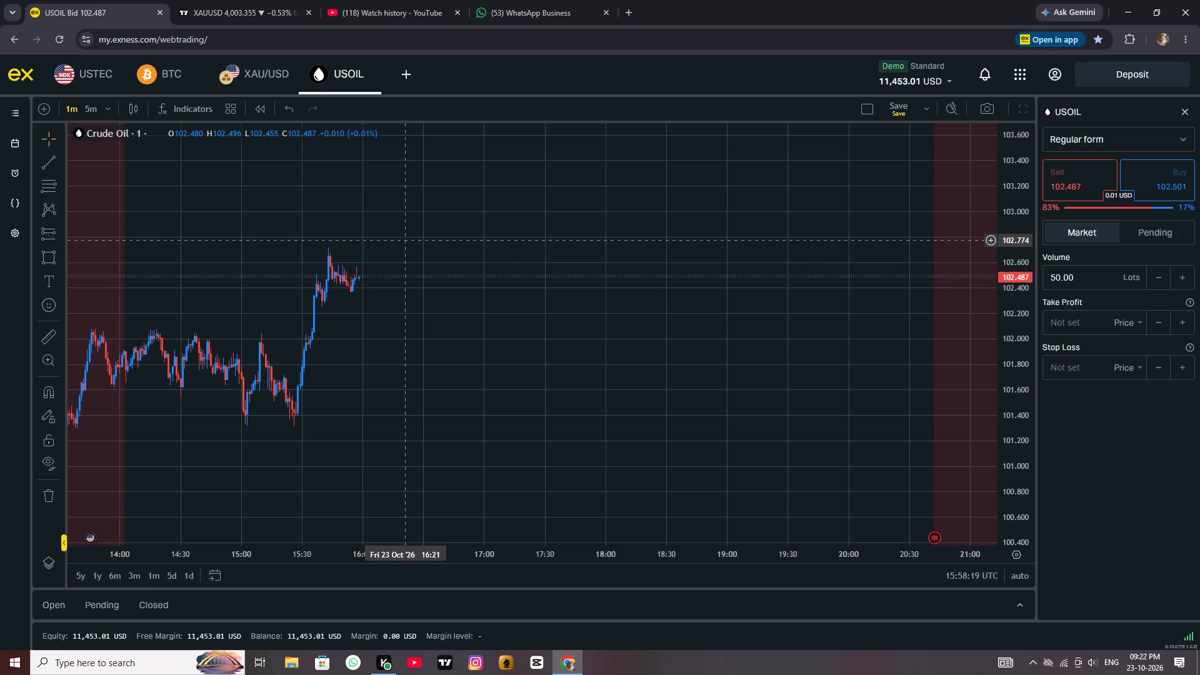
# Switch to the YouTube watch history.
pyautogui.click(359, 10)
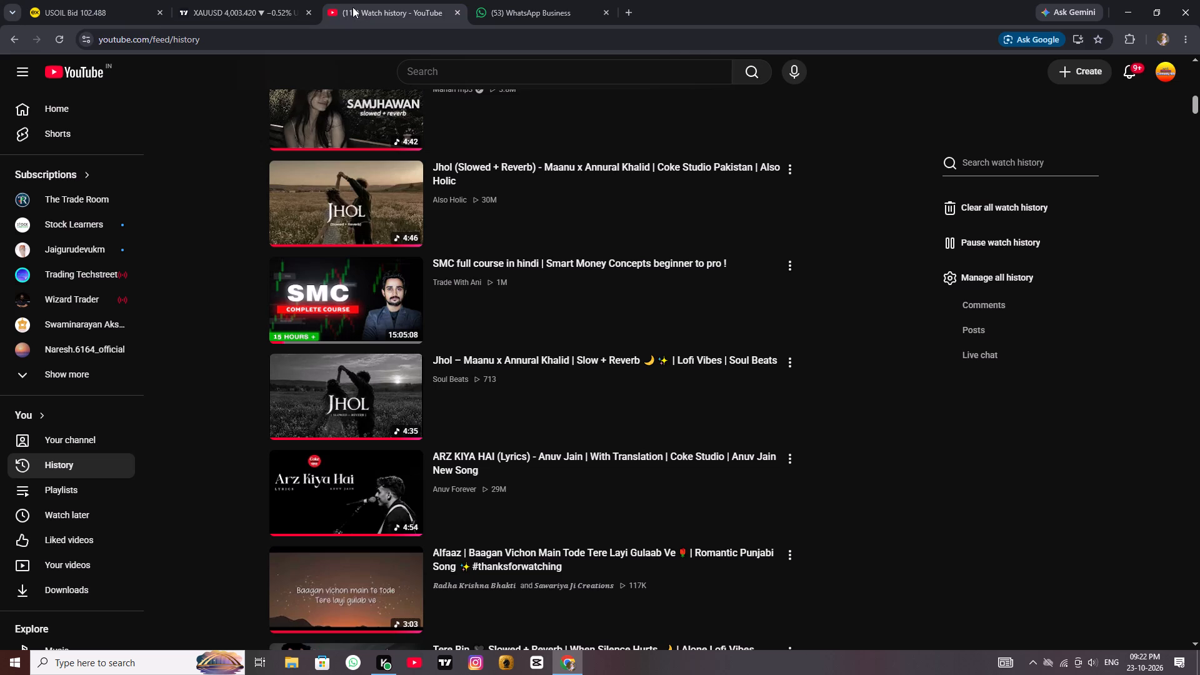
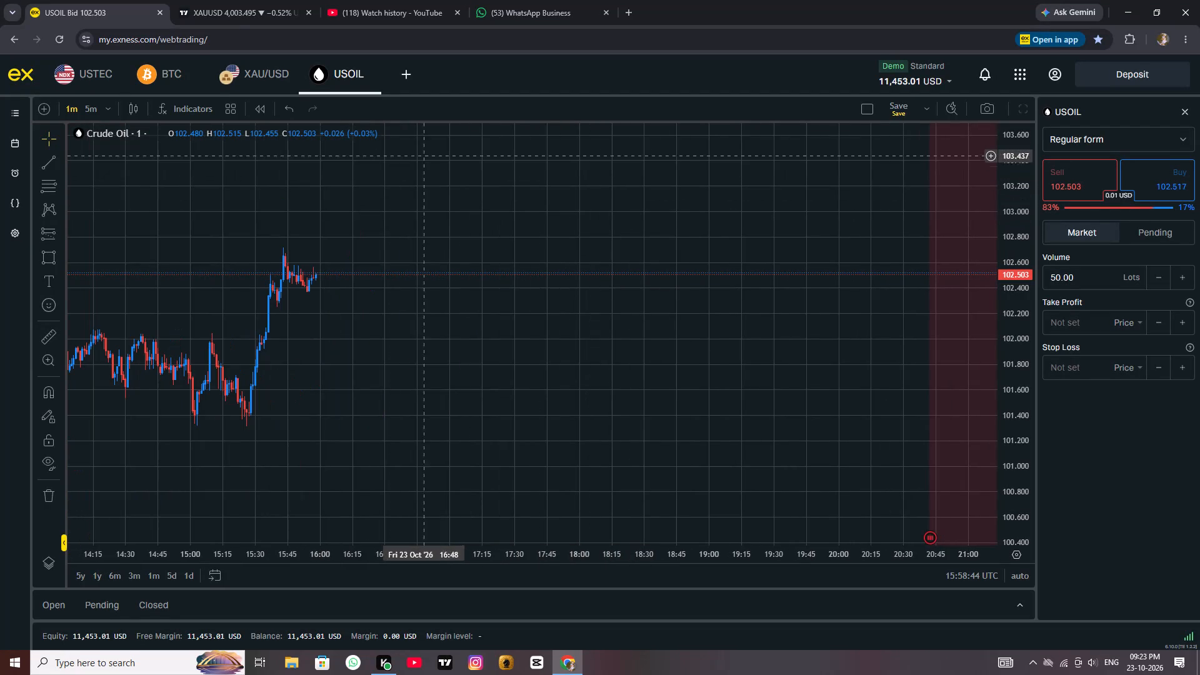
# Examine BTC's latest 1-minute price action within the rising channel, then the recent candles on the USTEC 1-minute chart.
pyautogui.click(147, 71)
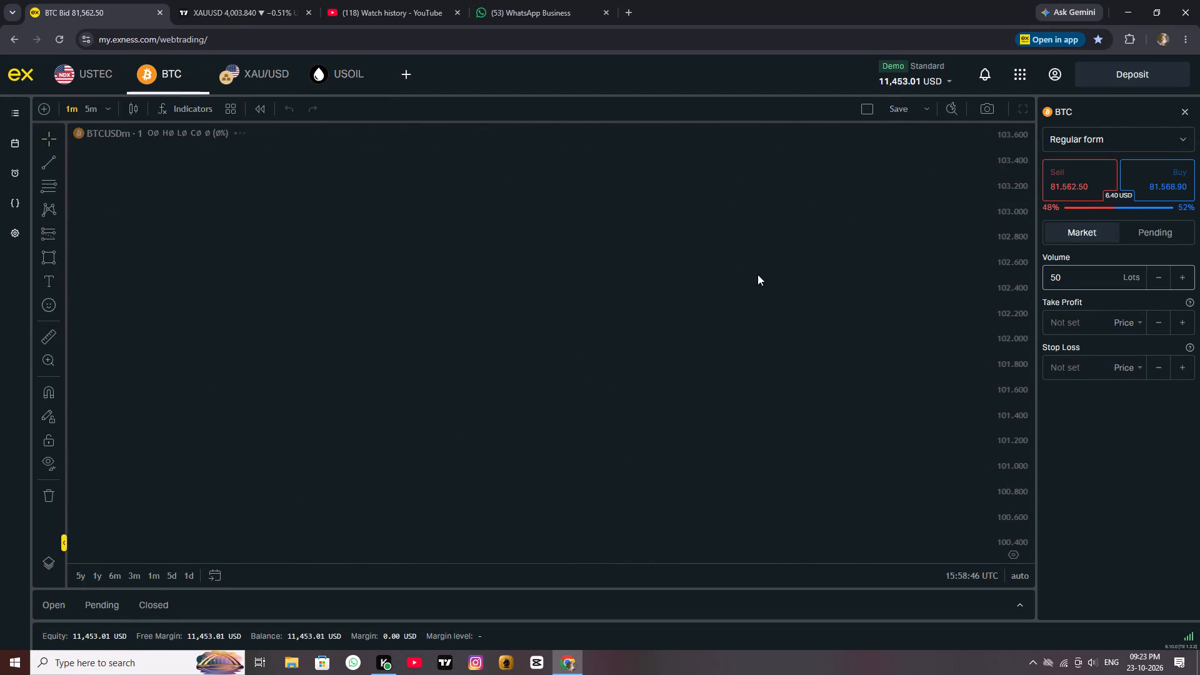
pyautogui.moveTo(795, 238); pyautogui.dragTo(367, 231)
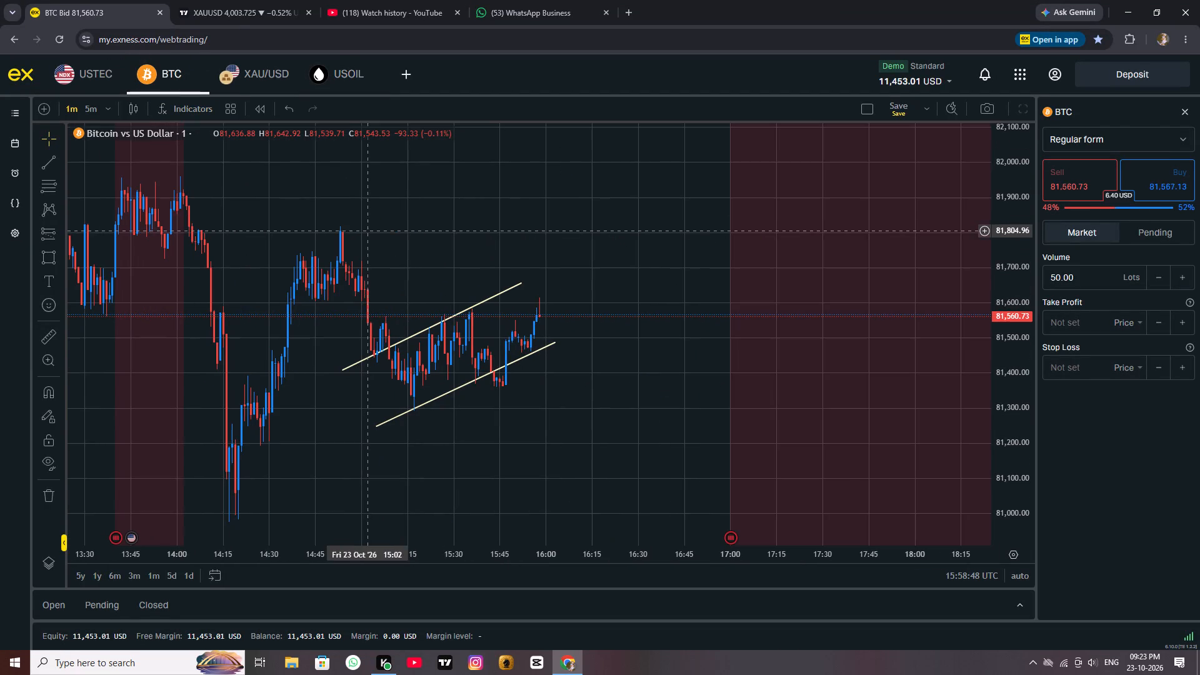
pyautogui.click(63, 79)
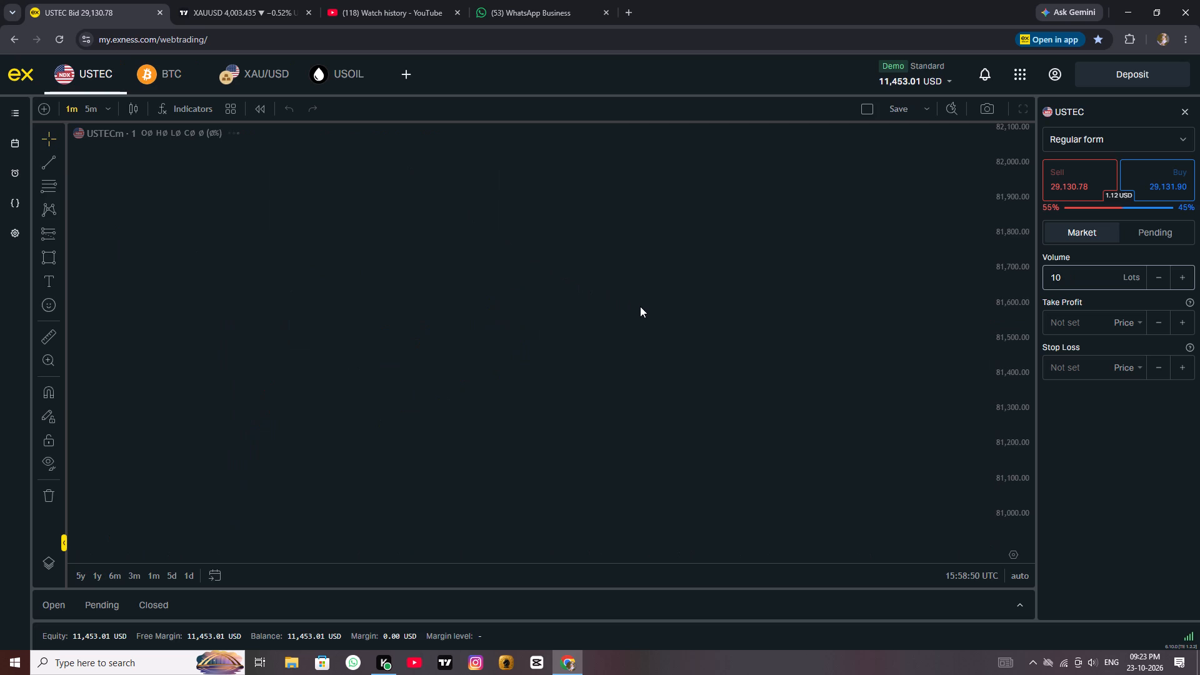
pyautogui.moveTo(756, 364); pyautogui.dragTo(327, 367)
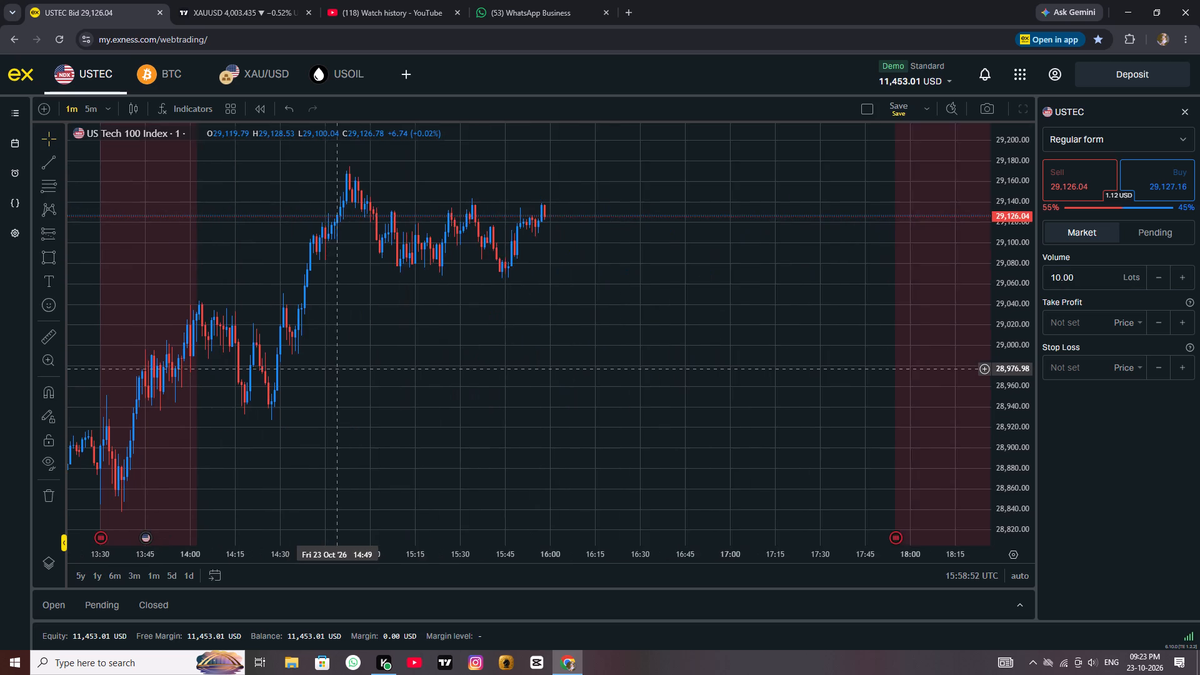
# Examine USTEC's recent 1-minute price action, then the USOIL 1-minute chart from the 15:00 swings through the latest candles.
pyautogui.scroll(-2, 338, 369)
pyautogui.scroll(-2, 568, 350)
pyautogui.moveTo(706, 342); pyautogui.dragTo(446, 346)
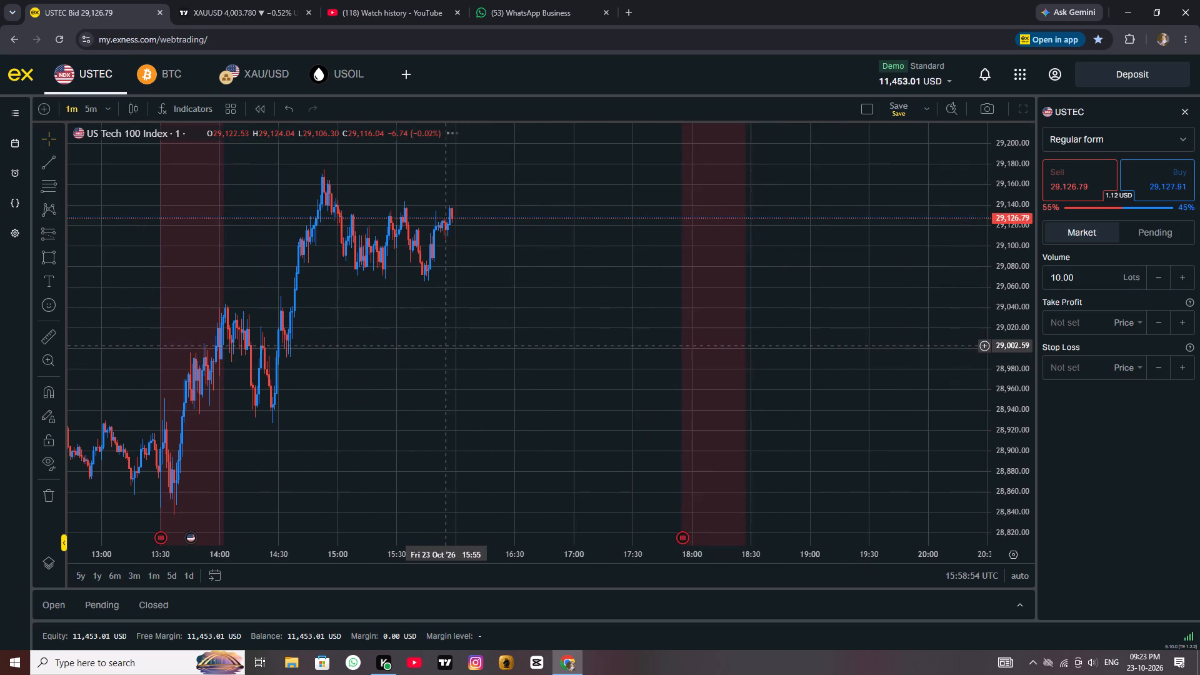
pyautogui.click(335, 66)
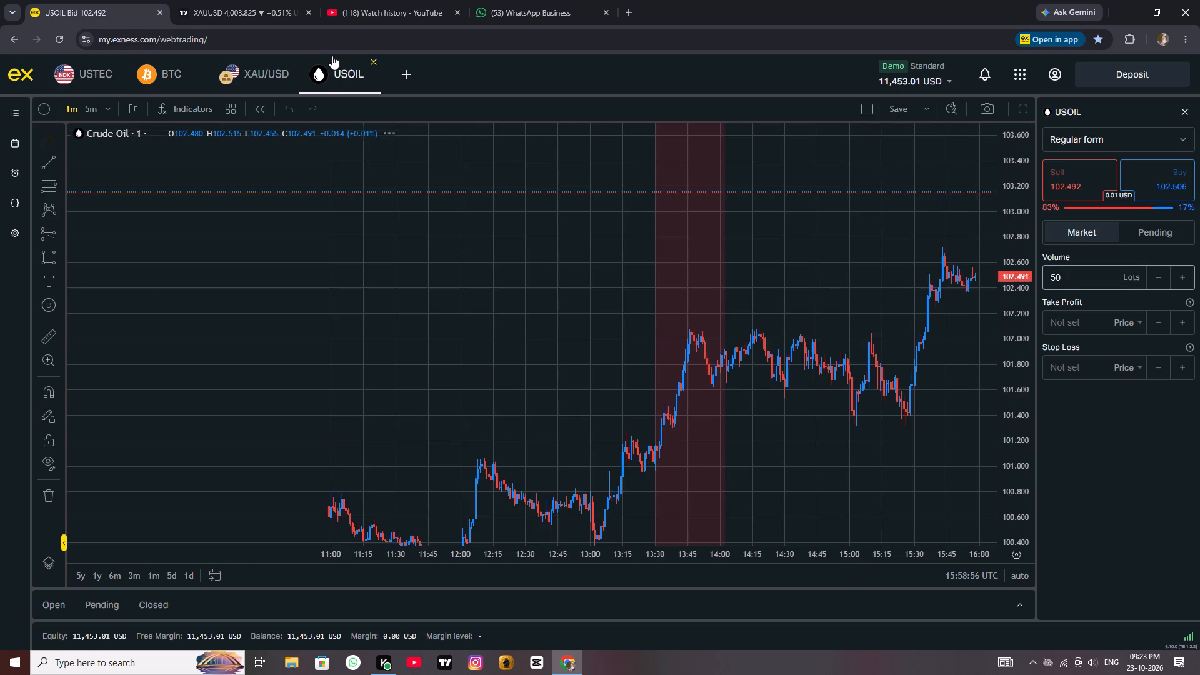
pyautogui.moveTo(622, 226); pyautogui.dragTo(301, 169)
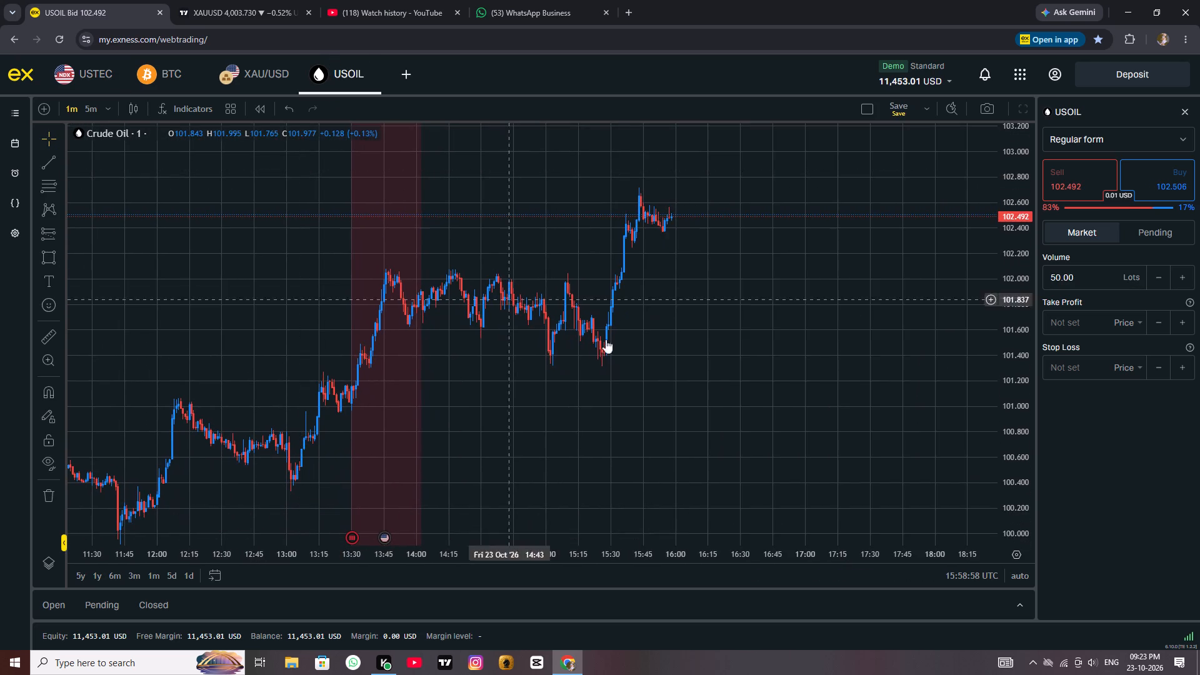
pyautogui.moveTo(714, 388); pyautogui.dragTo(659, 393)
pyautogui.scroll(5, 664, 397)
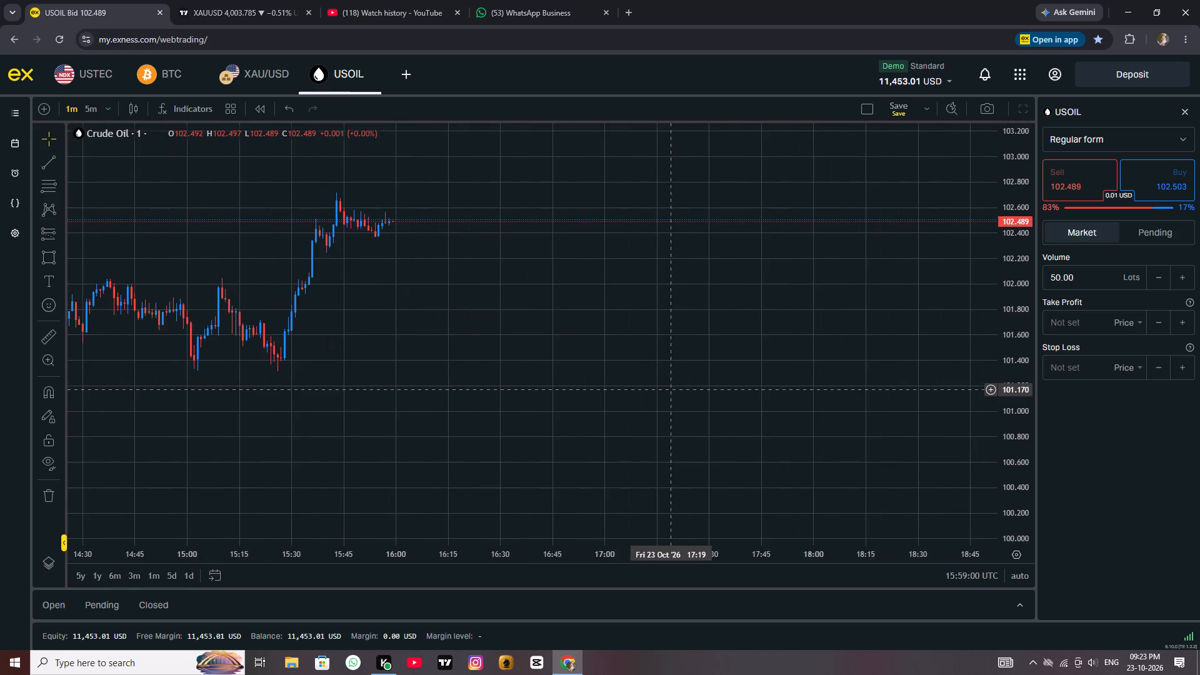
pyautogui.scroll(3, 1009, 364)
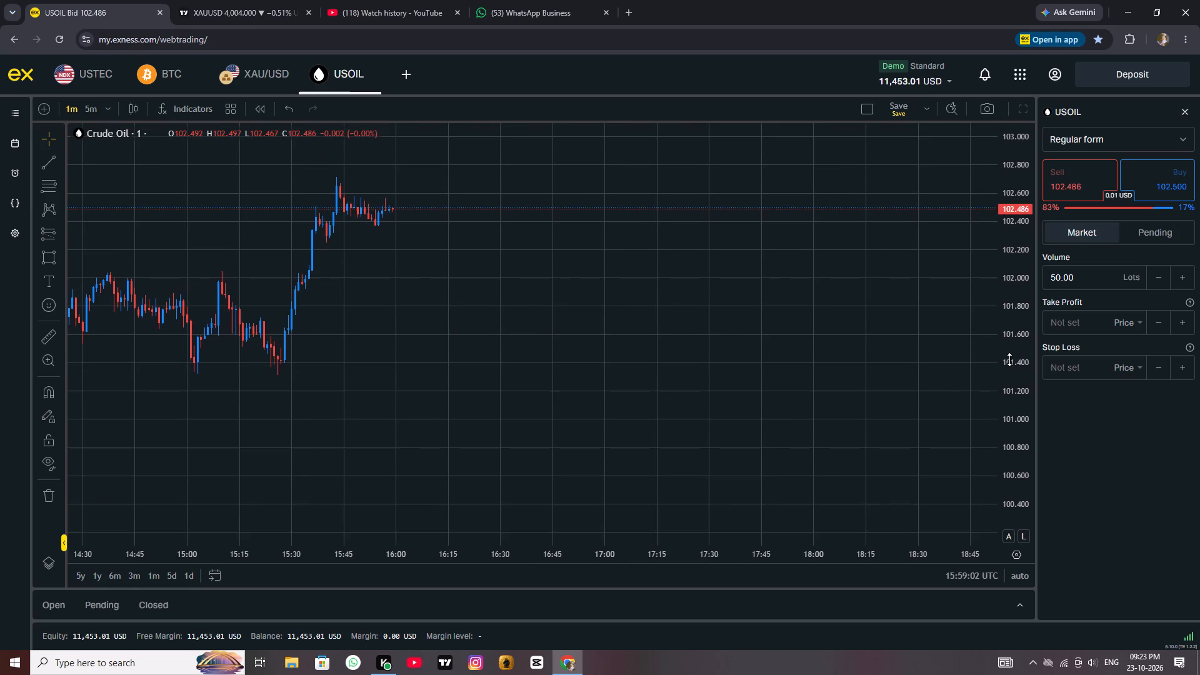
pyautogui.scroll(17, 1009, 359)
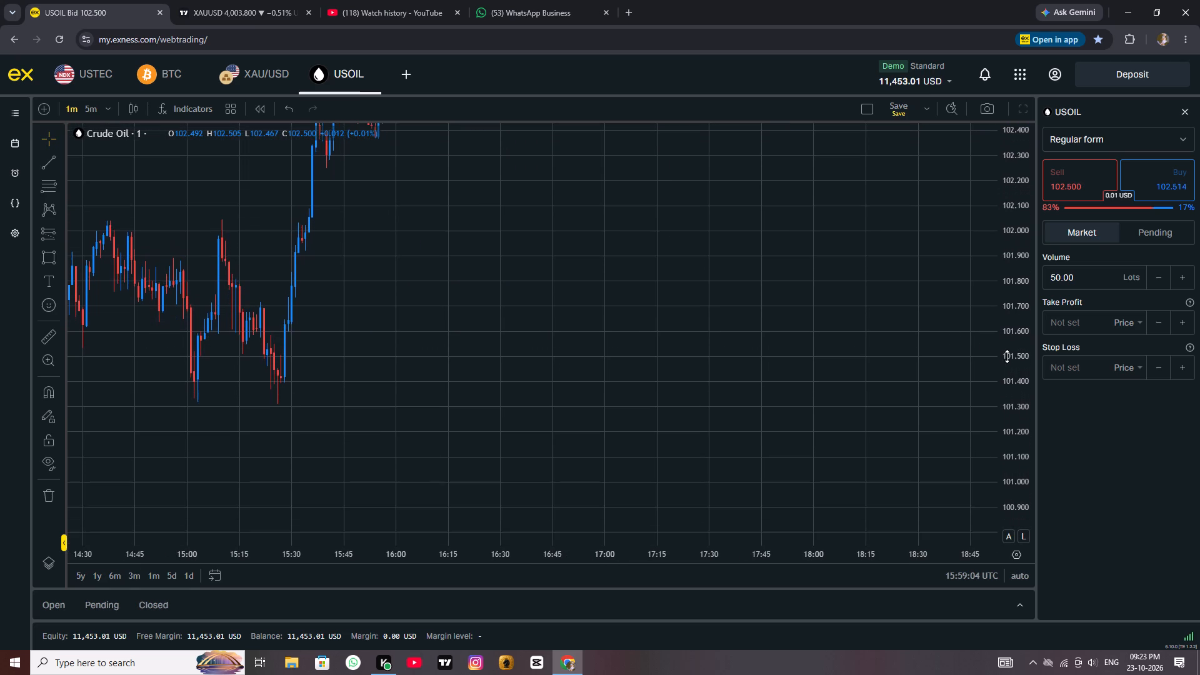
pyautogui.scroll(4, 1007, 356)
pyautogui.scroll(7, 804, 336)
pyautogui.moveTo(534, 276); pyautogui.dragTo(724, 454)
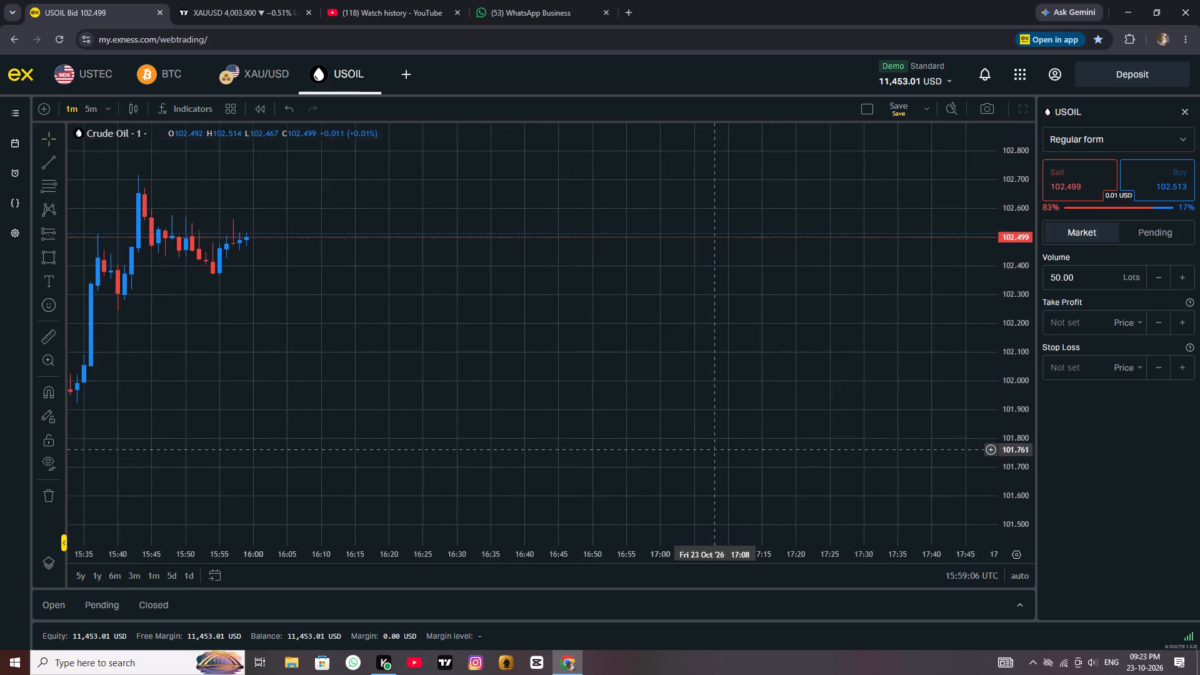
pyautogui.moveTo(724, 454); pyautogui.dragTo(856, 485)
pyautogui.moveTo(429, 385); pyautogui.dragTo(621, 324)
pyautogui.scroll(-1, 621, 324)
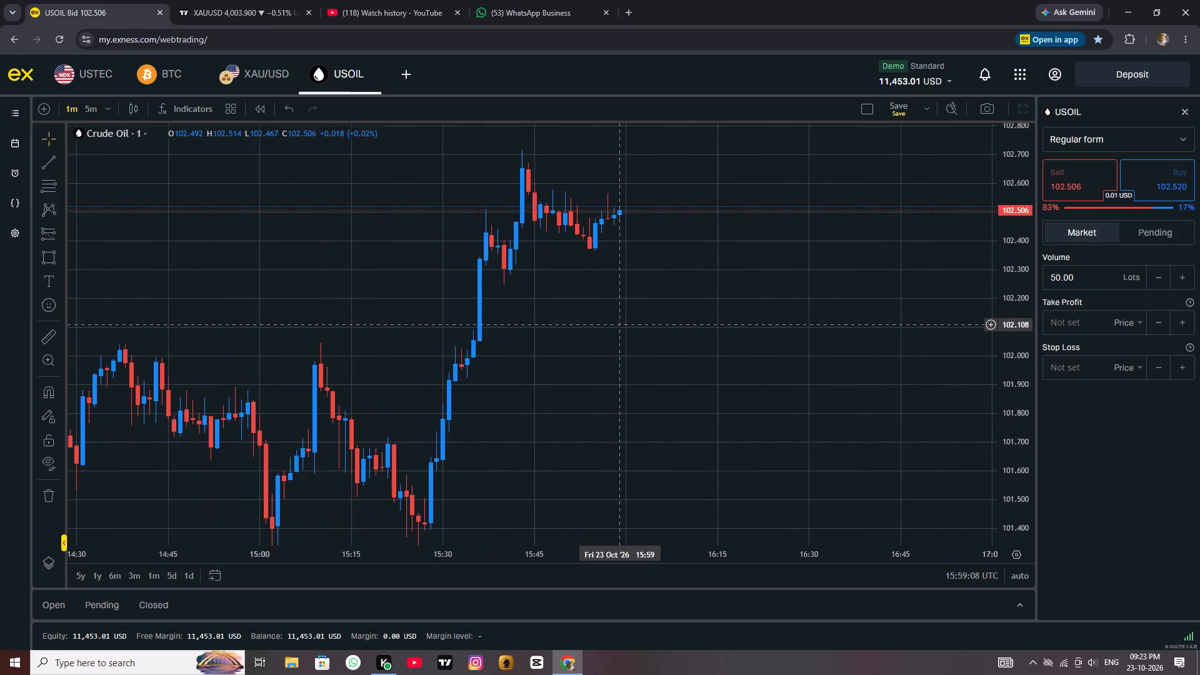
pyautogui.scroll(2, 621, 324)
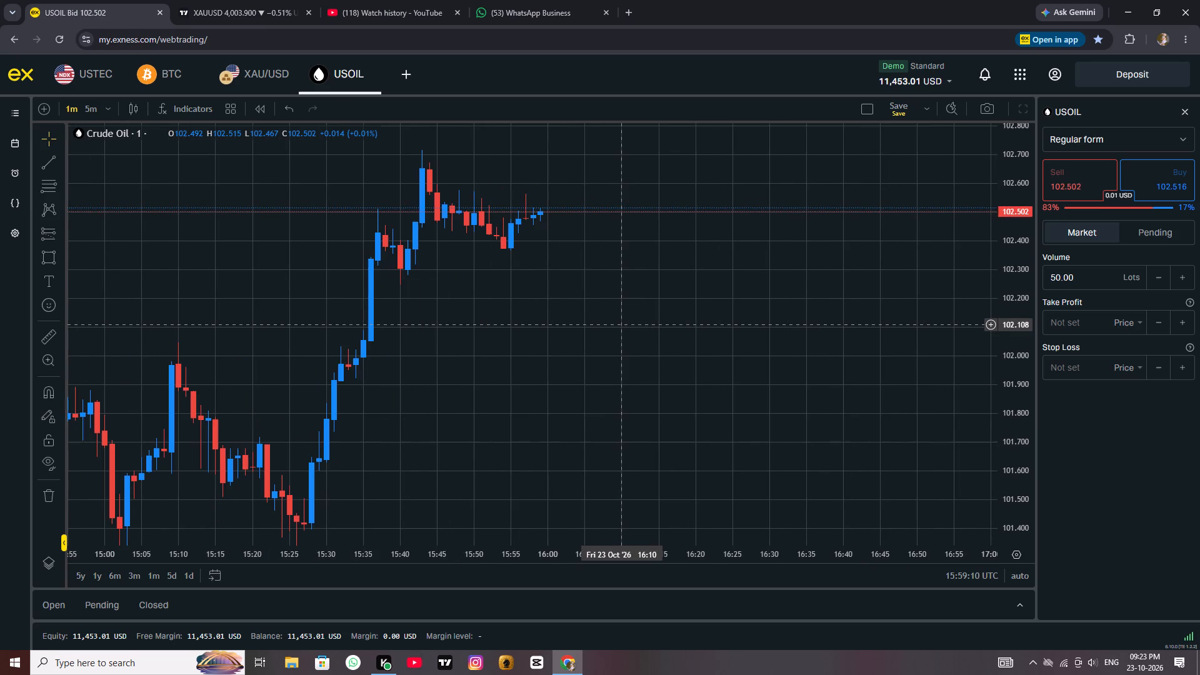
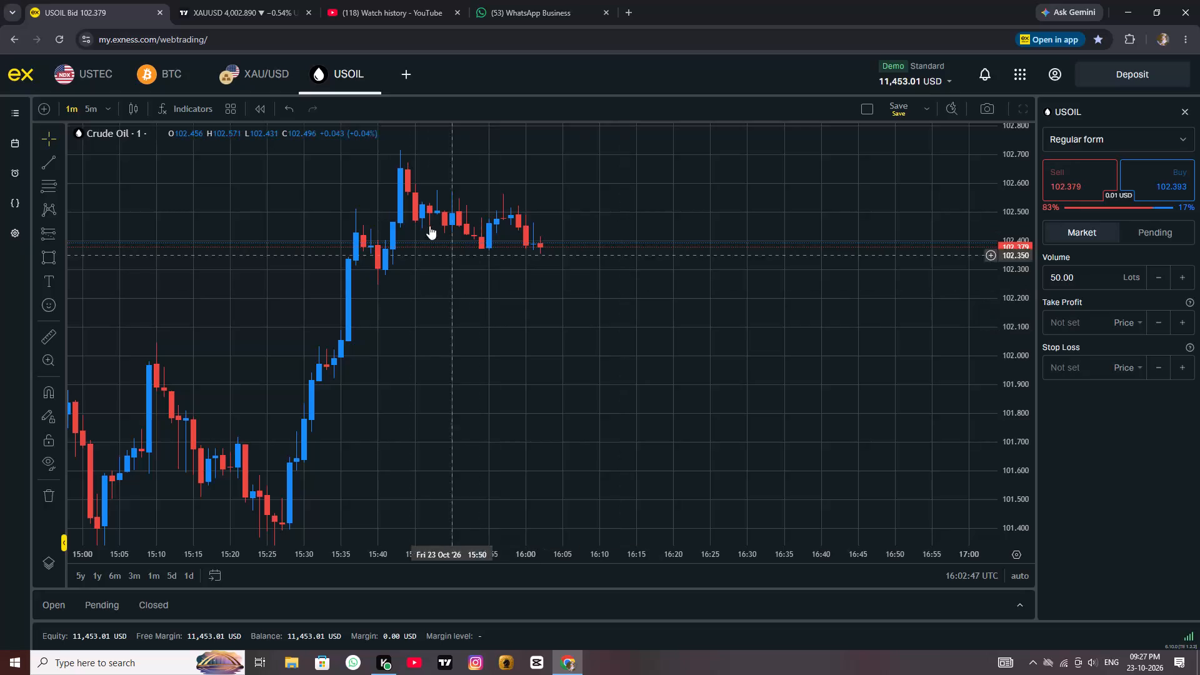
# Examine the XAU/USD 1-minute chart, from the trendline break and sell-off to the latest candles above the purple zone.
pyautogui.click(237, 77)
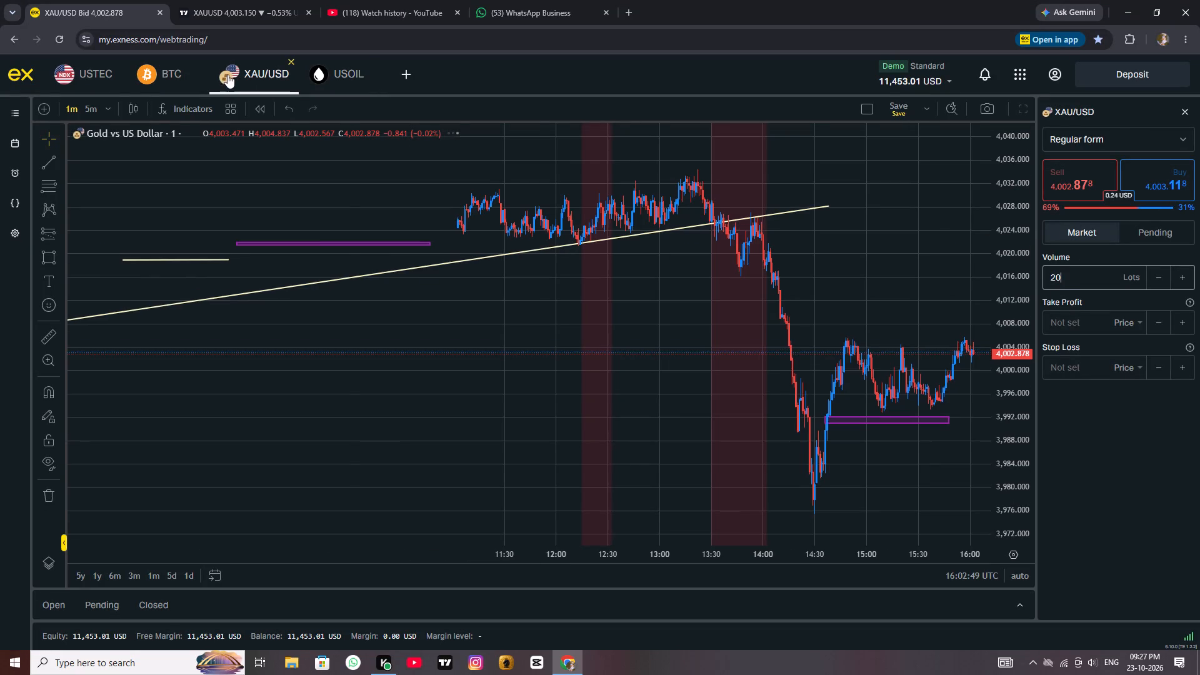
pyautogui.scroll(-4, 581, 291)
pyautogui.moveTo(879, 246); pyautogui.dragTo(361, 196)
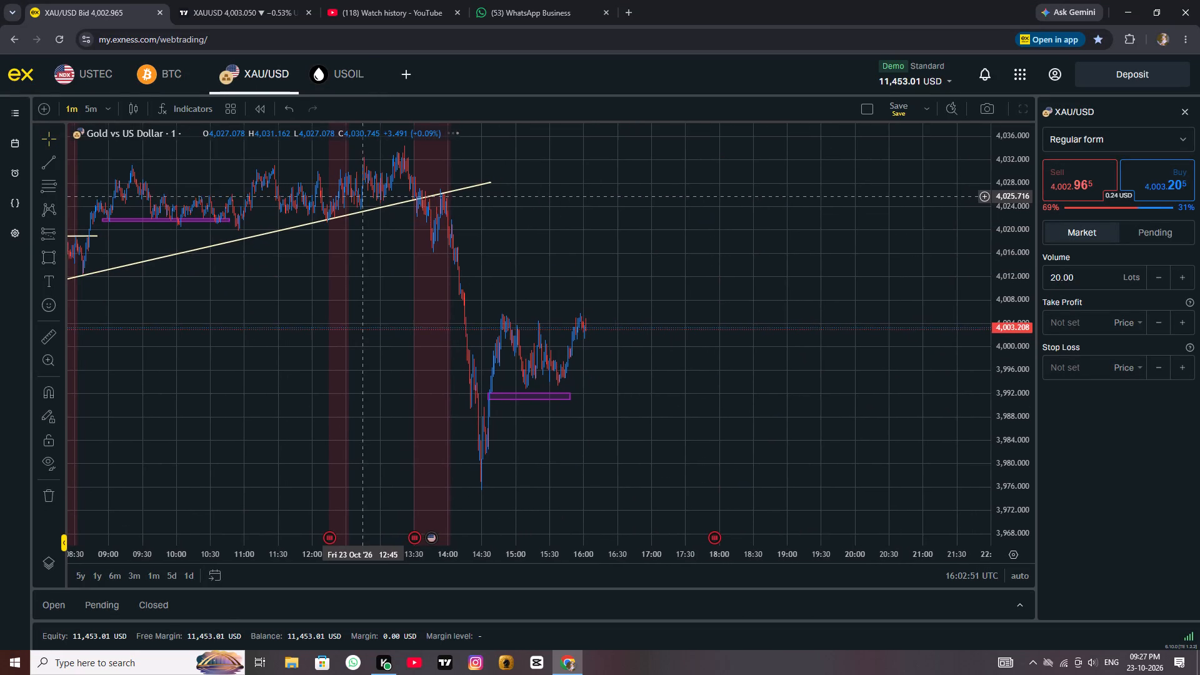
pyautogui.moveTo(361, 196); pyautogui.dragTo(360, 196)
pyautogui.scroll(5, 534, 277)
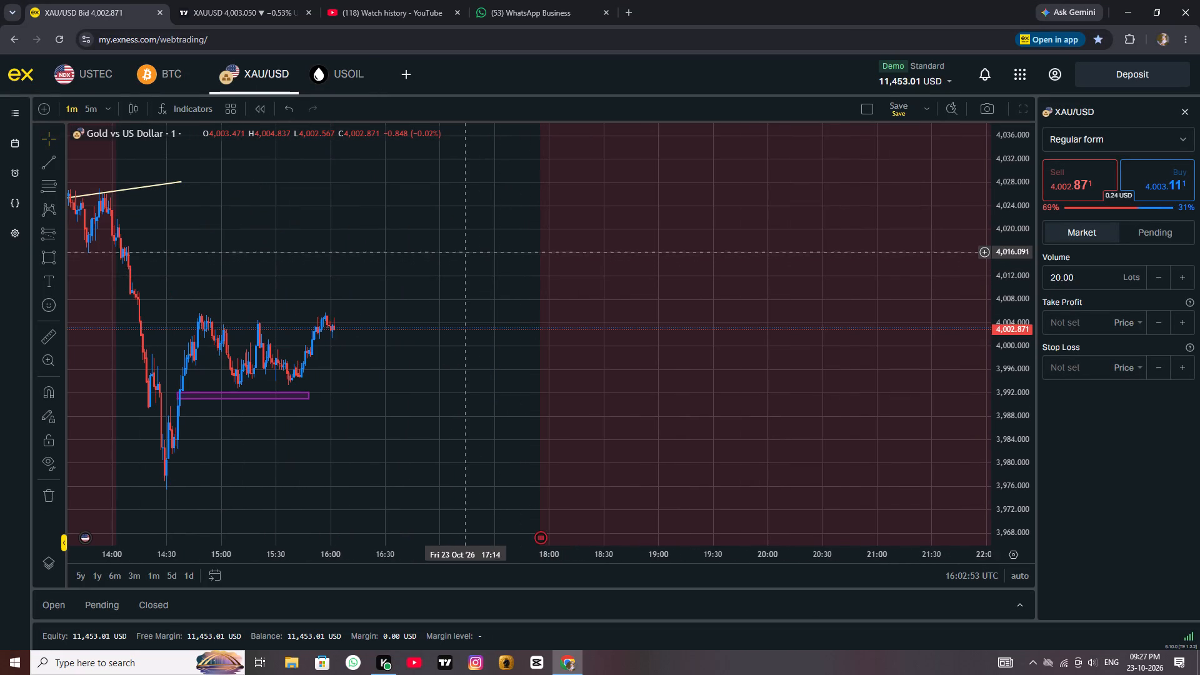
pyautogui.scroll(-1, 457, 251)
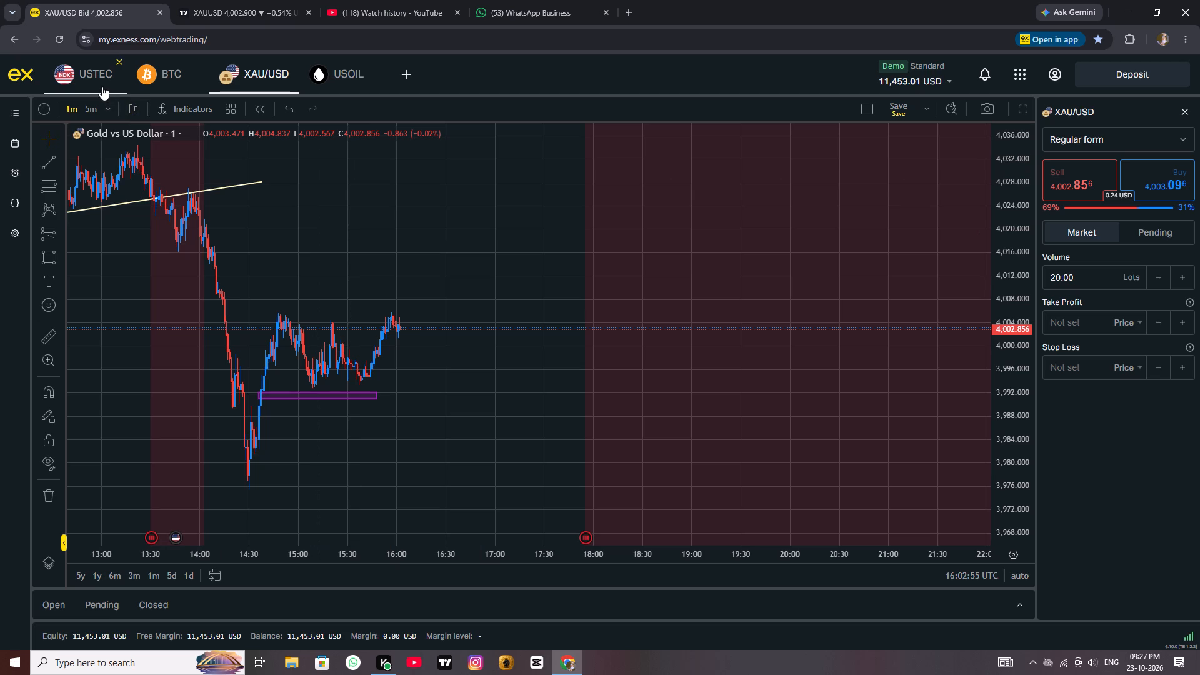
# Examine the USTEC 1-minute chart from the 13:30 session rally through the latest candles around 16:00.
pyautogui.click(102, 86)
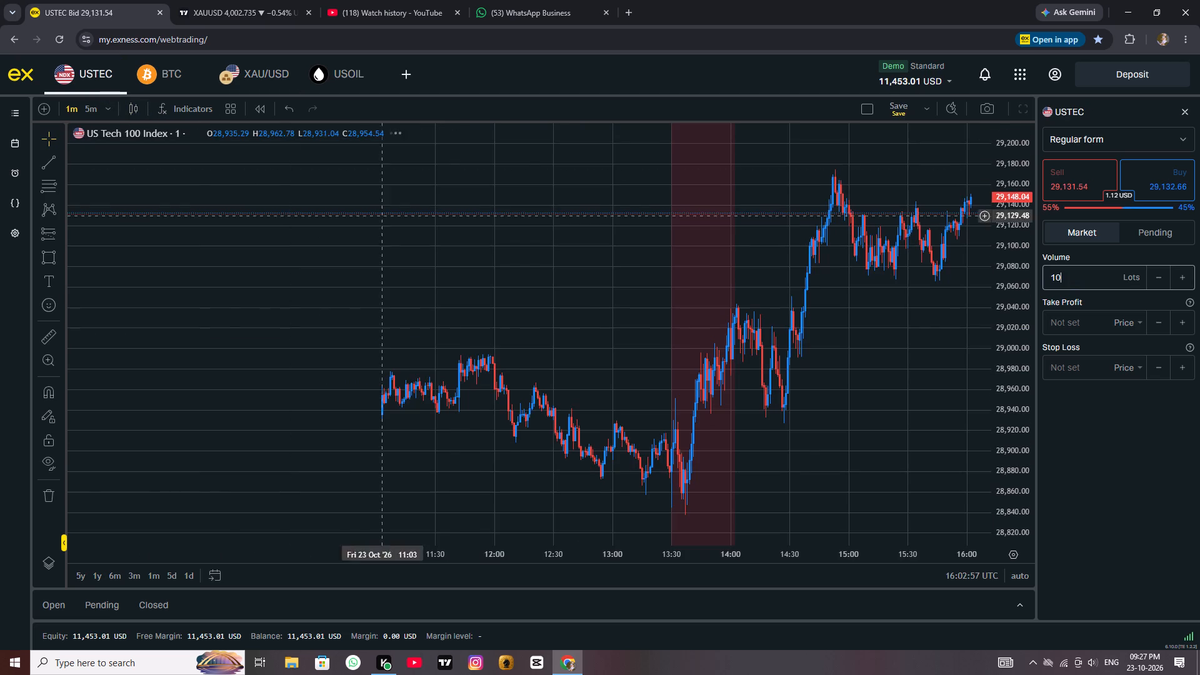
pyautogui.scroll(-3, 502, 271)
pyautogui.moveTo(615, 259); pyautogui.dragTo(87, 342)
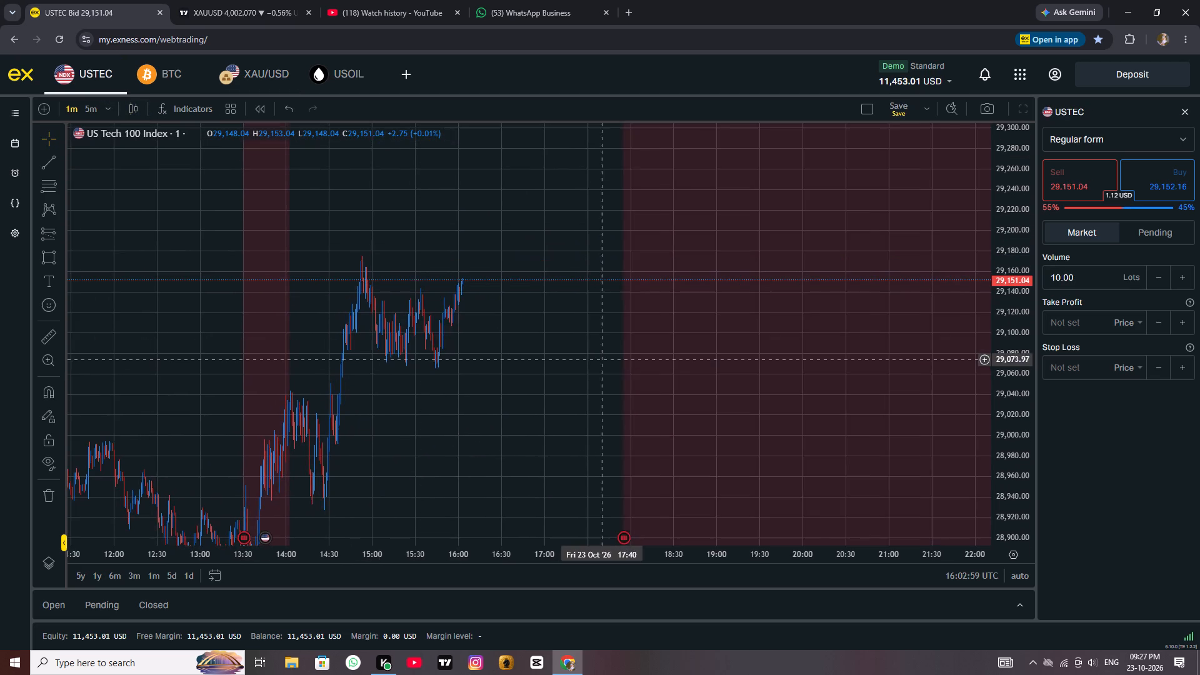
pyautogui.scroll(3, 602, 358)
pyautogui.scroll(3, 442, 342)
pyautogui.moveTo(199, 347); pyautogui.dragTo(274, 377)
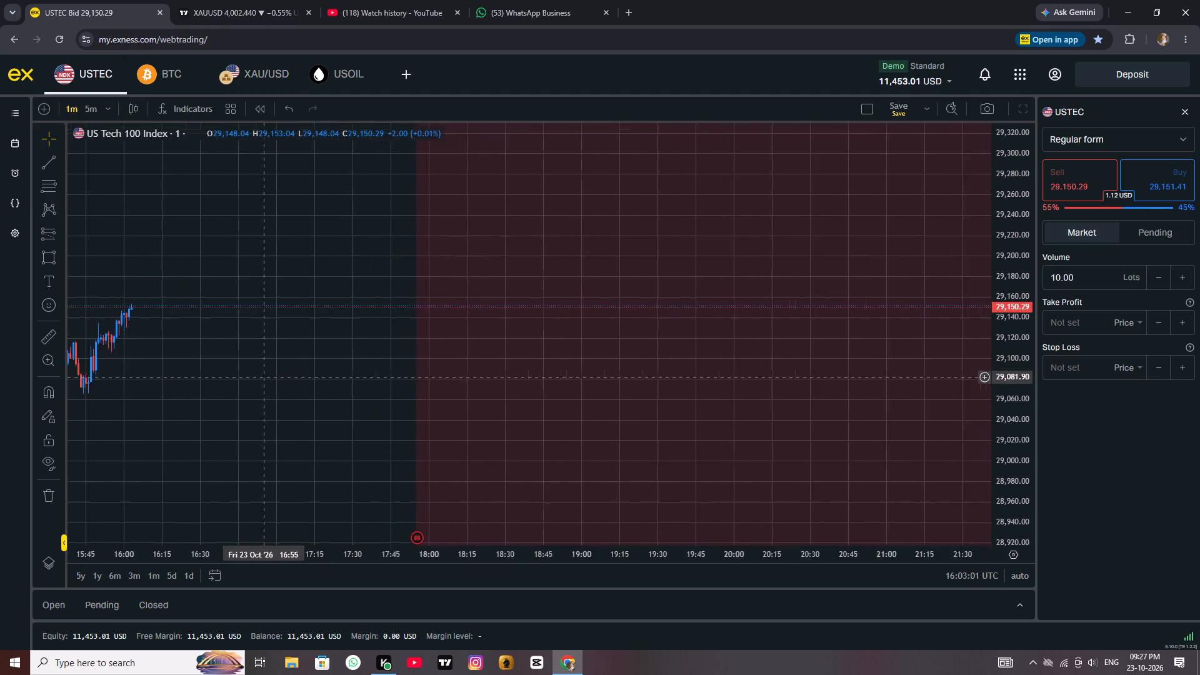
pyautogui.moveTo(274, 377); pyautogui.dragTo(620, 418)
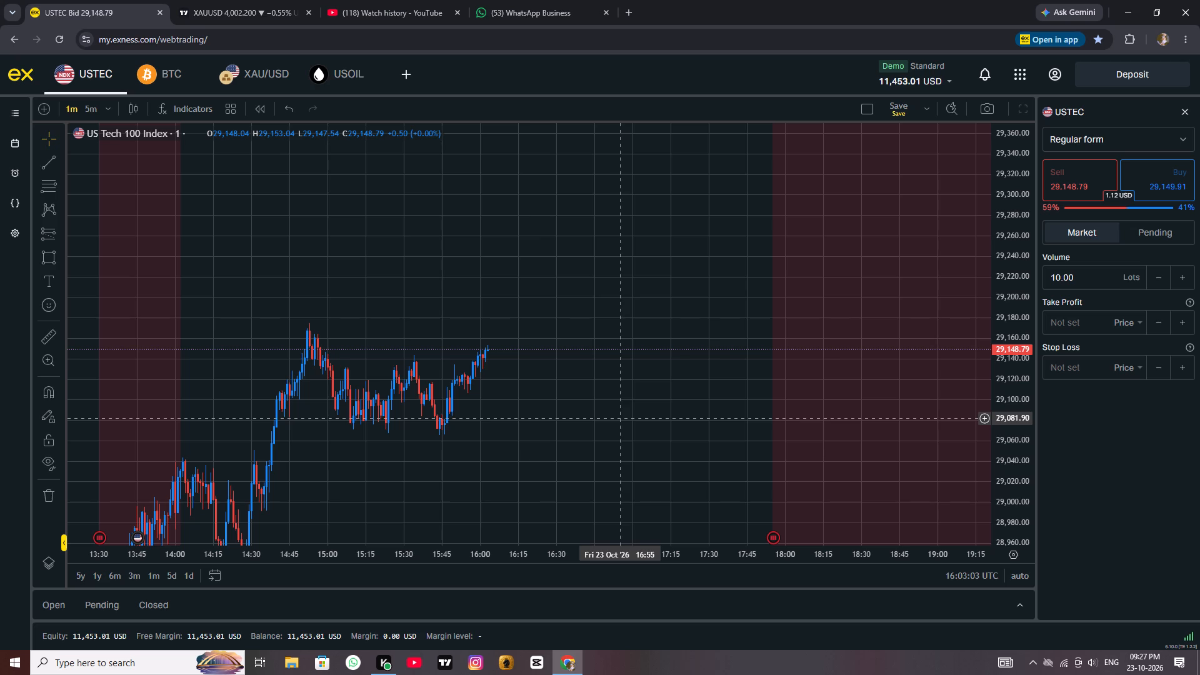
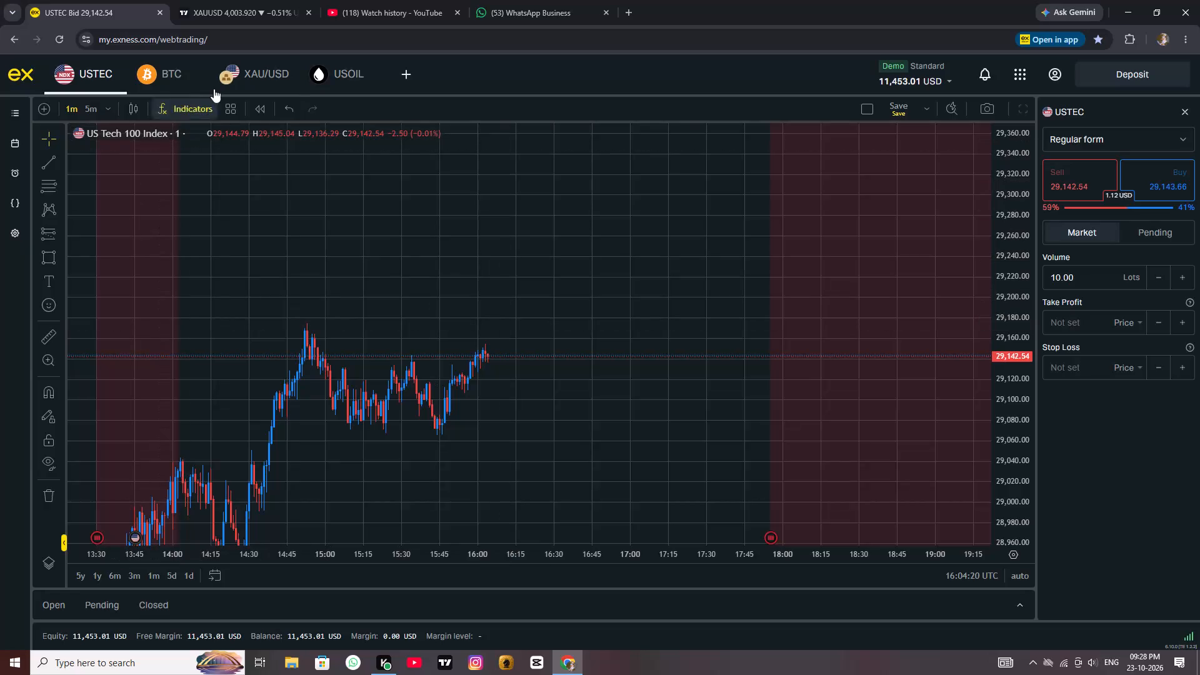
# On the BTC 1-minute chart, extend the rising channel's upper trendline past the latest candles to about 81,710 near 16:09.
pyautogui.click(169, 72)
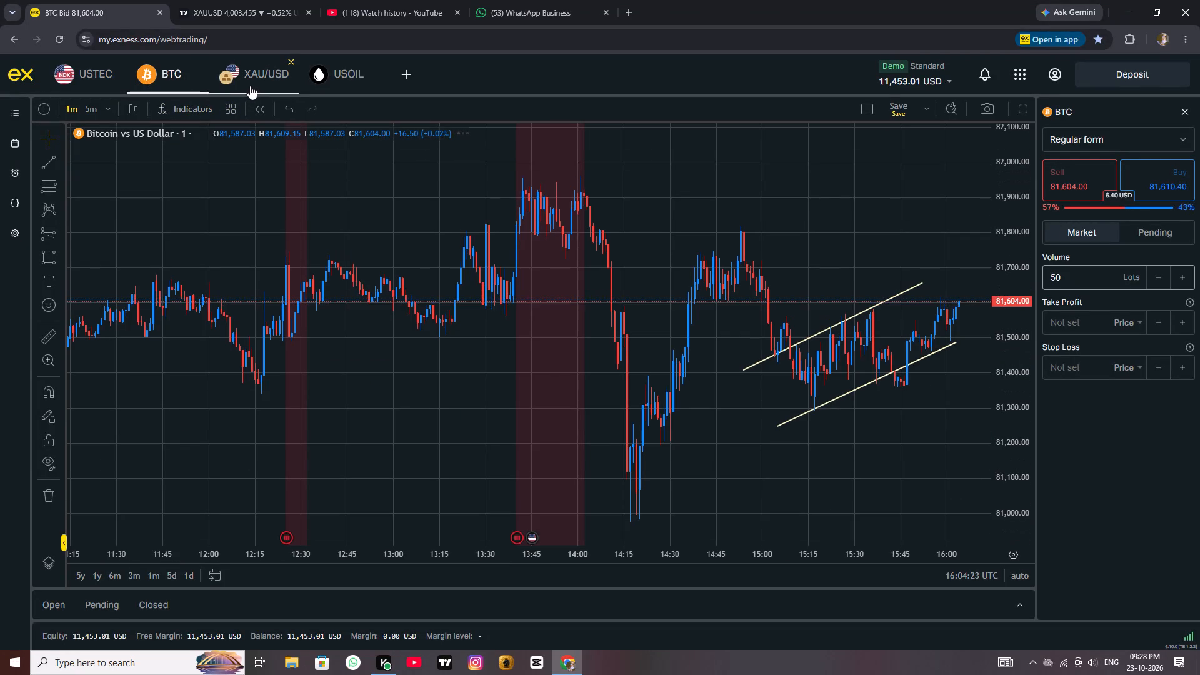
pyautogui.moveTo(741, 441); pyautogui.dragTo(333, 397)
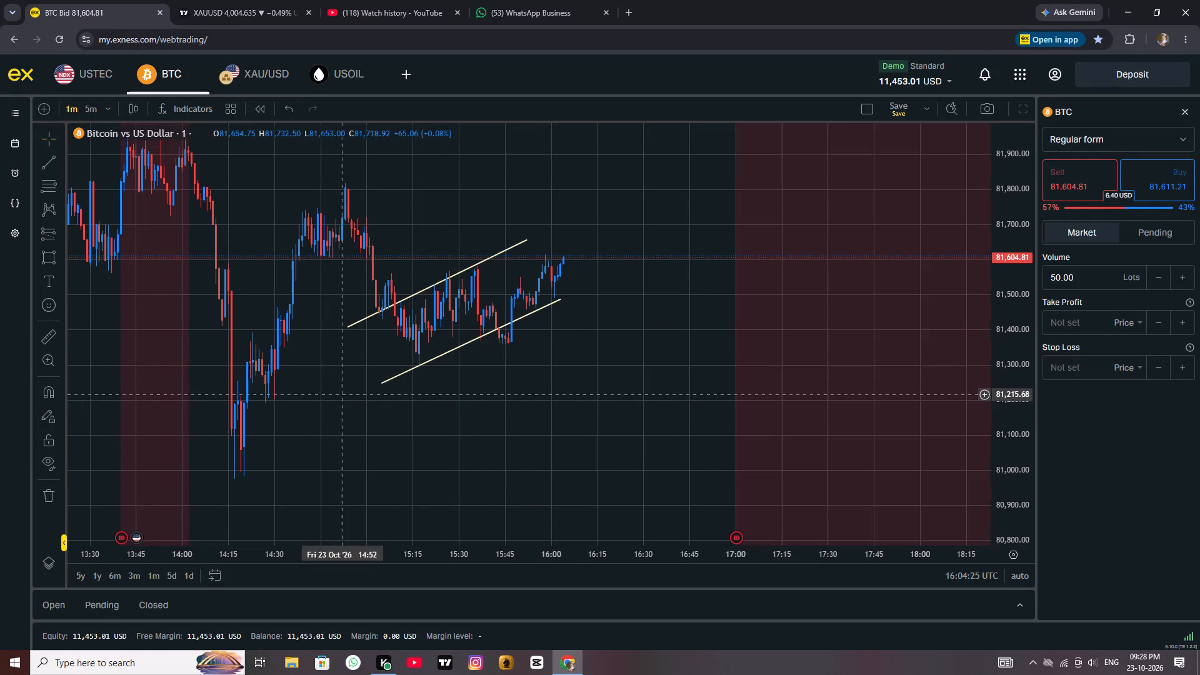
pyautogui.scroll(2, 656, 324)
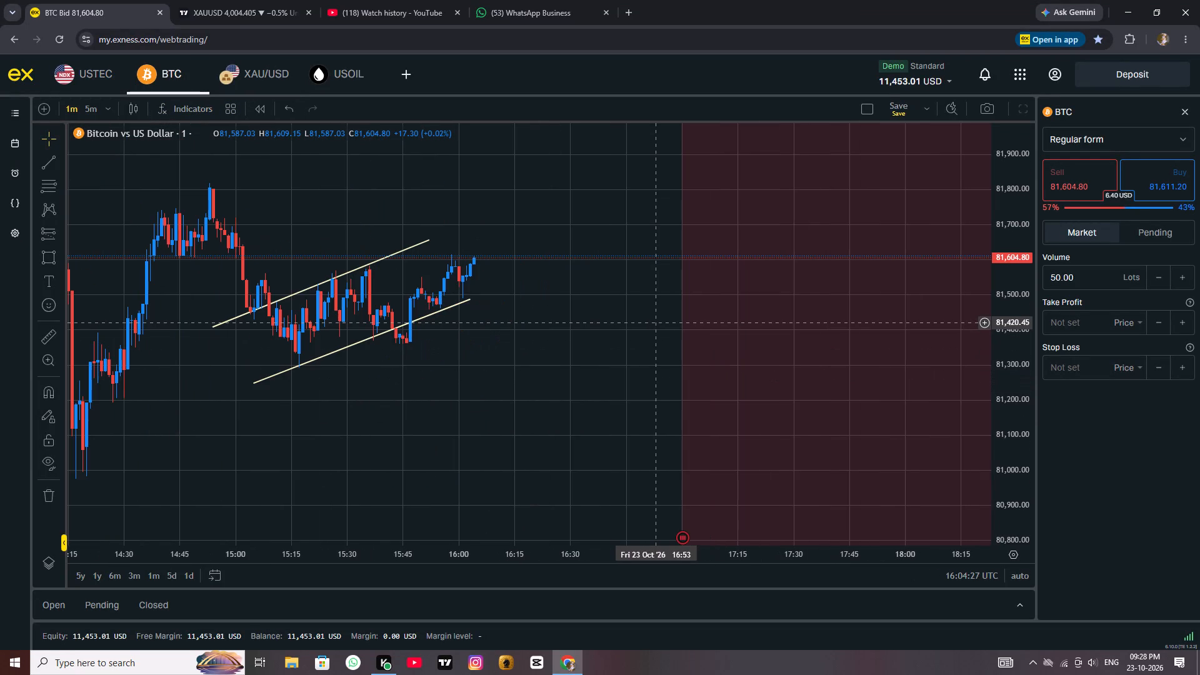
pyautogui.scroll(-1, 654, 323)
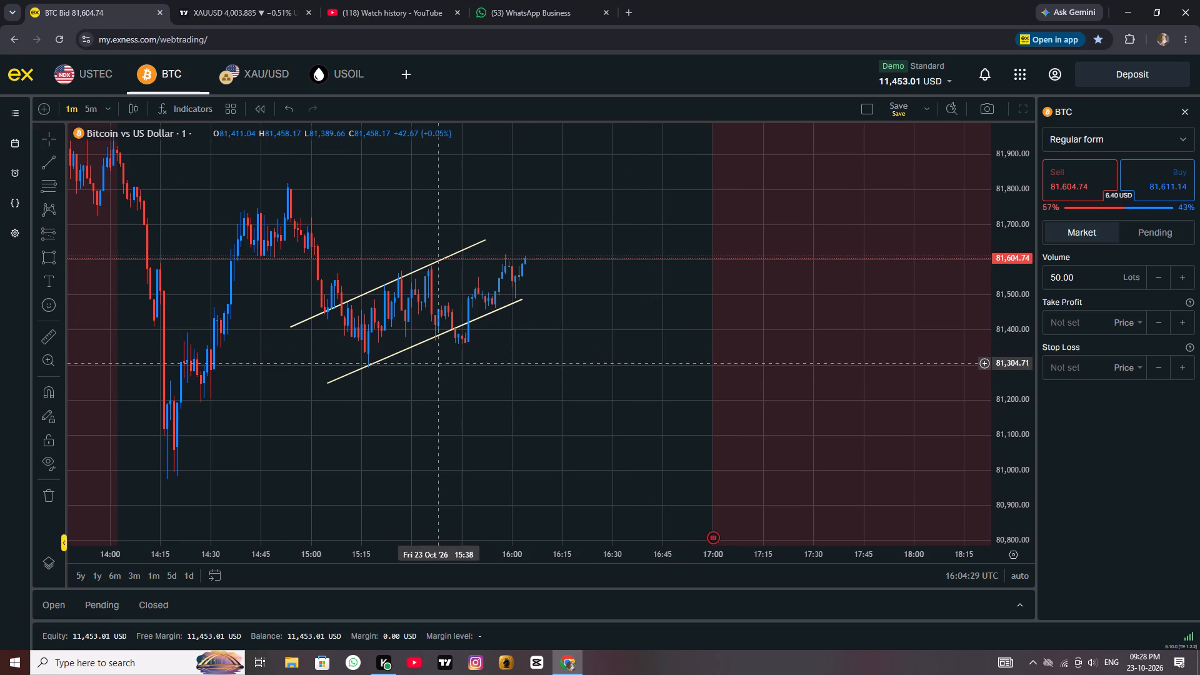
pyautogui.scroll(2, 498, 372)
pyautogui.scroll(-2, 498, 372)
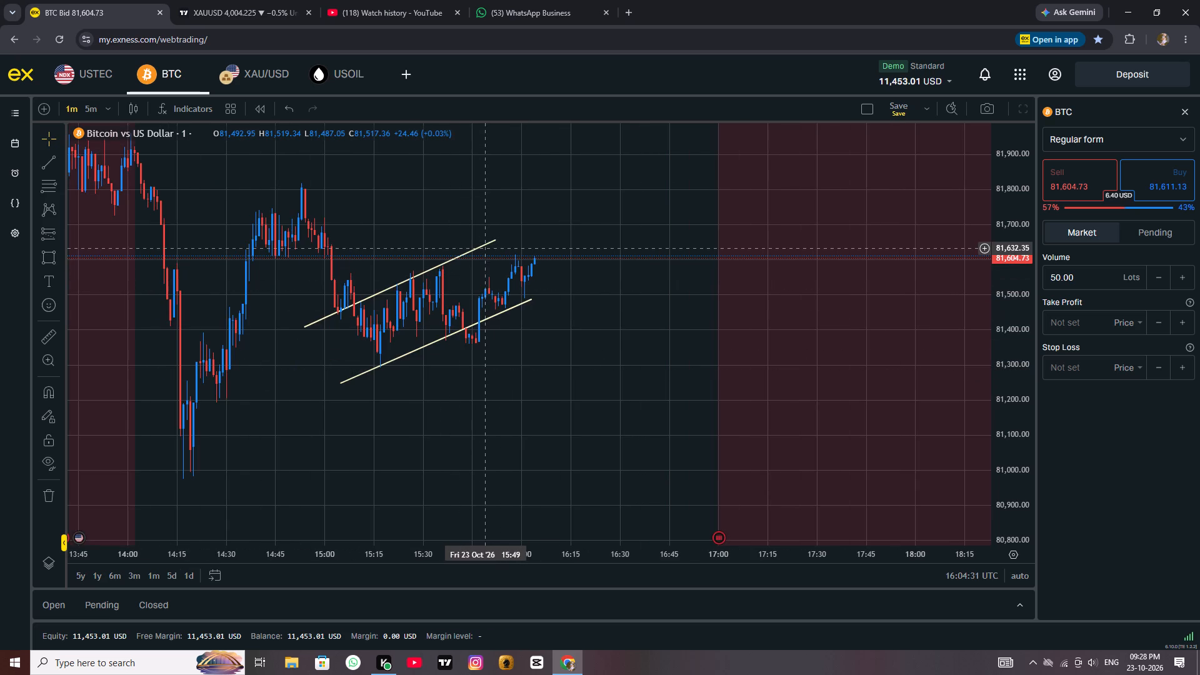
pyautogui.moveTo(494, 241); pyautogui.dragTo(643, 183)
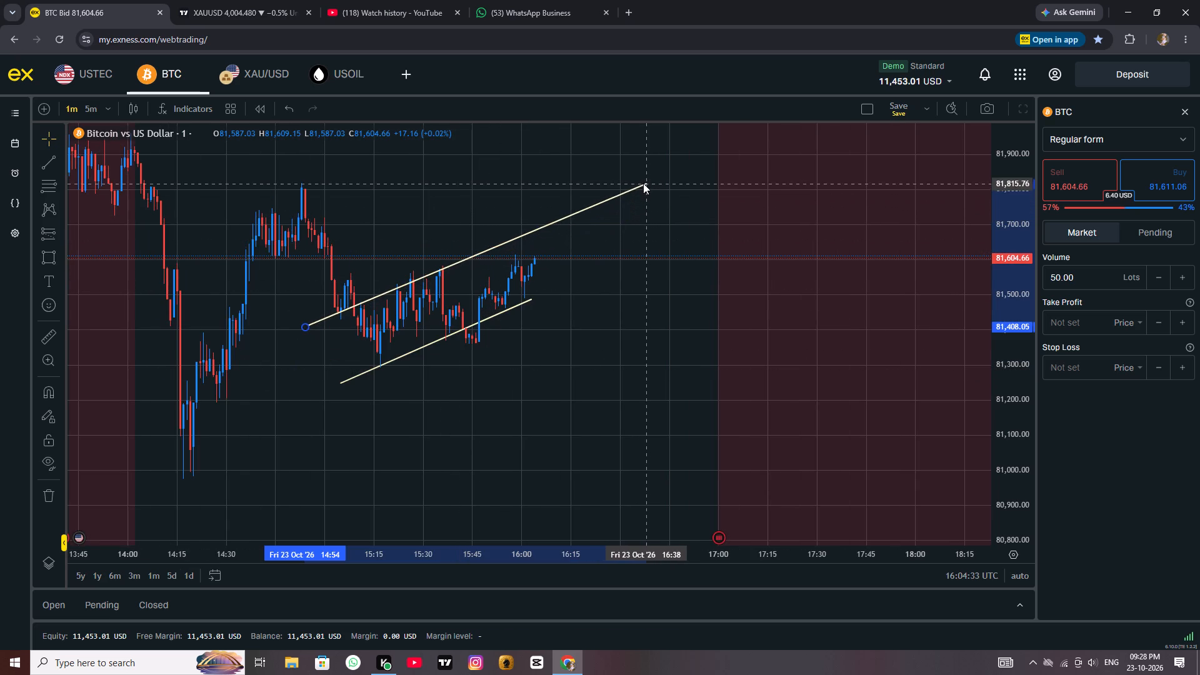
pyautogui.moveTo(643, 183); pyautogui.dragTo(551, 220)
pyautogui.click(551, 220)
pyautogui.click(587, 218)
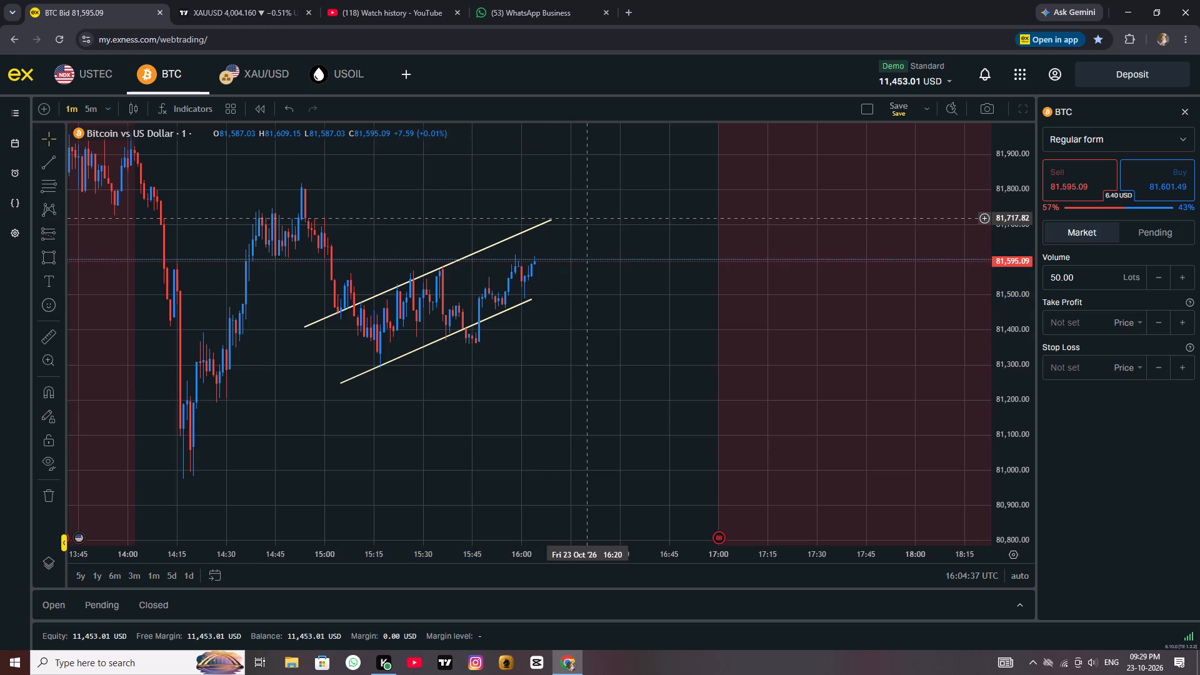
# Examine BTC price action inside the rising channel, from the 15:00 drop to the latest candles near 16:04.
pyautogui.scroll(2, 587, 218)
pyautogui.scroll(-2, 587, 218)
pyautogui.scroll(3, 587, 227)
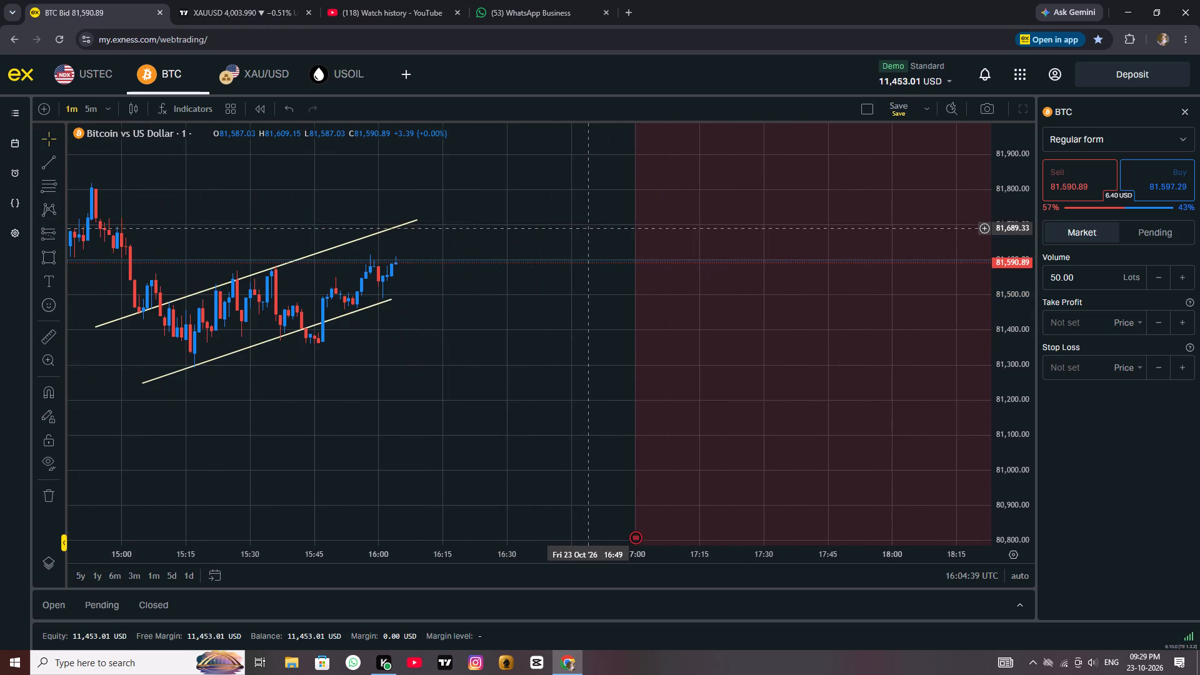
pyautogui.moveTo(476, 289); pyautogui.dragTo(458, 358)
pyautogui.scroll(-2, 469, 351)
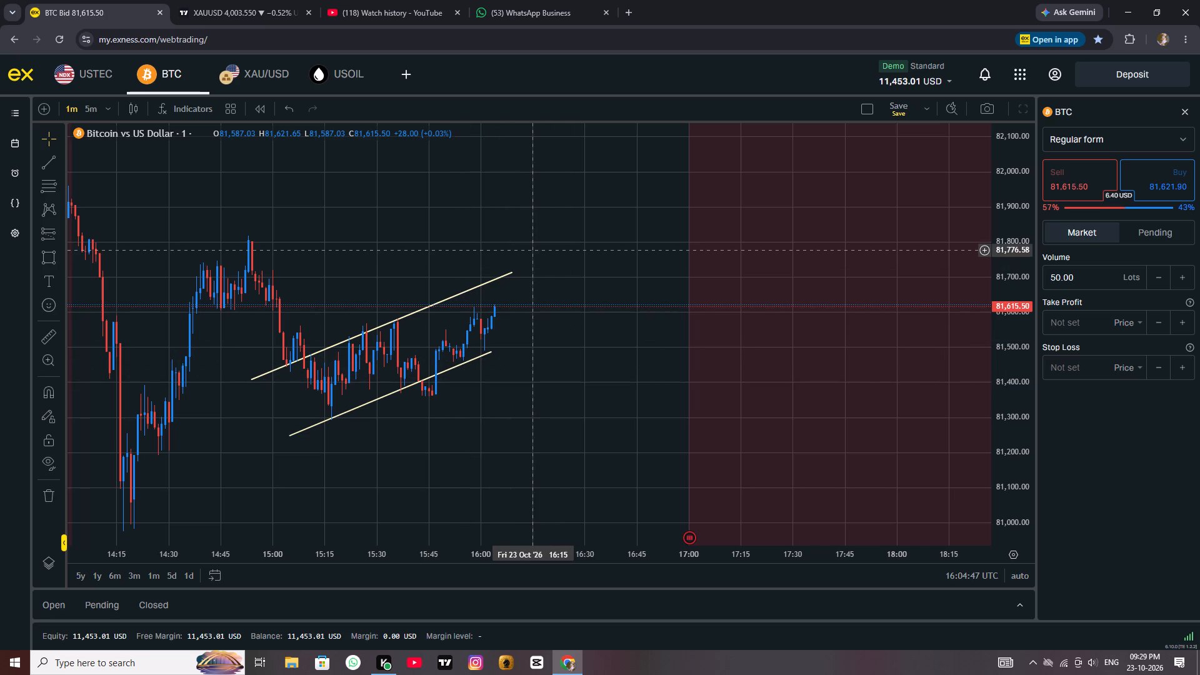
pyautogui.scroll(2, 561, 339)
pyautogui.scroll(-2, 561, 339)
pyautogui.scroll(1, 561, 339)
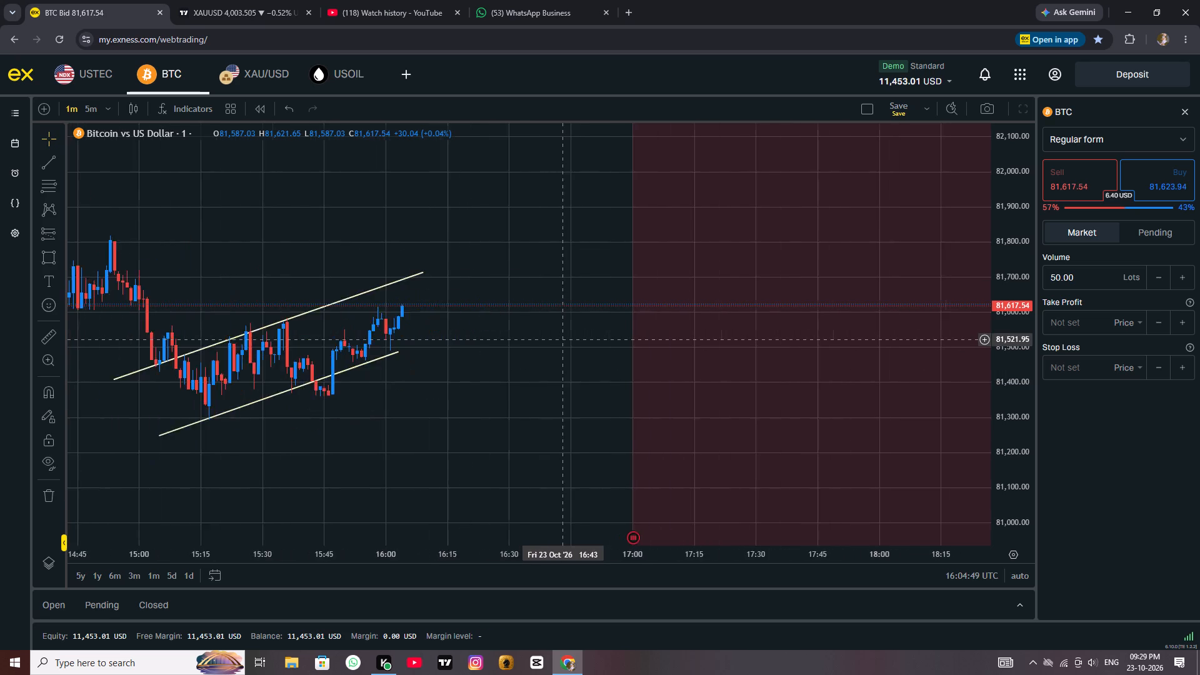
pyautogui.scroll(2, 561, 339)
pyautogui.scroll(-3, 561, 339)
# Examine the XAU/USD 1-minute chart, from the long rising trendline and sell-off to the recovery above the lower purple zone.
pyautogui.click(241, 72)
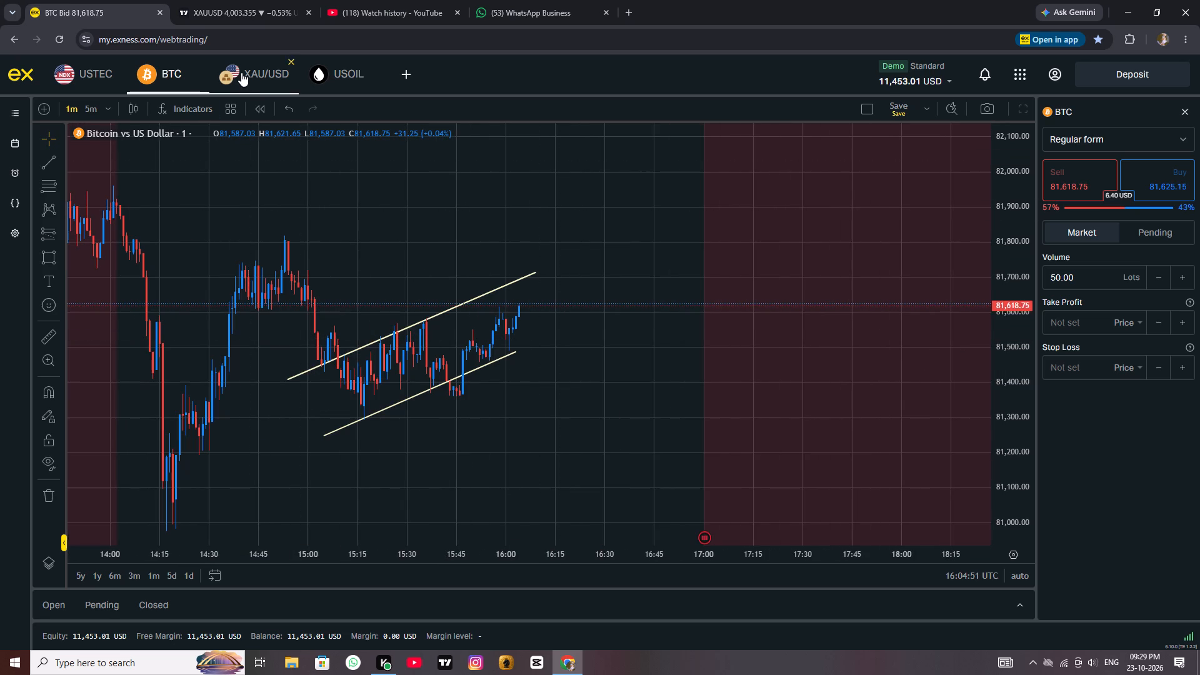
pyautogui.scroll(1, 581, 316)
pyautogui.scroll(-2, 581, 316)
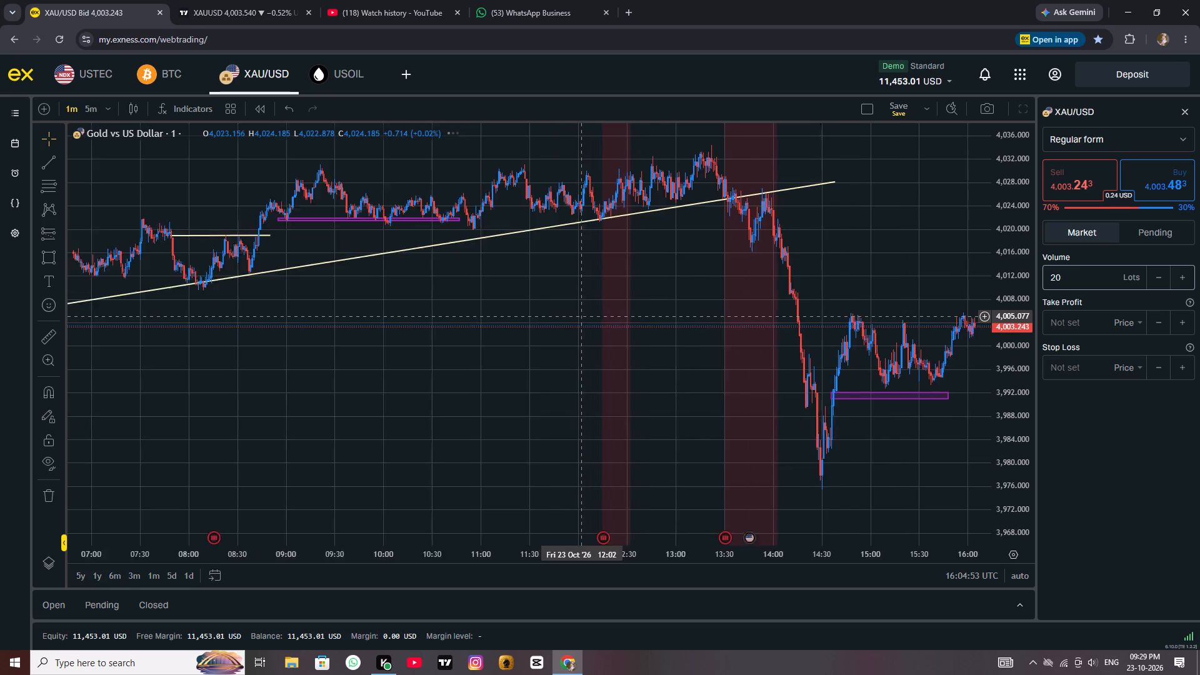
pyautogui.scroll(11, 581, 316)
pyautogui.scroll(-10, 581, 316)
pyautogui.scroll(6, 577, 327)
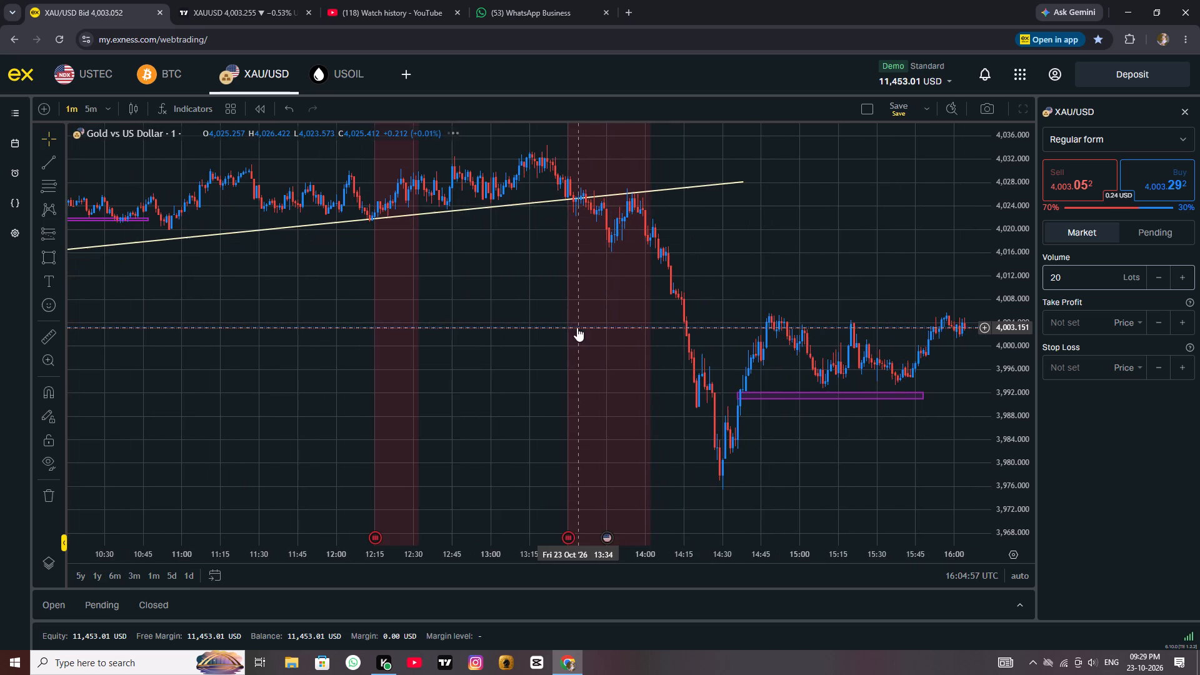
# Return to the BTC 1-minute chart and examine the latest candles between the two channel lines up close.
pyautogui.click(181, 60)
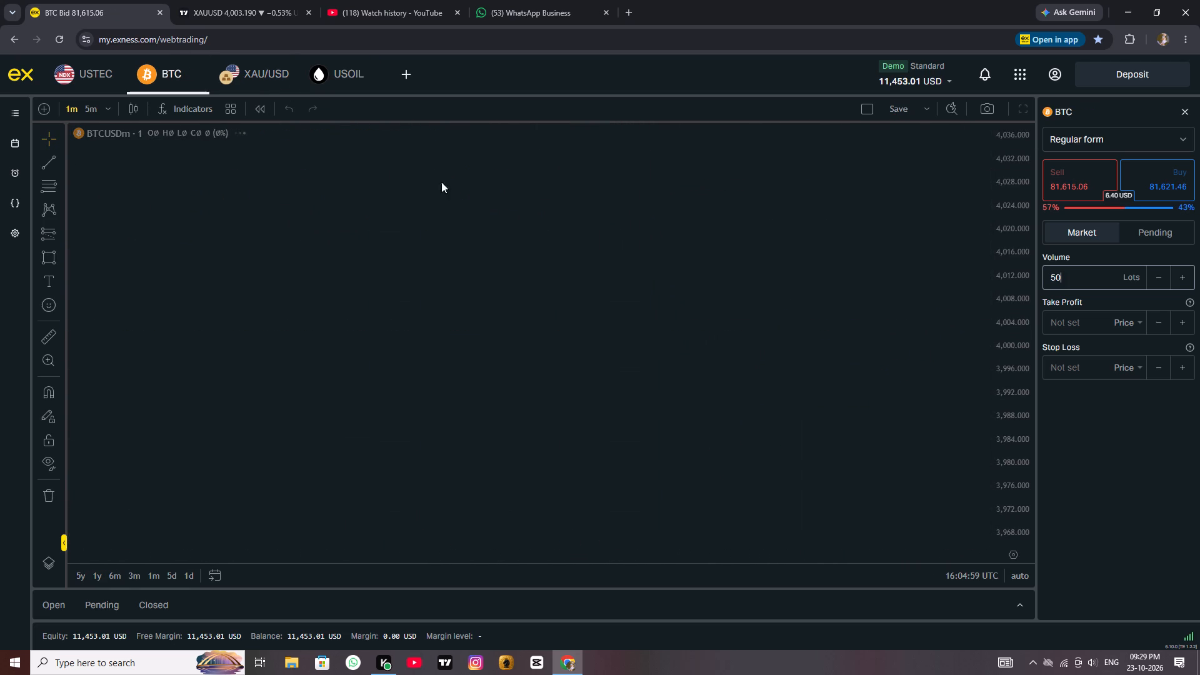
pyautogui.moveTo(852, 439); pyautogui.dragTo(232, 442)
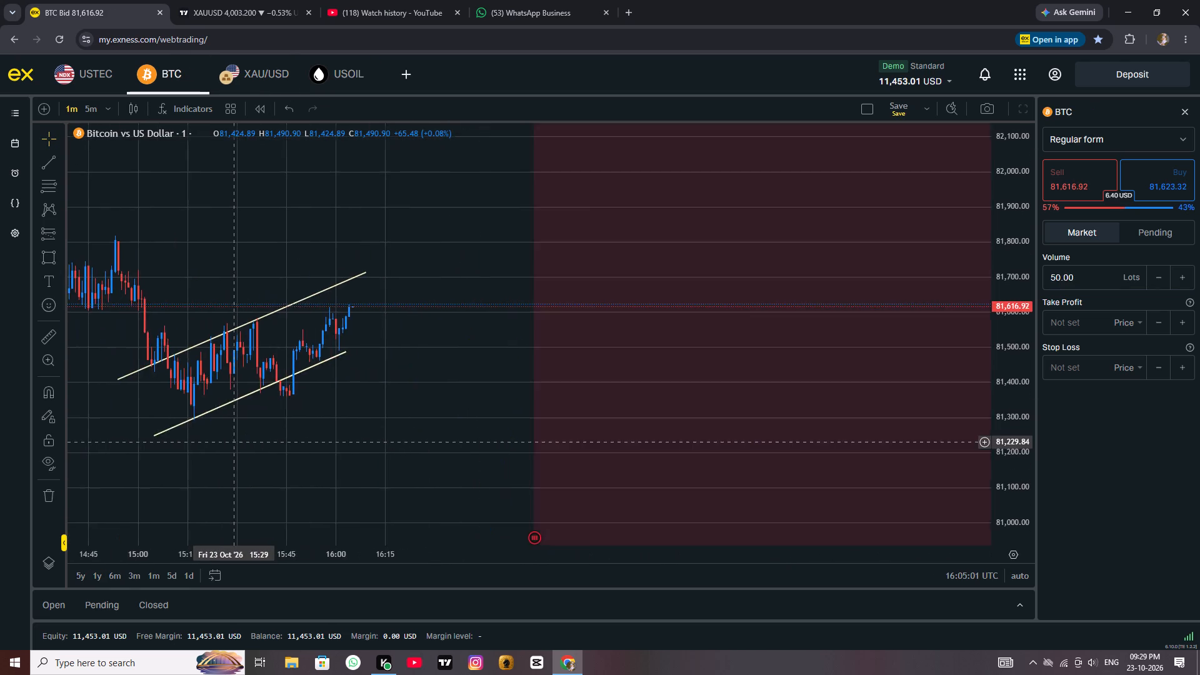
pyautogui.moveTo(232, 442); pyautogui.dragTo(572, 359)
pyautogui.moveTo(447, 362); pyautogui.dragTo(431, 441)
pyautogui.scroll(4, 714, 379)
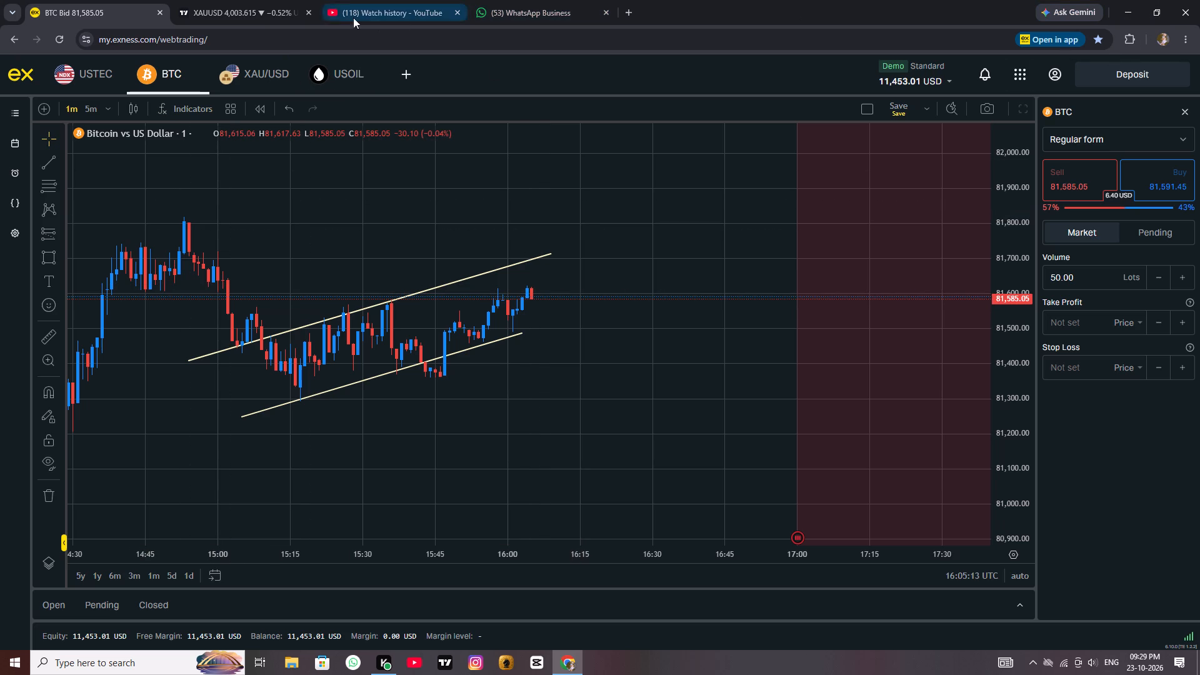
pyautogui.click(1156, 7)
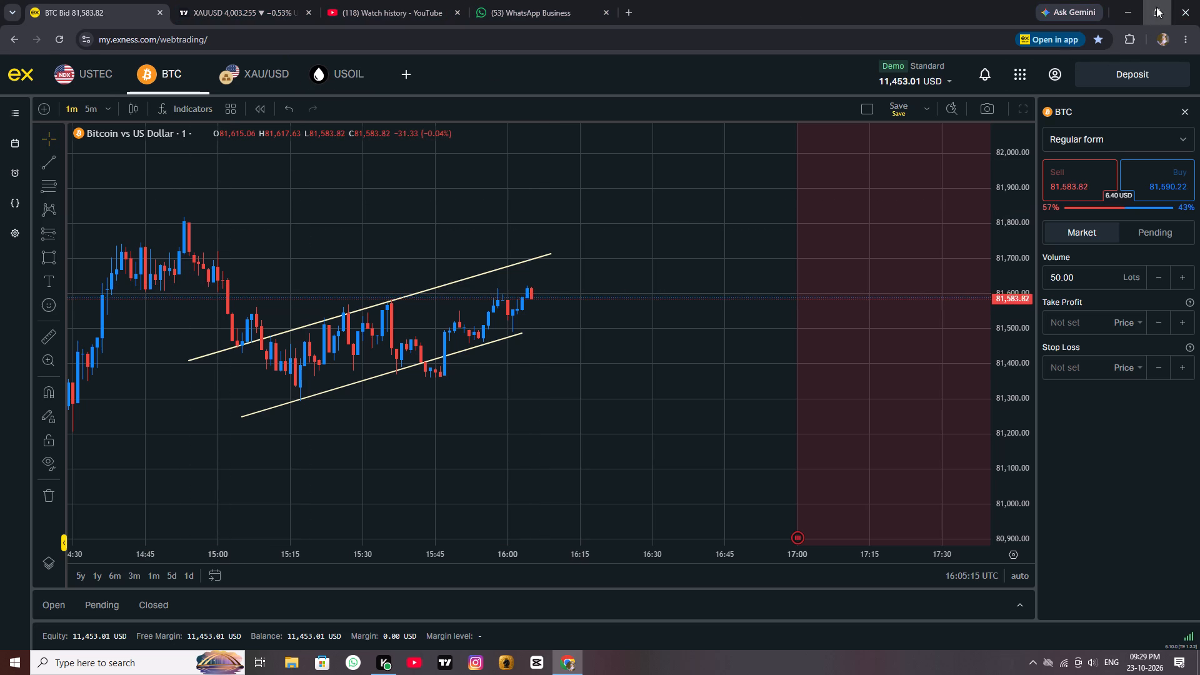
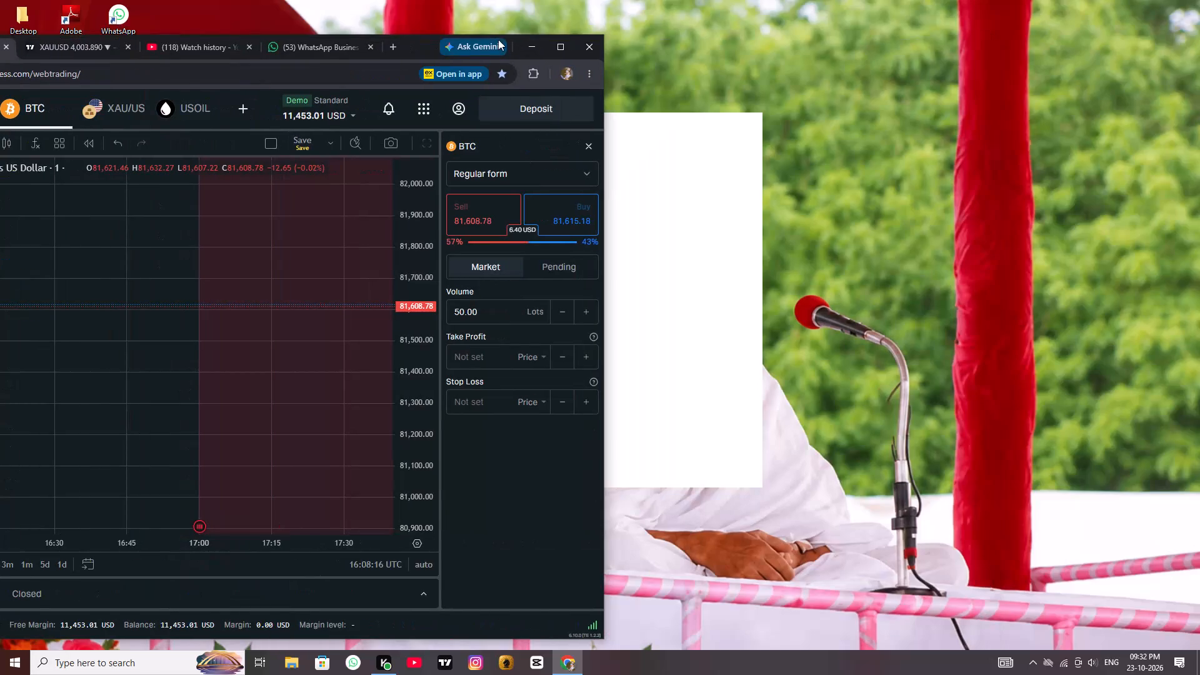
# Maximize the trading window and examine BTC's 1-minute rising channel against the 13:15 to 16:08 price action.
pyautogui.click(569, 40)
pyautogui.scroll(-1, 710, 277)
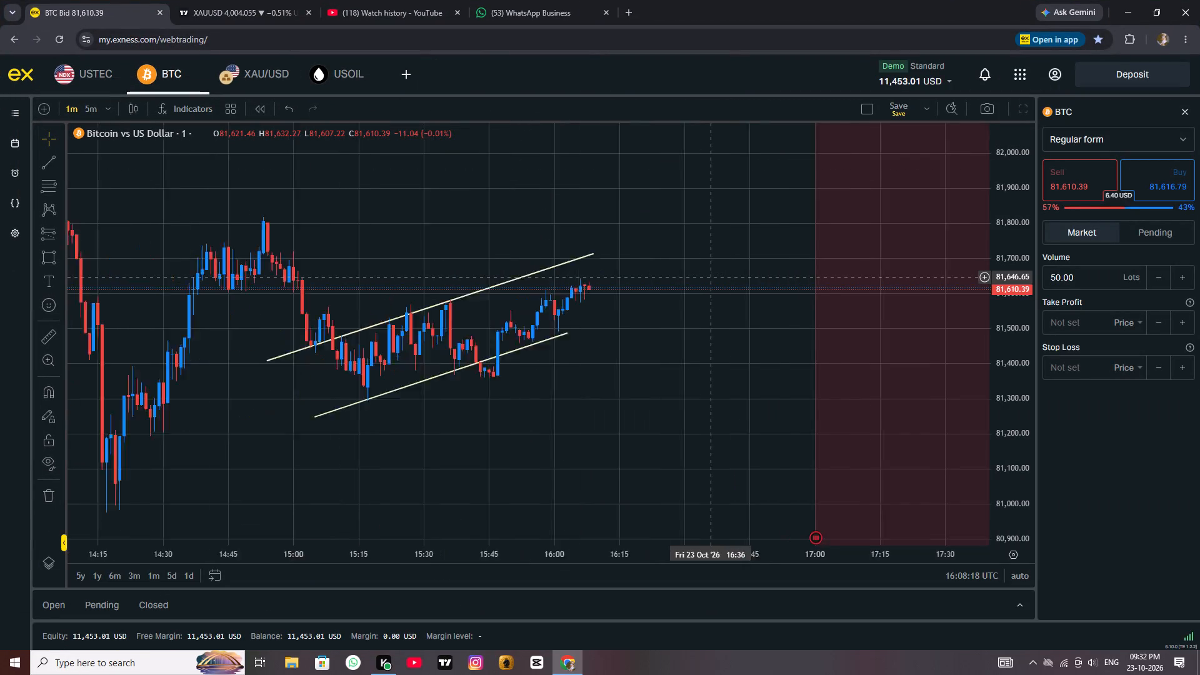
pyautogui.scroll(-3, 710, 277)
pyautogui.scroll(-2, 752, 323)
pyautogui.moveTo(781, 376); pyautogui.dragTo(556, 431)
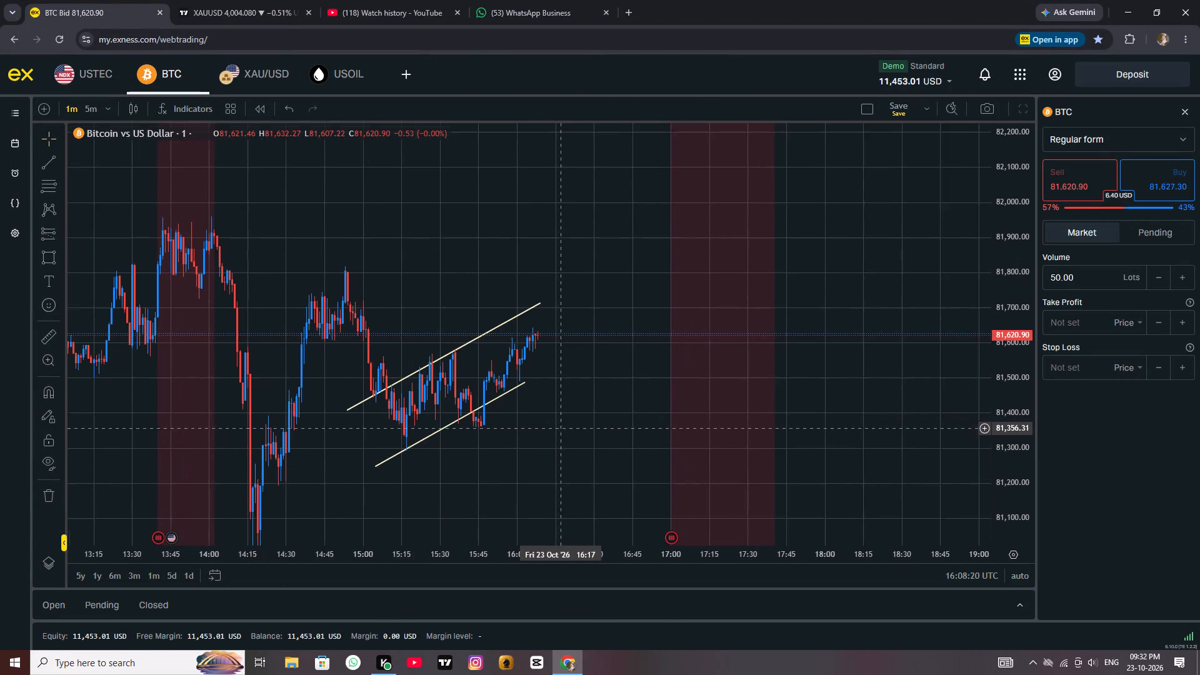
pyautogui.moveTo(556, 431); pyautogui.dragTo(554, 442)
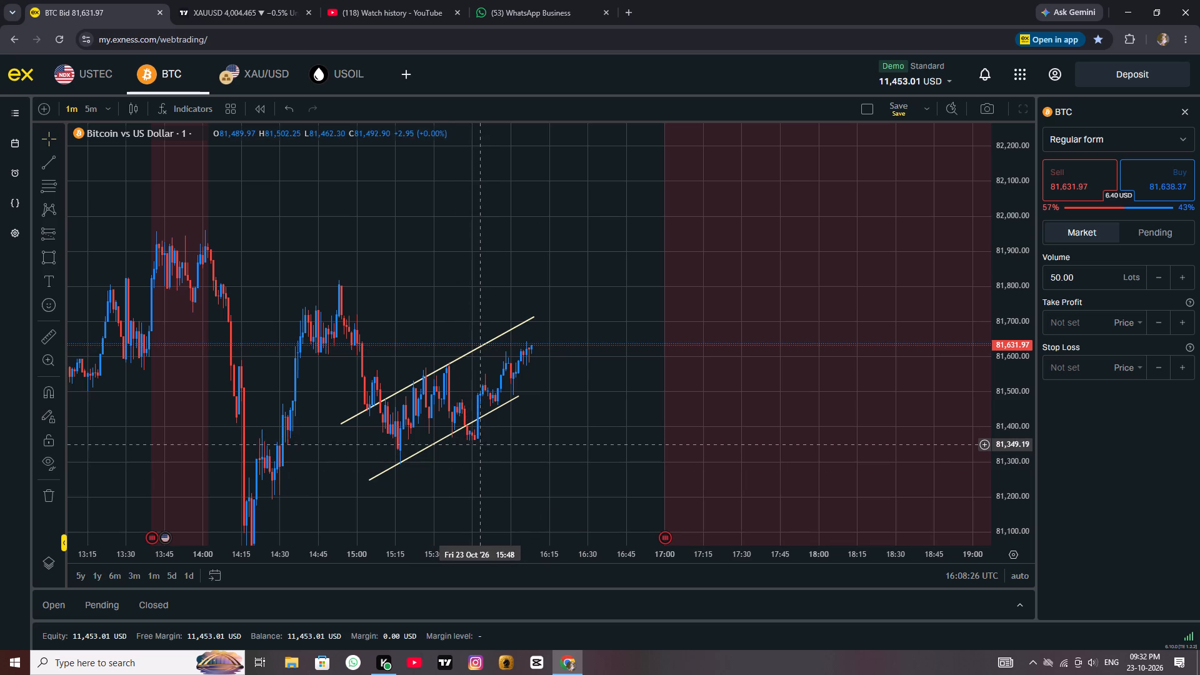
# Examine the XAU/USD 1-minute chart, from the long rising trendline and sell-off to the latest candles above the lower purple zone.
pyautogui.click(261, 74)
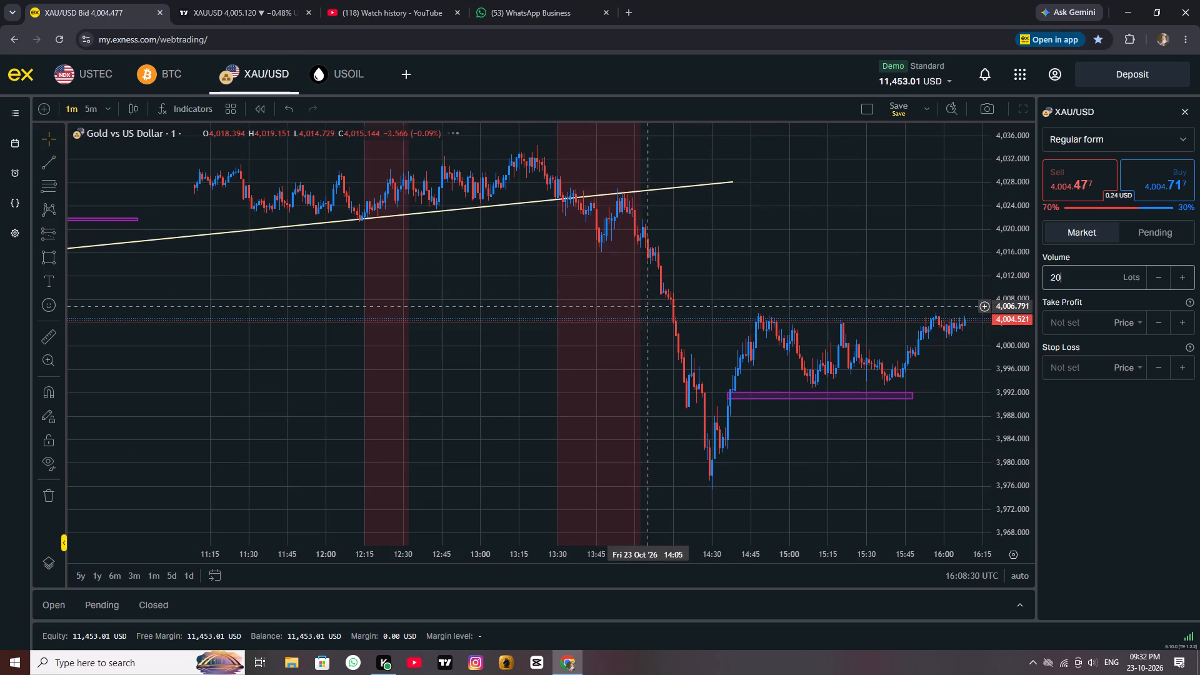
pyautogui.moveTo(799, 267); pyautogui.dragTo(234, 261)
pyautogui.scroll(-2, 437, 235)
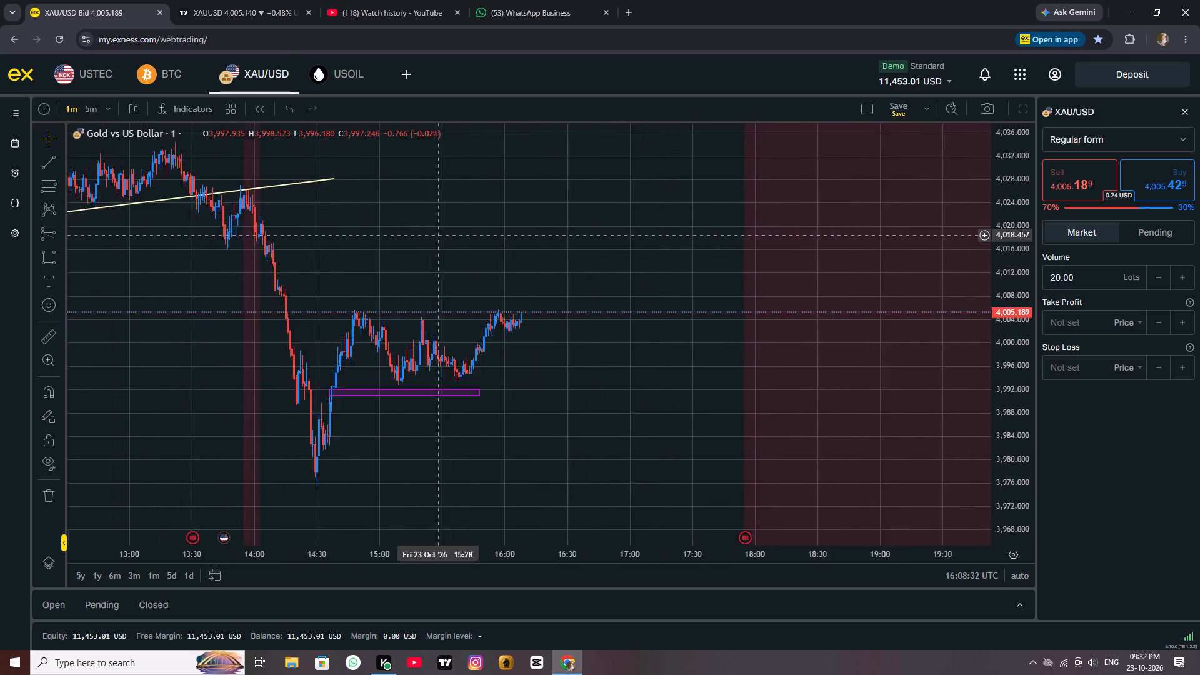
pyautogui.scroll(-2, 437, 235)
pyautogui.scroll(-4, 604, 252)
pyautogui.scroll(-2, 726, 273)
pyautogui.scroll(3, 732, 275)
pyautogui.scroll(-3, 732, 275)
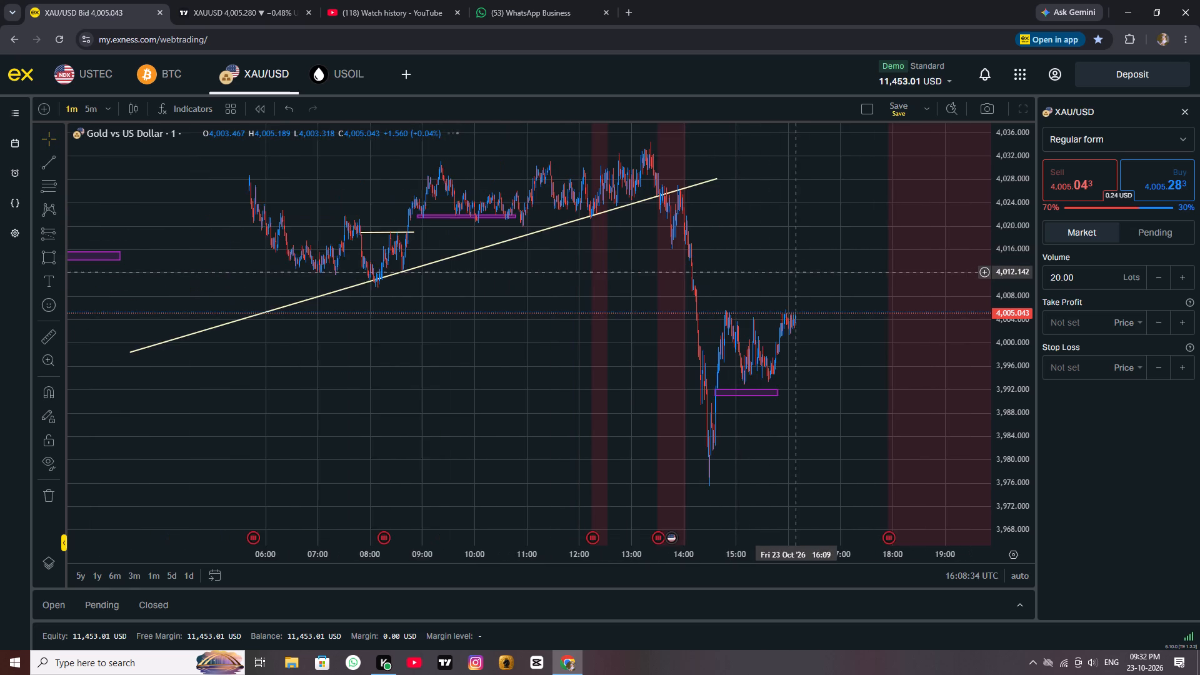
pyautogui.moveTo(796, 272); pyautogui.dragTo(429, 252)
pyautogui.scroll(-1, 391, 179)
pyautogui.scroll(-1, 344, 79)
# Examine the USOIL 1-minute chart, covering the rally after 15:30 and the pullback to the latest candles near 16:08.
pyautogui.click(343, 77)
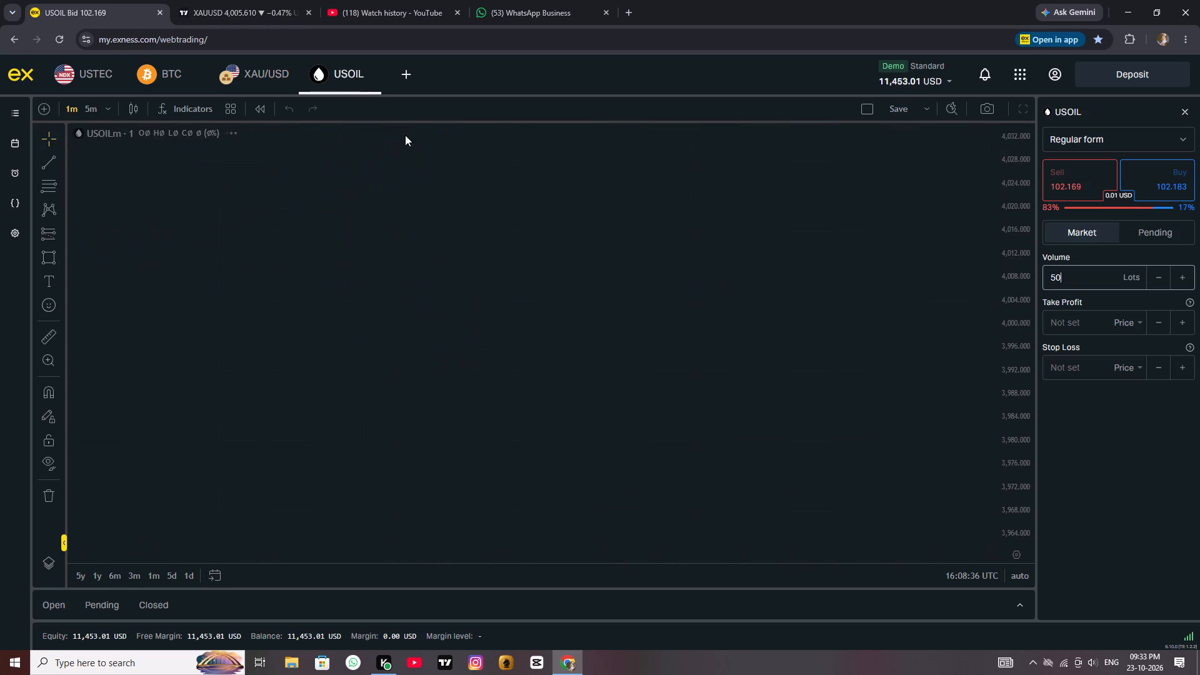
pyautogui.moveTo(568, 237); pyautogui.dragTo(269, 240)
pyautogui.scroll(-3, 622, 258)
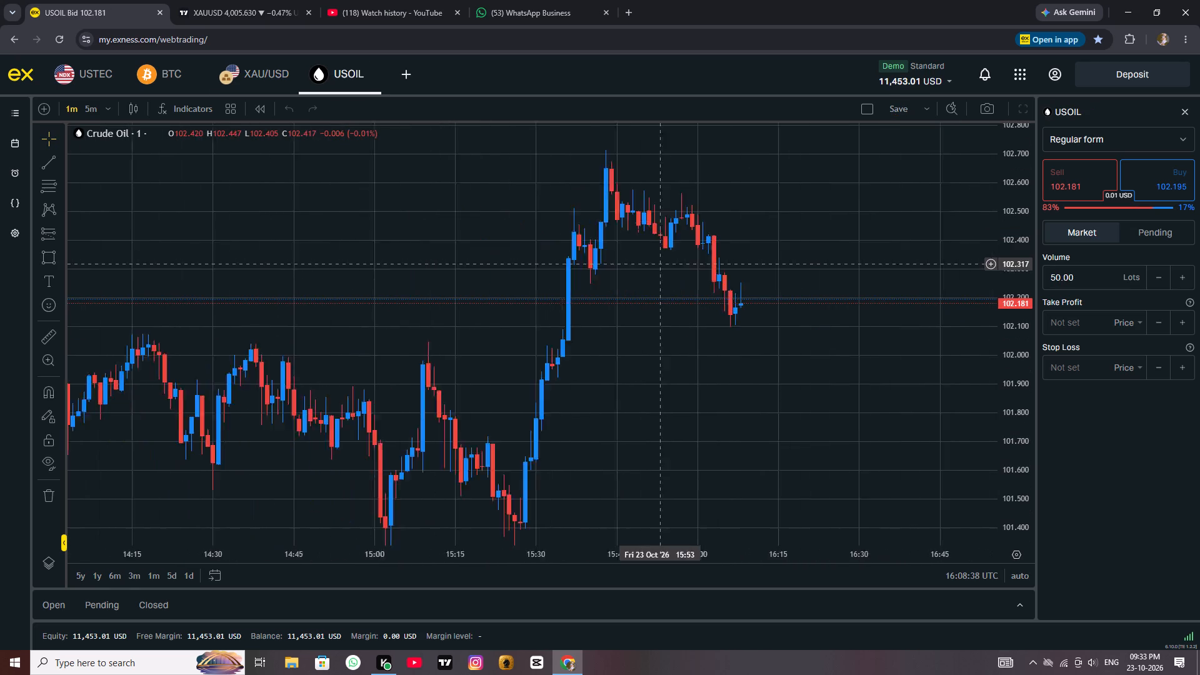
pyautogui.scroll(-2, 669, 264)
pyautogui.scroll(-5, 782, 289)
pyautogui.moveTo(911, 381); pyautogui.dragTo(281, 359)
pyautogui.scroll(-3, 284, 359)
pyautogui.scroll(3, 563, 352)
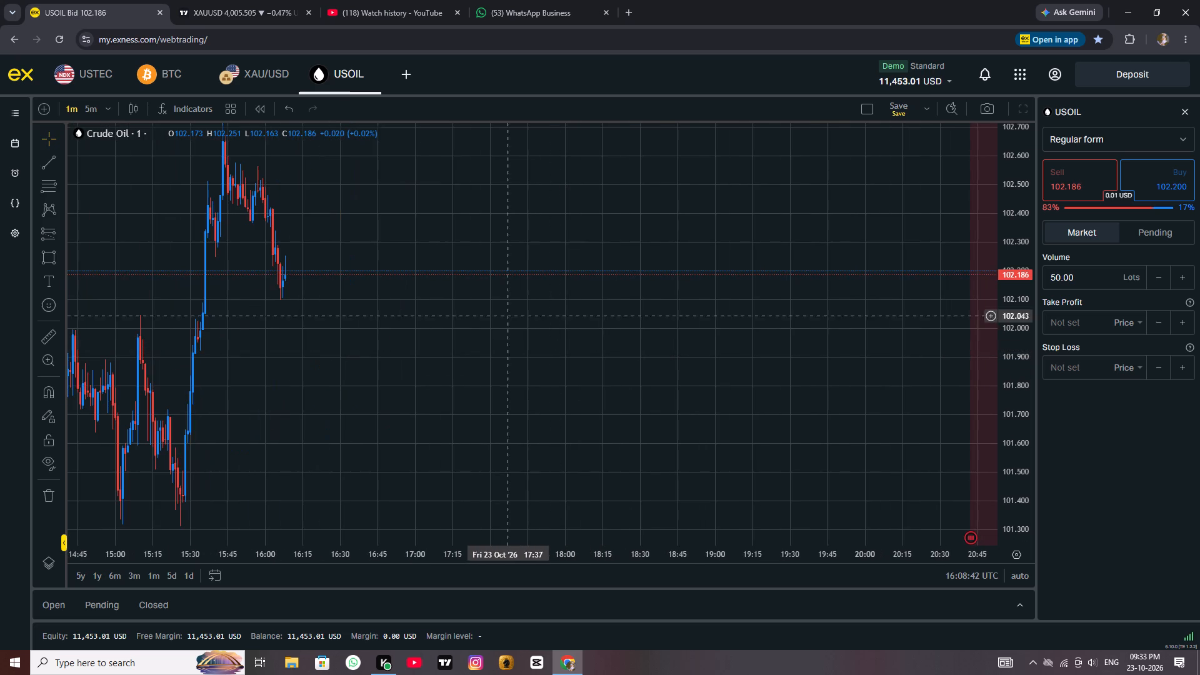
pyautogui.click(79, 107)
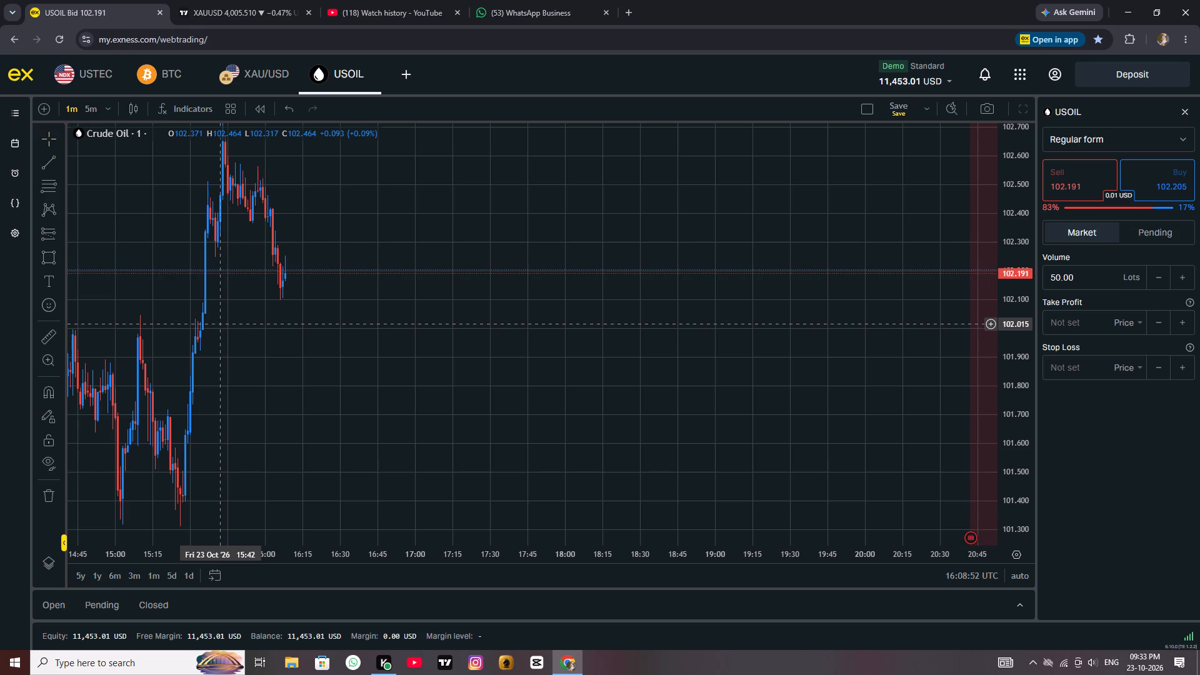
# Examine the USTEC 1-minute chart, from the 14:30 rally to the latest candles near 16:08.
pyautogui.click(97, 76)
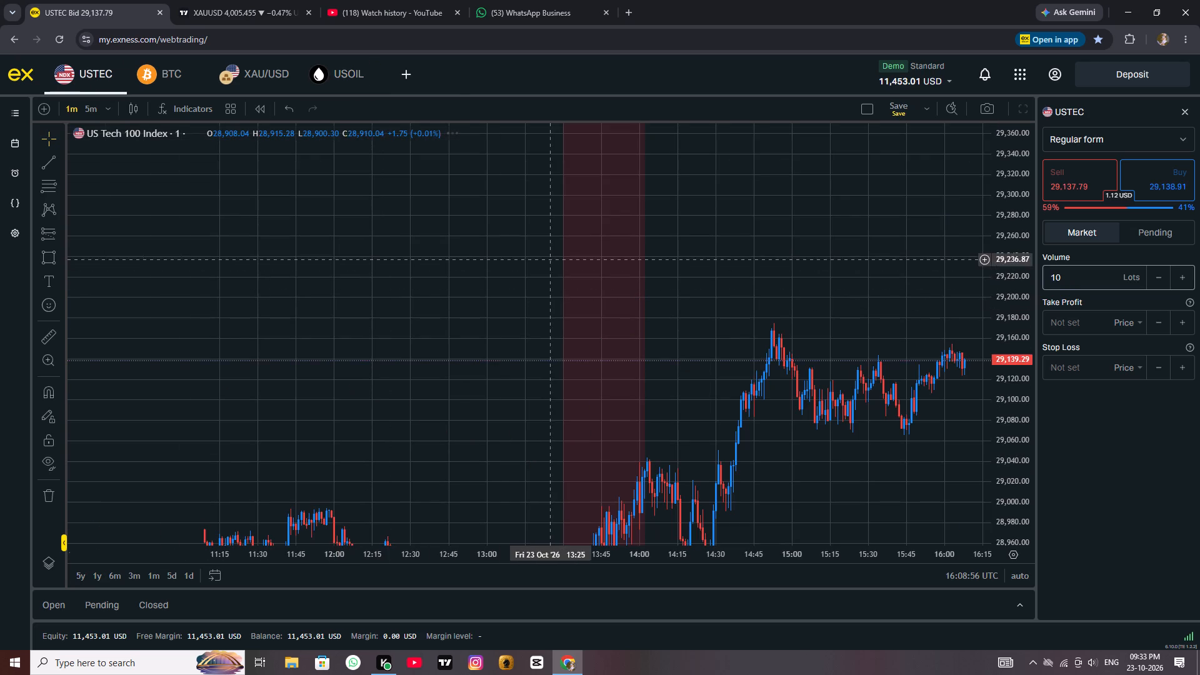
pyautogui.moveTo(997, 250); pyautogui.dragTo(785, 289)
pyautogui.moveTo(802, 231); pyautogui.dragTo(799, 232)
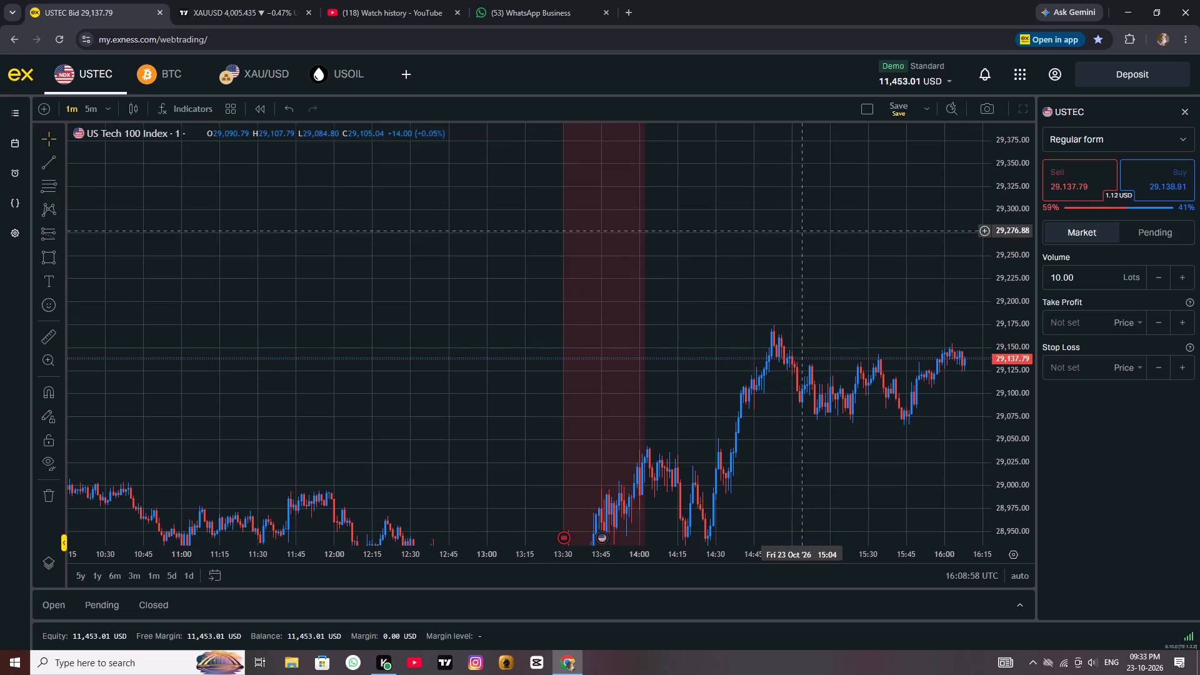
pyautogui.moveTo(799, 232); pyautogui.dragTo(168, 215)
pyautogui.scroll(-7, 307, 215)
pyautogui.scroll(3, 687, 302)
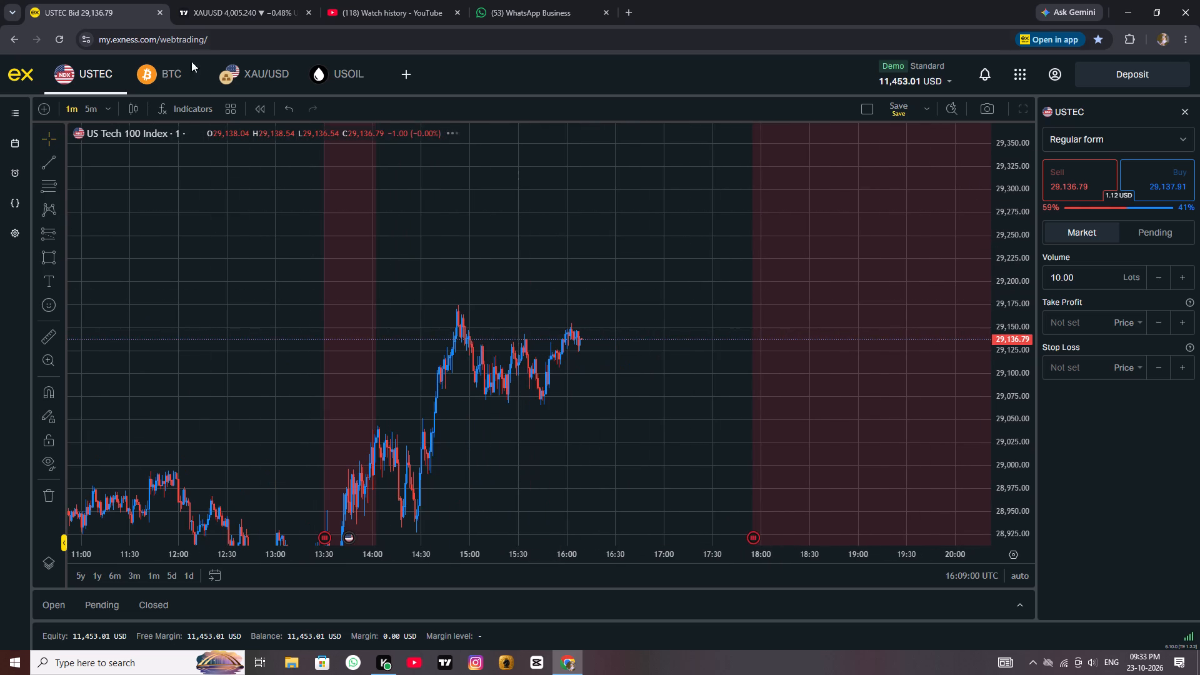
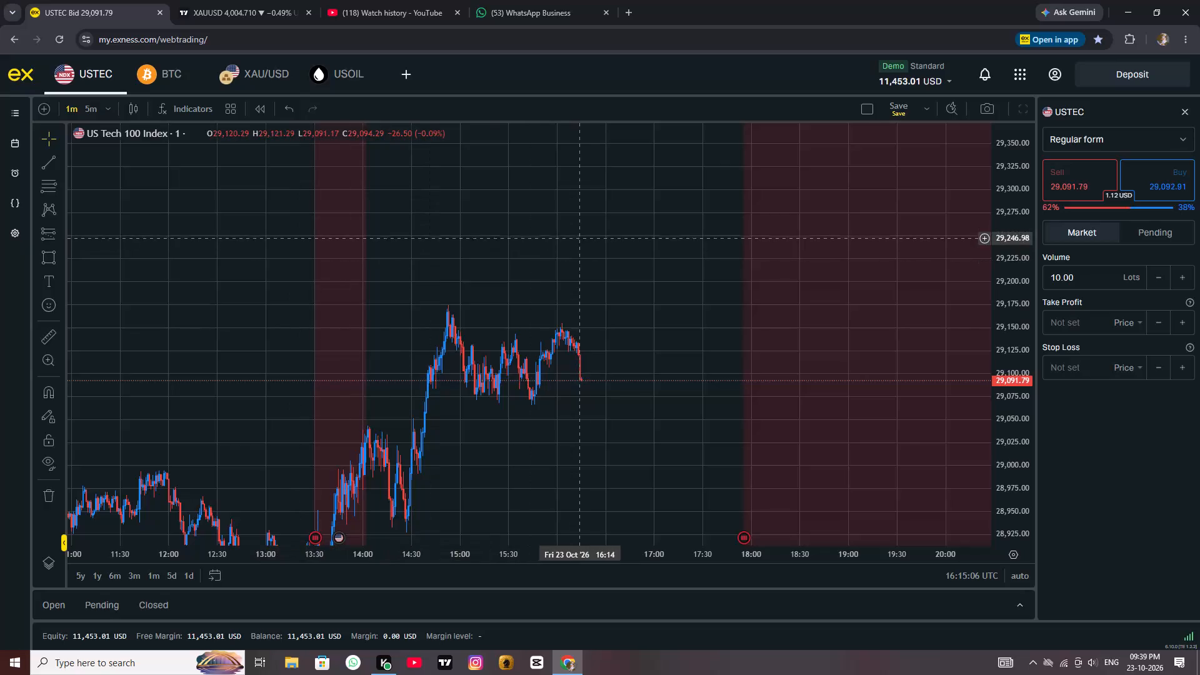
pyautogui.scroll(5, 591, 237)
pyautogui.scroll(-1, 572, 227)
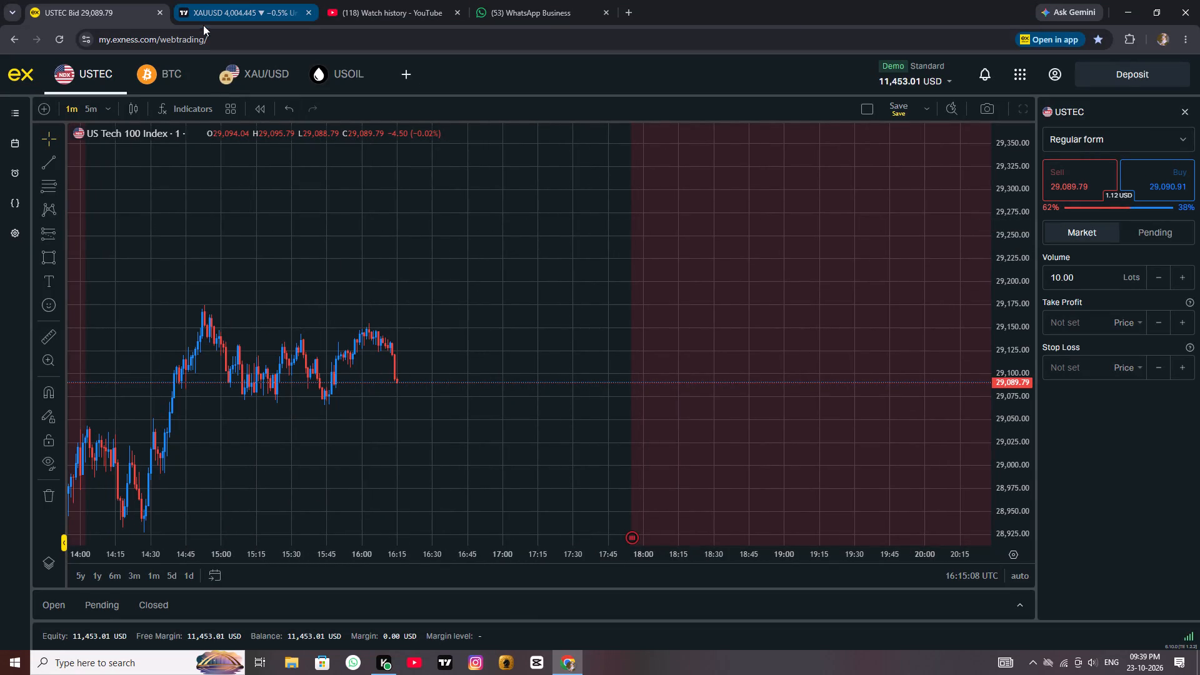
# Examine the BTC 1-minute chart, focusing on the latest candles near 16:15 within the rising channel.
pyautogui.click(157, 88)
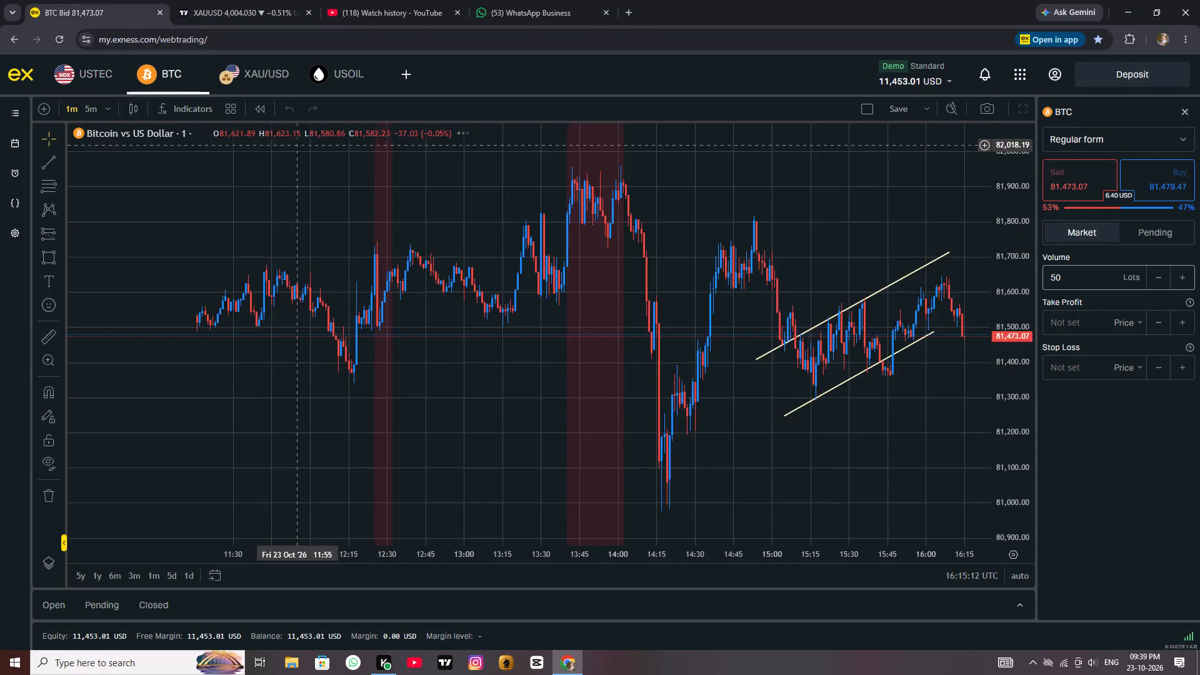
pyautogui.moveTo(748, 227); pyautogui.dragTo(236, 127)
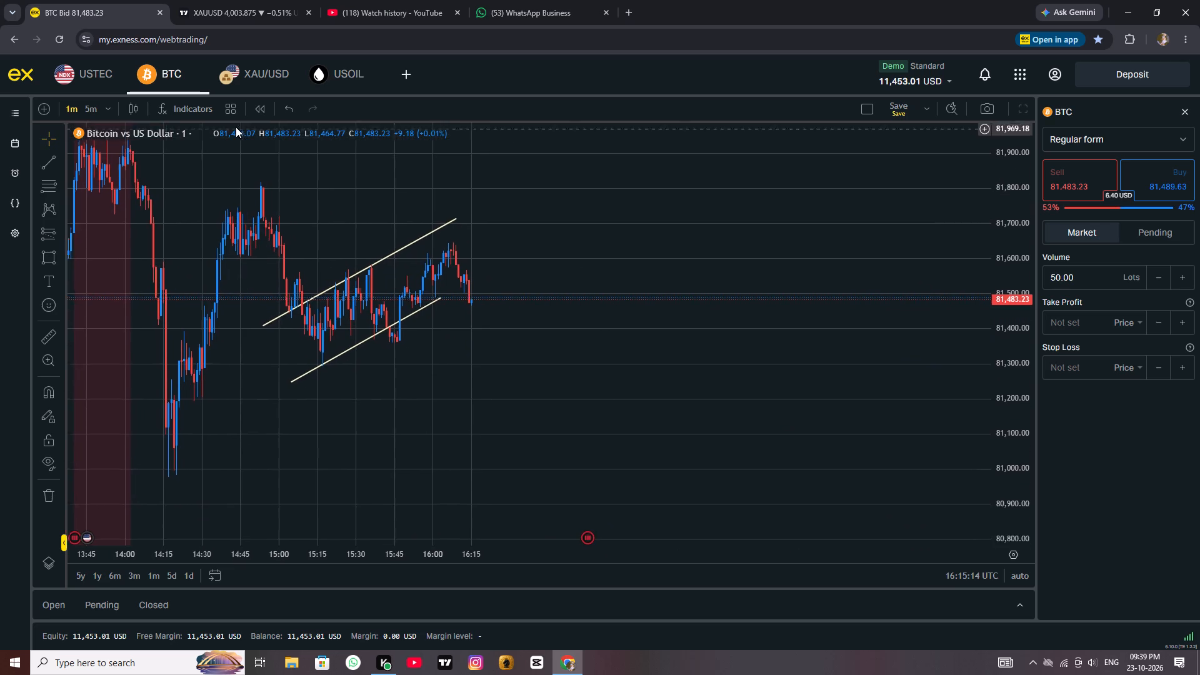
pyautogui.moveTo(236, 127); pyautogui.dragTo(227, 120)
pyautogui.moveTo(509, 196); pyautogui.dragTo(462, 195)
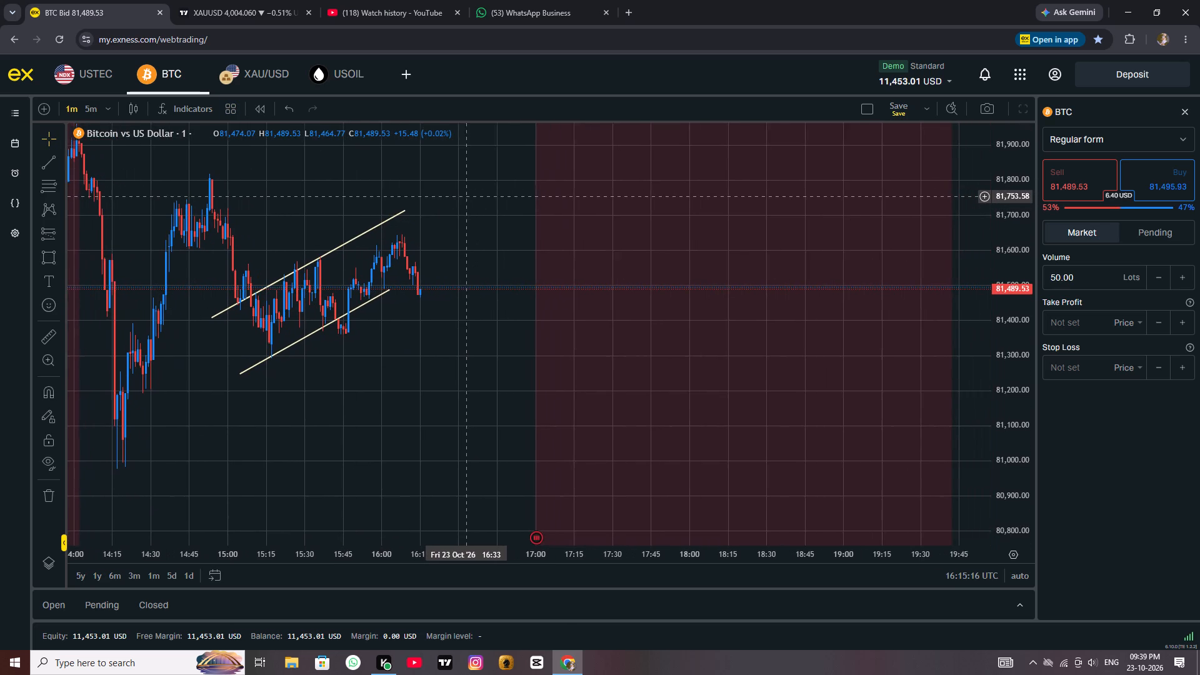
pyautogui.moveTo(462, 195); pyautogui.dragTo(452, 194)
pyautogui.scroll(1, 449, 196)
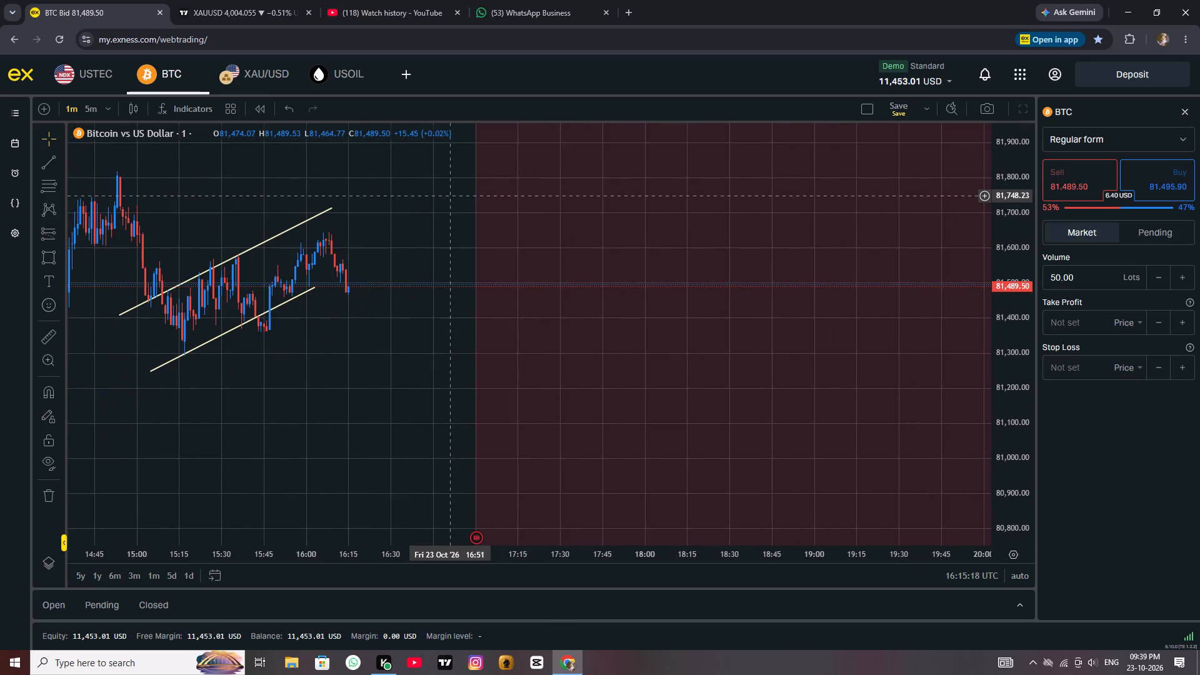
pyautogui.scroll(1, 449, 196)
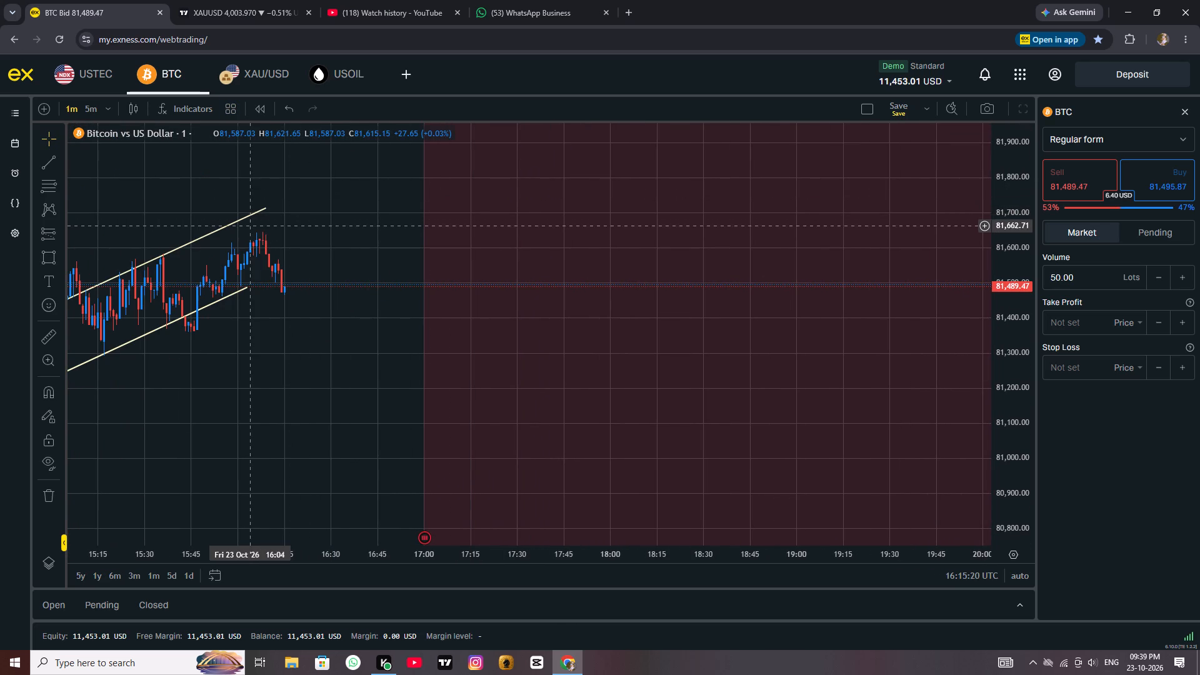
# Examine the XAU/USD 1-minute chart from the sell-off low near 14:30 through the recovery above the lower purple zone.
pyautogui.click(227, 72)
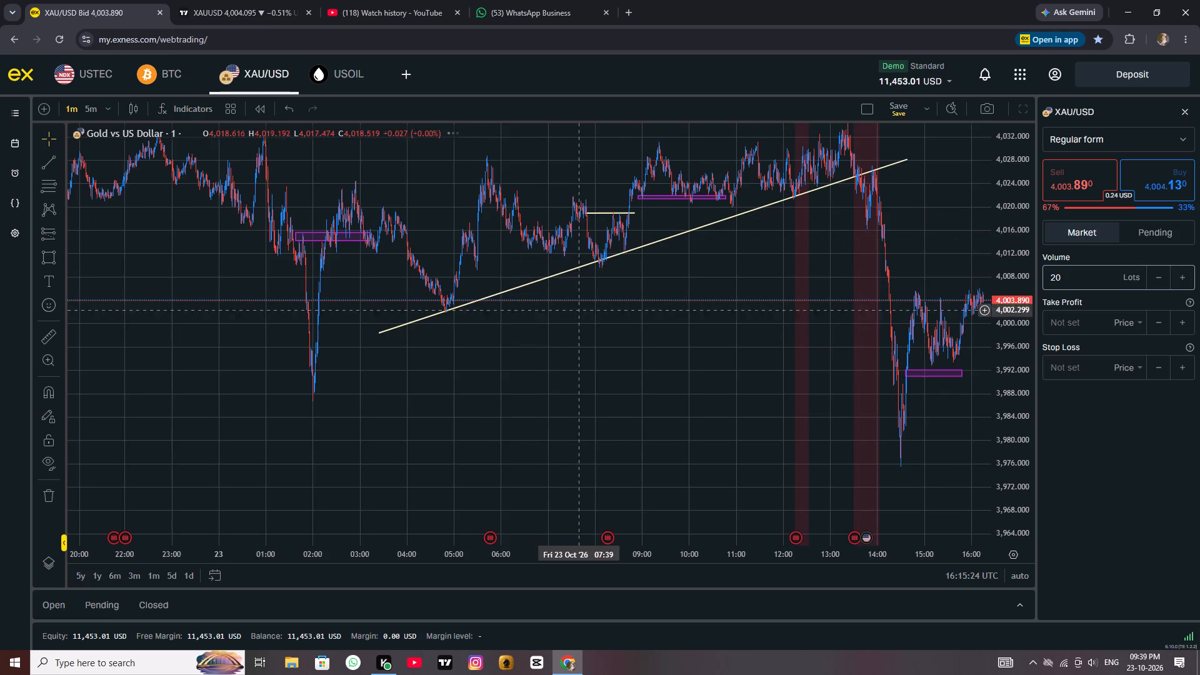
pyautogui.moveTo(587, 321); pyautogui.dragTo(38, 289)
pyautogui.scroll(3, 458, 298)
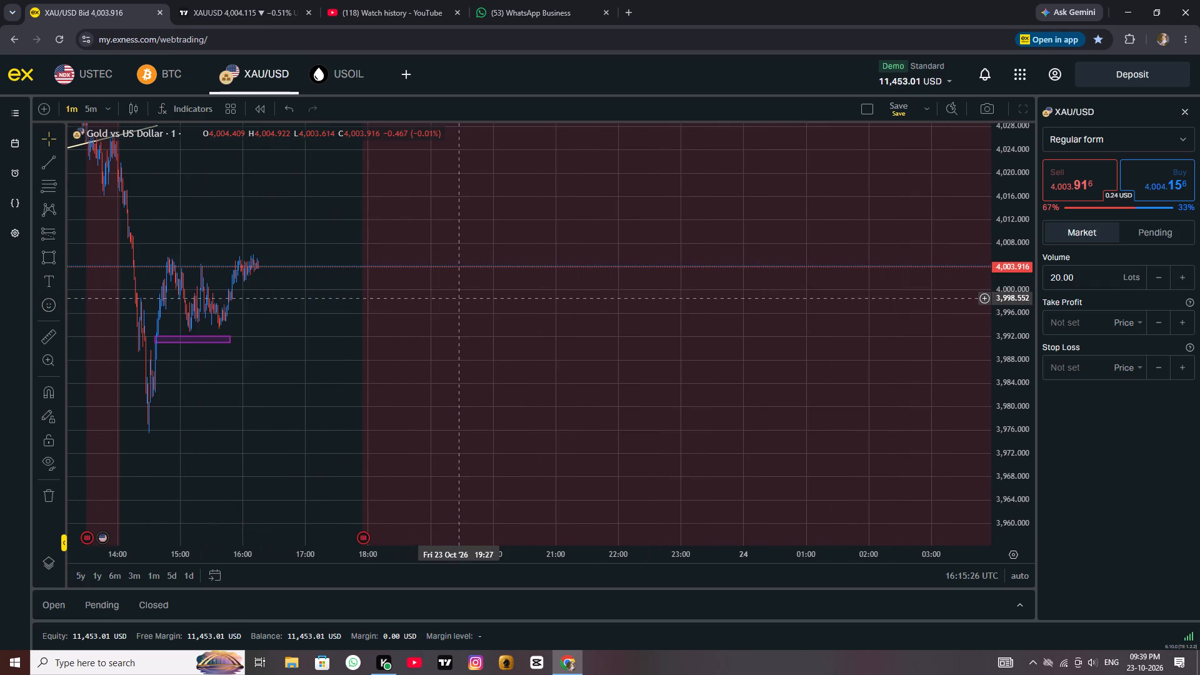
pyautogui.scroll(3, 339, 273)
pyautogui.moveTo(212, 179); pyautogui.dragTo(390, 136)
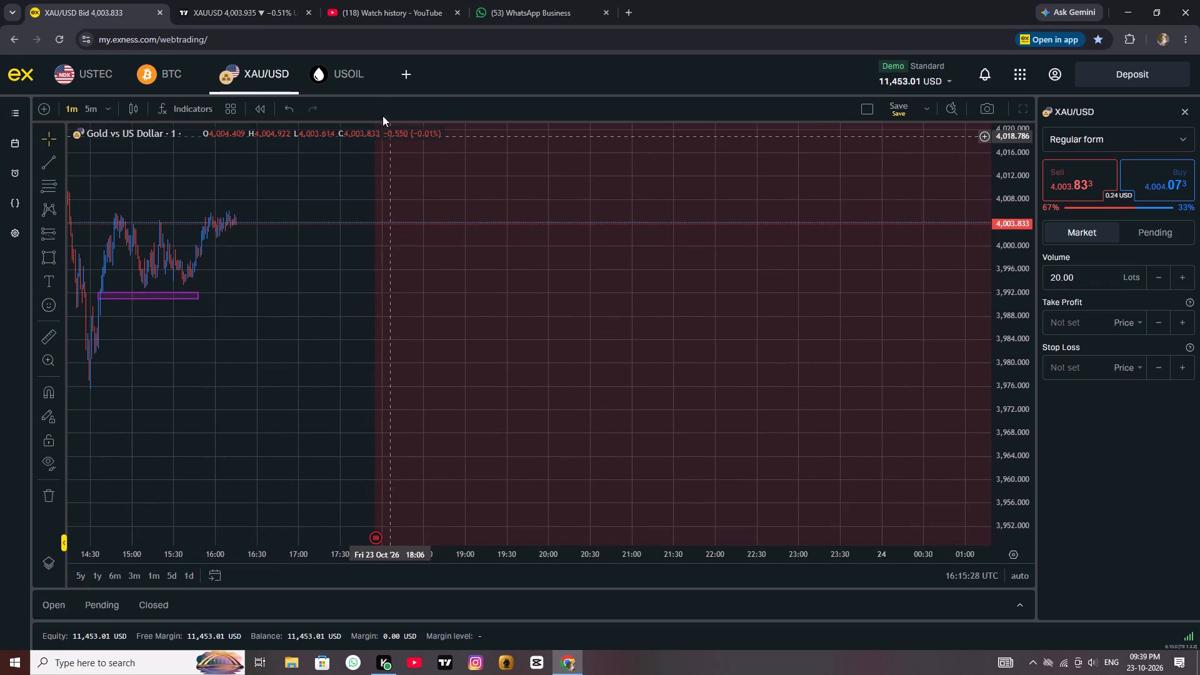
pyautogui.scroll(2, 316, 235)
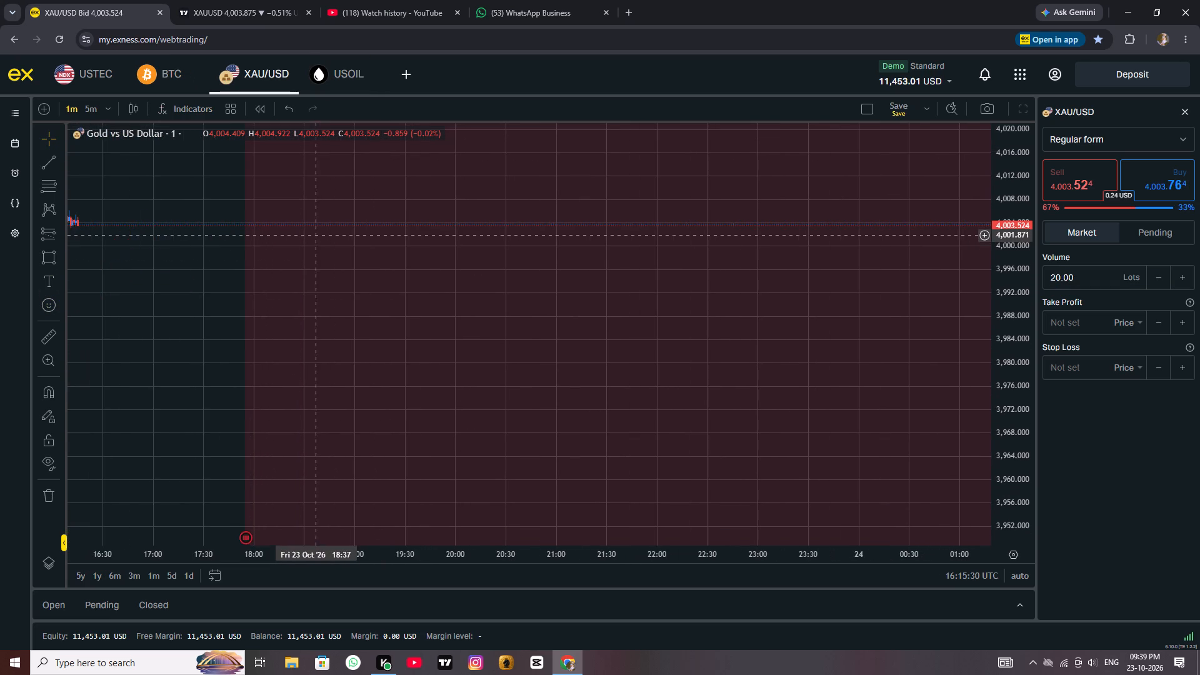
pyautogui.moveTo(202, 273); pyautogui.dragTo(642, 286)
pyautogui.scroll(7, 642, 286)
pyautogui.scroll(1, 174, 268)
pyautogui.moveTo(174, 268); pyautogui.dragTo(181, 272)
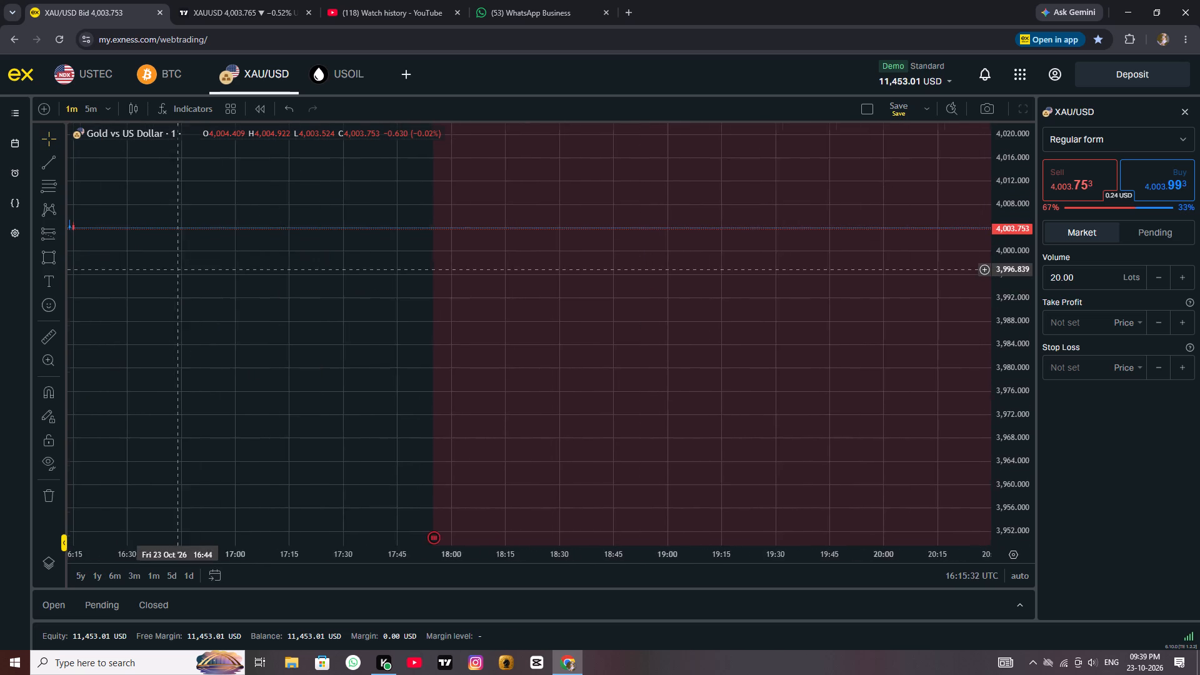
pyautogui.moveTo(181, 272); pyautogui.dragTo(599, 315)
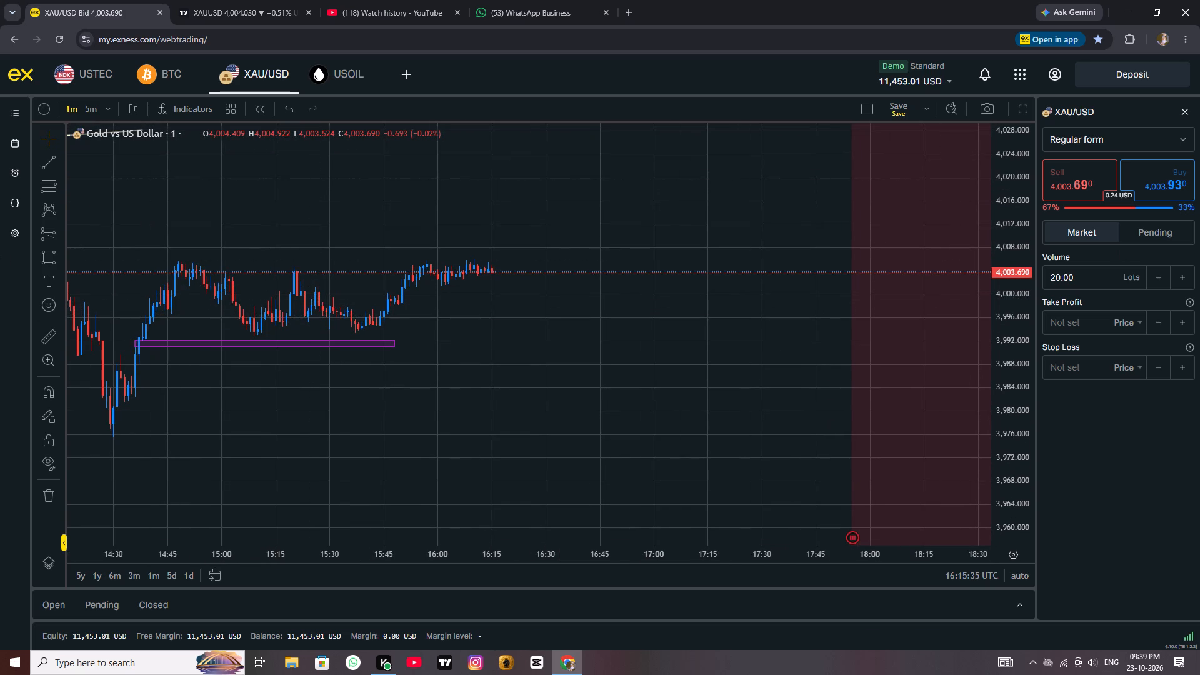
# Inspect XAU/USD's candles from 14:30 to 16:15 up close, comparing the latest highs with the earlier peaks and the purple zone.
pyautogui.scroll(20, 1012, 276)
pyautogui.scroll(8, 1012, 276)
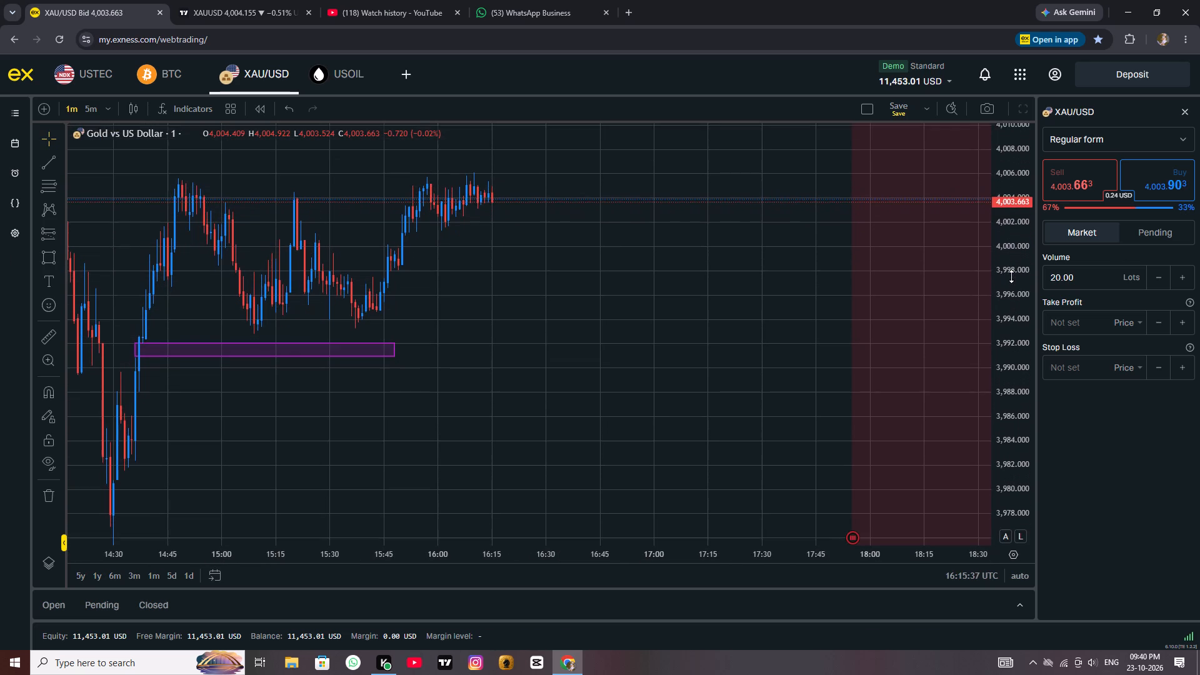
pyautogui.scroll(4, 1011, 276)
pyautogui.scroll(4, 747, 361)
pyautogui.moveTo(349, 329); pyautogui.dragTo(849, 364)
pyautogui.scroll(-3, 849, 364)
pyautogui.click(893, 371)
pyautogui.scroll(4, 893, 371)
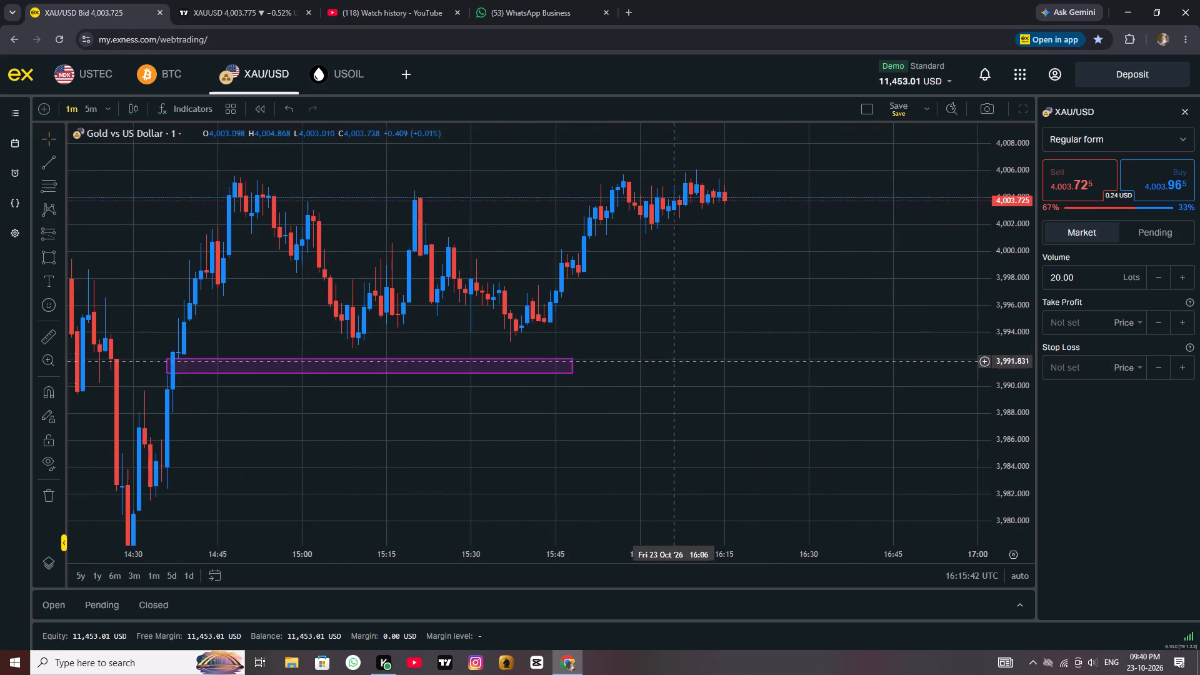
pyautogui.moveTo(402, 390); pyautogui.dragTo(355, 390)
pyautogui.moveTo(843, 373); pyautogui.dragTo(804, 444)
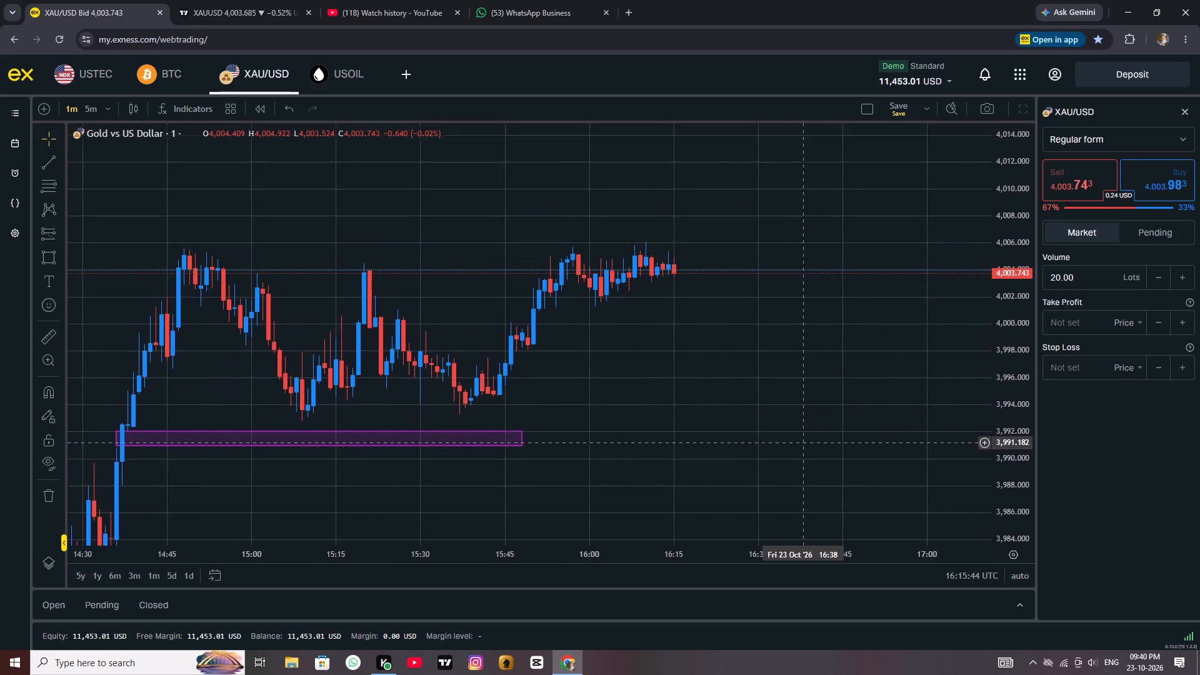
pyautogui.moveTo(804, 444); pyautogui.dragTo(709, 447)
pyautogui.scroll(-2, 692, 411)
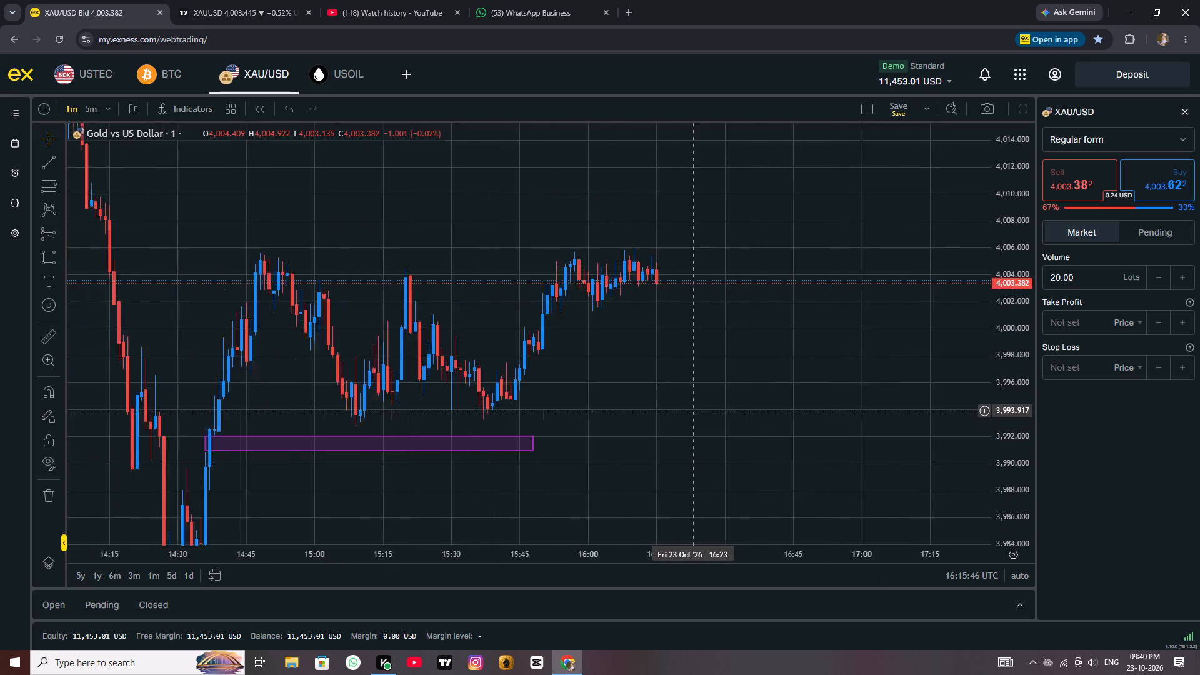
pyautogui.scroll(-2, 692, 411)
pyautogui.scroll(4, 696, 404)
pyautogui.scroll(-3, 697, 402)
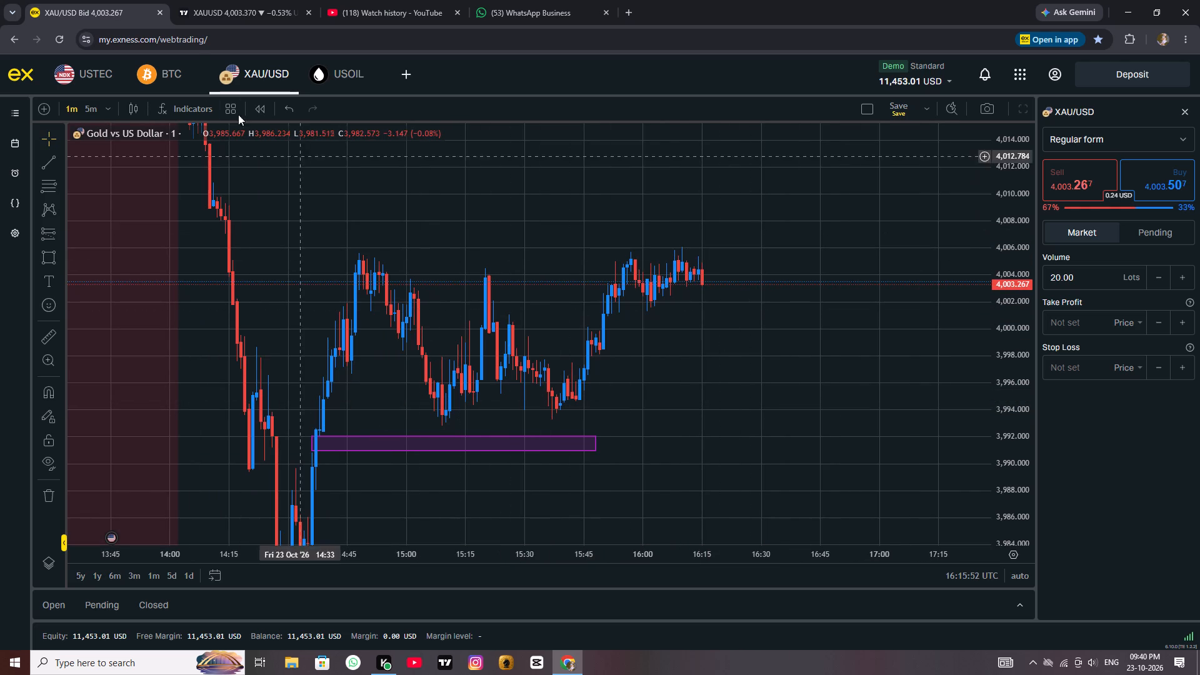
# Glance at BTC again, then examine the USTEC 1-minute chart from the 13:30 rally to the drop near 16:15.
pyautogui.click(165, 66)
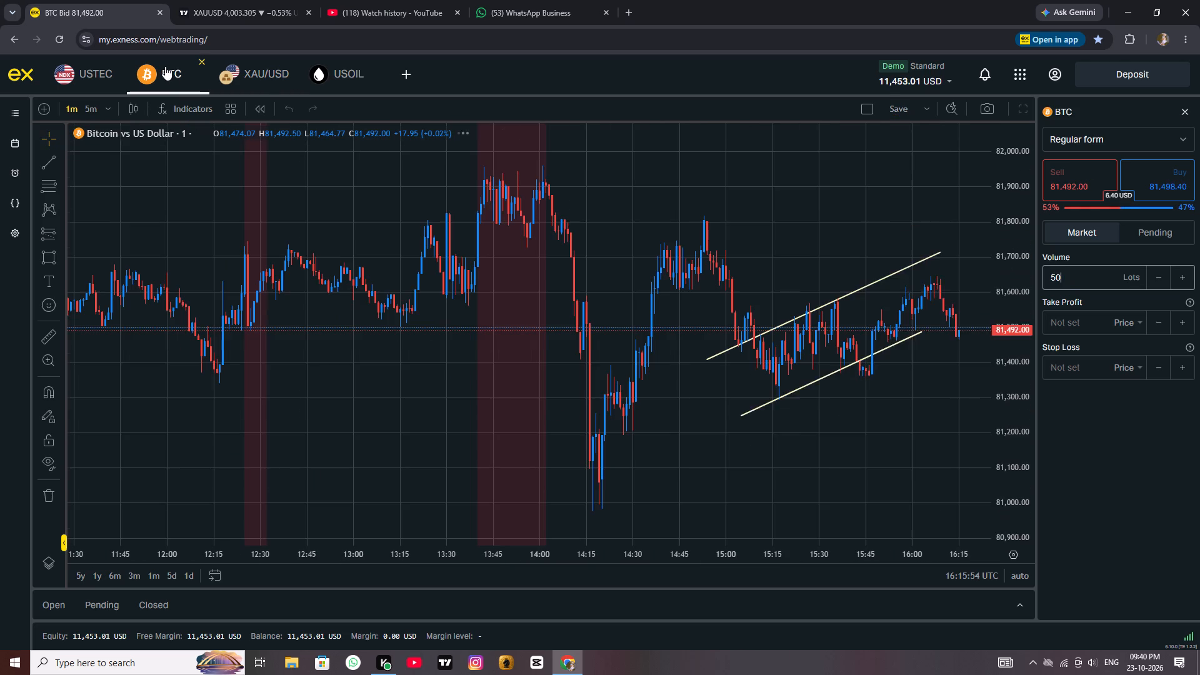
pyautogui.click(86, 74)
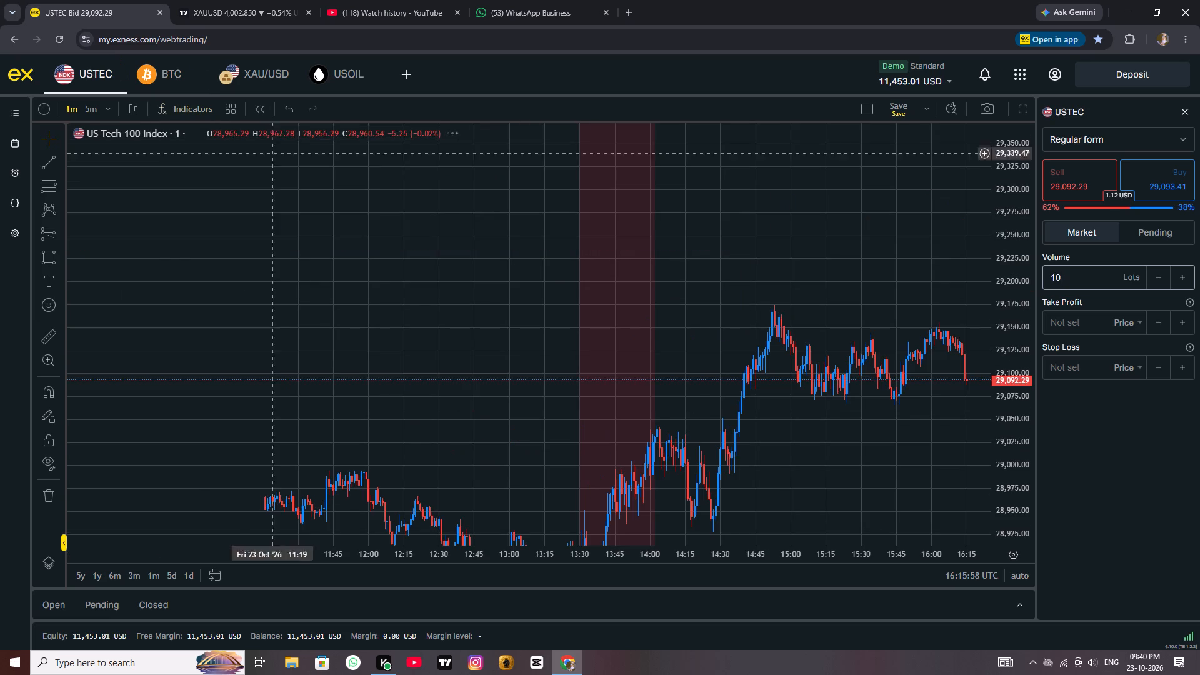
pyautogui.moveTo(929, 262); pyautogui.dragTo(407, 141)
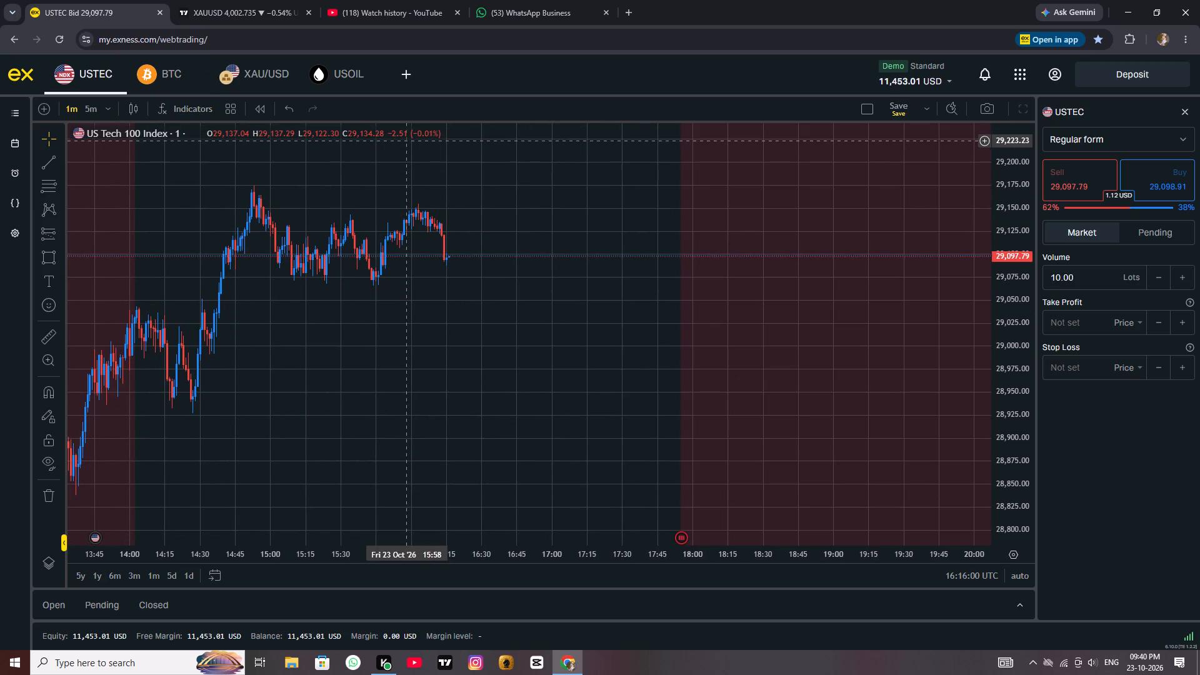
pyautogui.scroll(2, 600, 259)
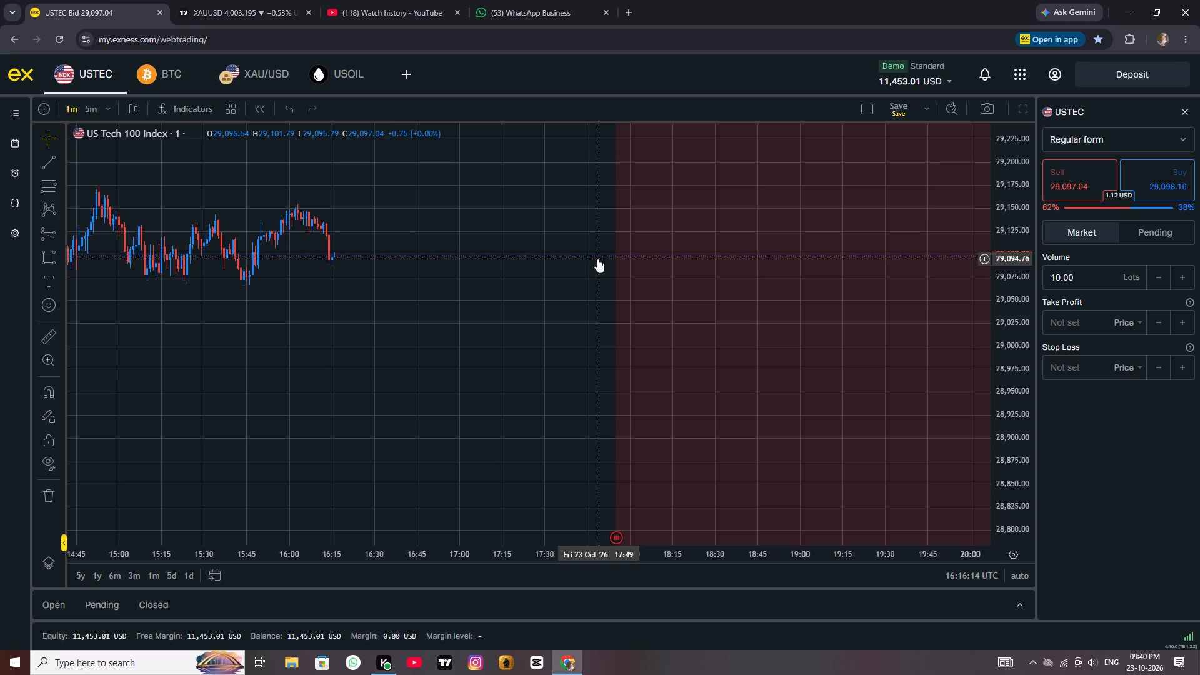
pyautogui.scroll(-3, 597, 259)
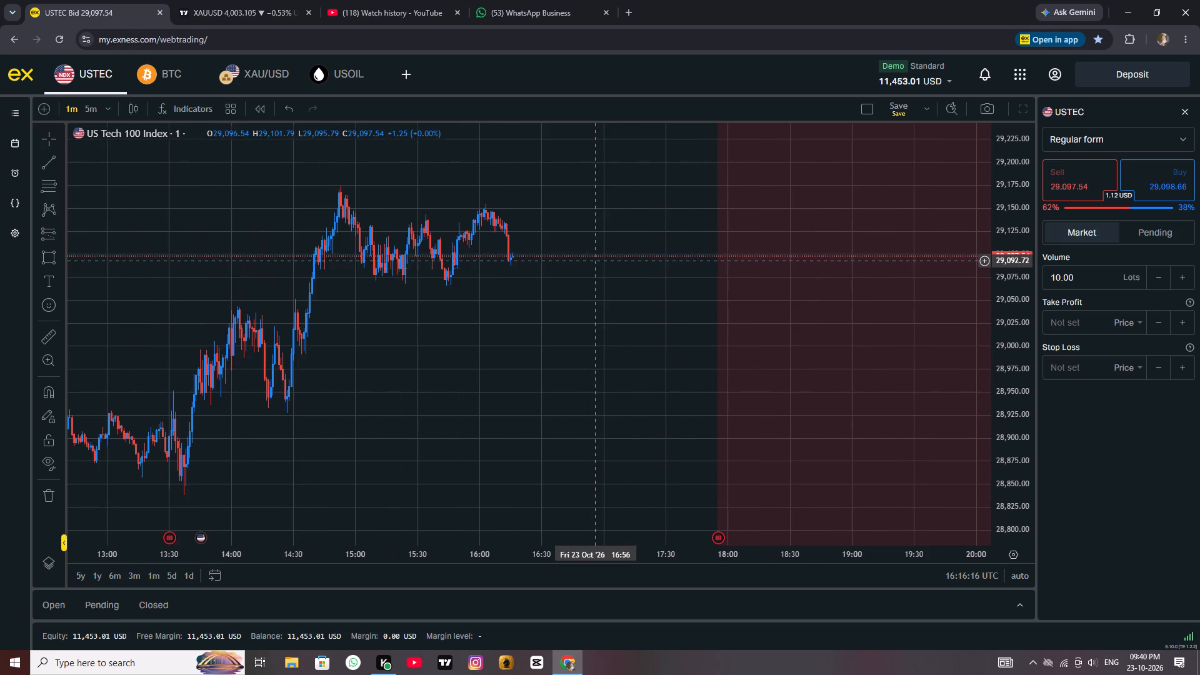
pyautogui.scroll(-1, 319, 359)
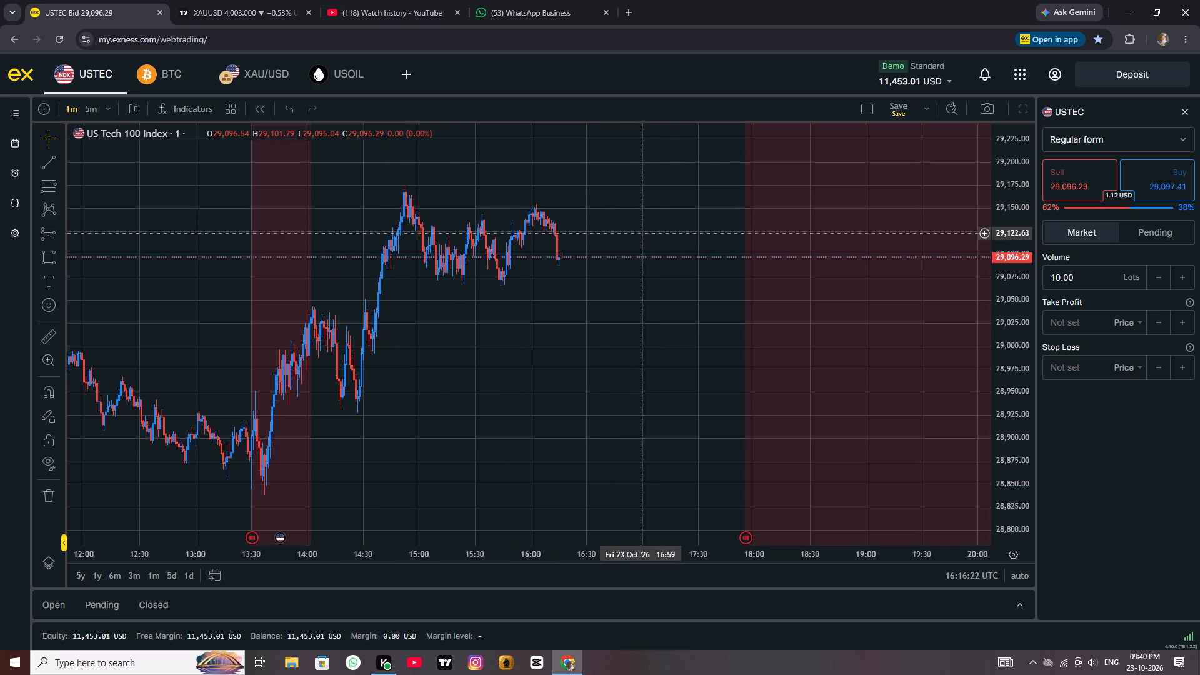
pyautogui.scroll(2, 649, 231)
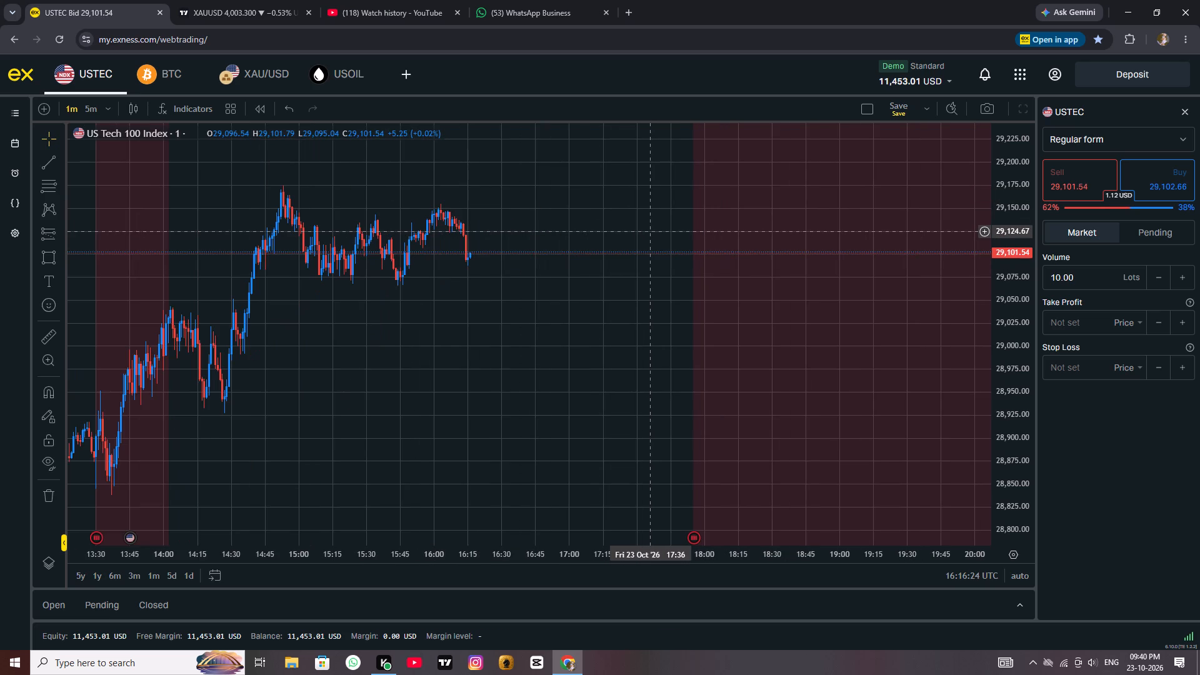